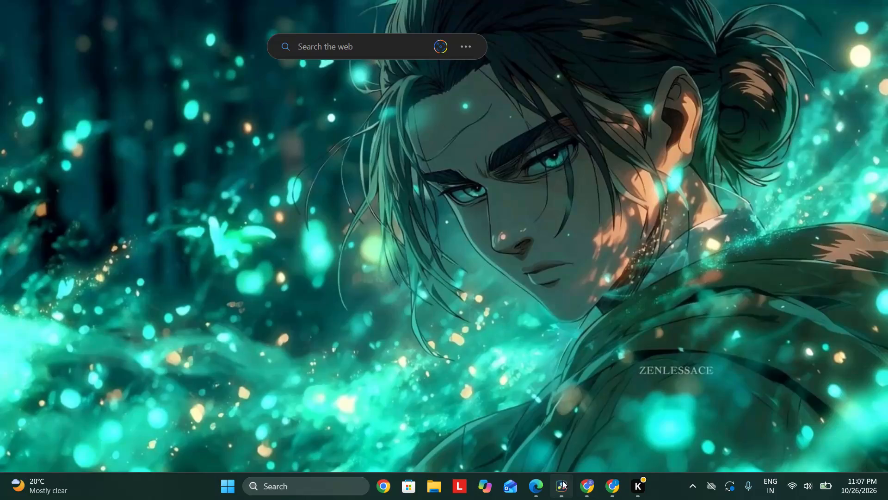
Switch to DaVinci Resolve and import the white JPG image from the Downloads folder into the media pool.
left_click(555, 489)
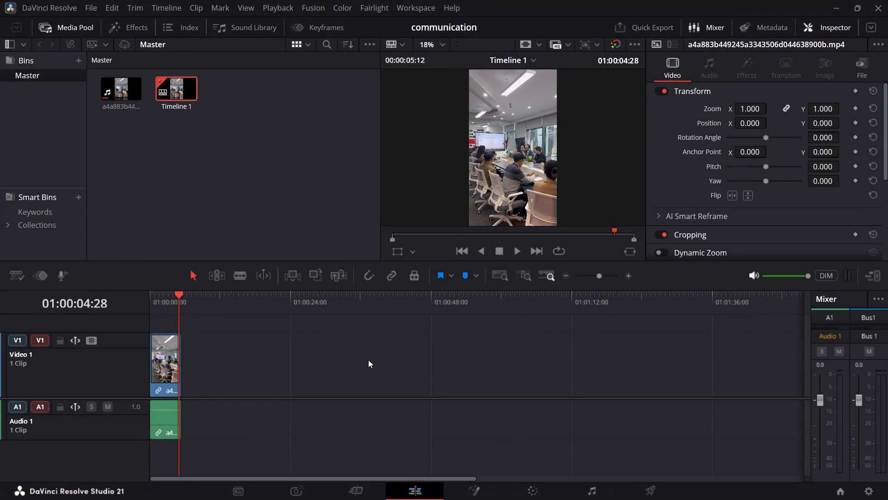
key("ctrl+i")
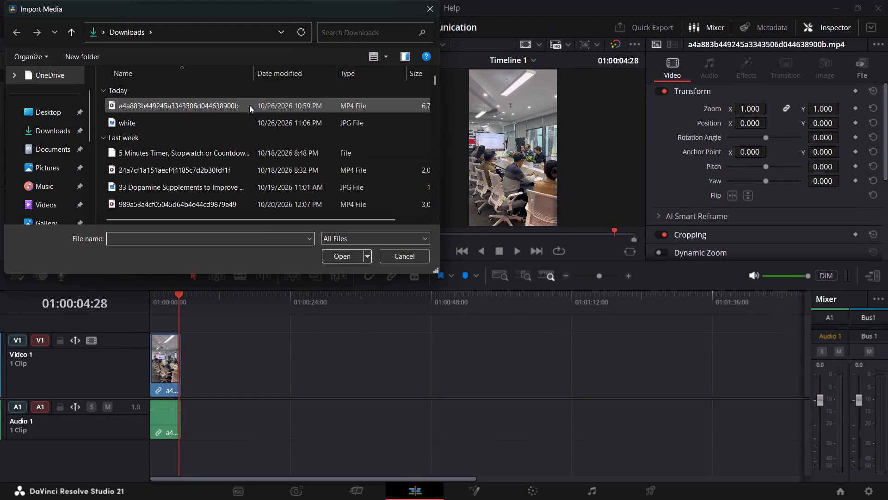
left_click(256, 122)
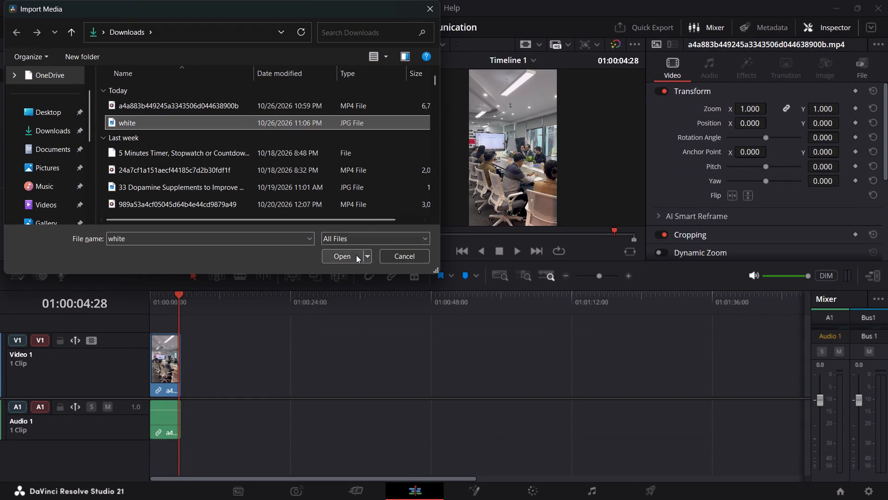
left_click(356, 255)
Place white.jpg on the Video 1 track directly after the meeting clip.
left_click_drag(227, 86, 183, 377)
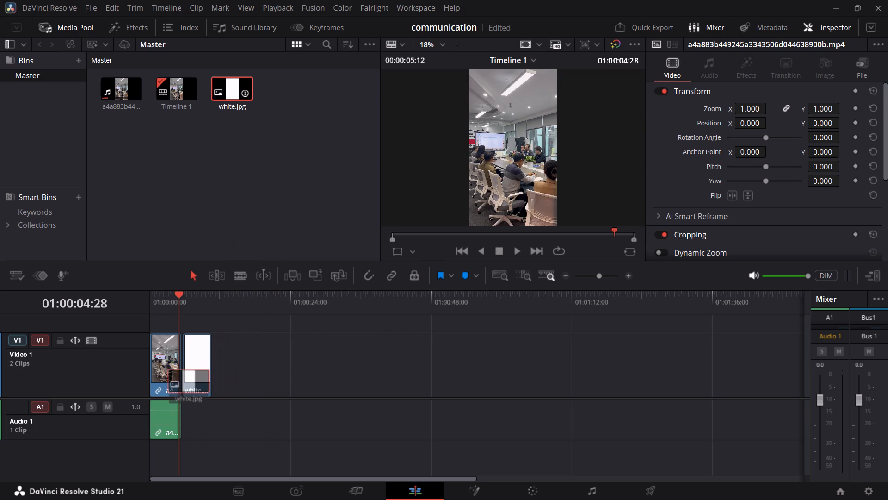
left_click_drag(183, 377, 196, 374)
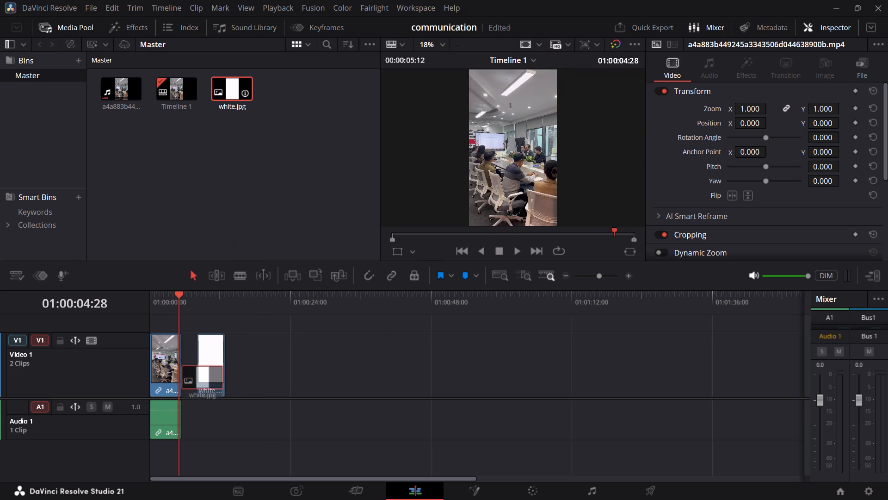
left_click_drag(196, 374, 180, 377)
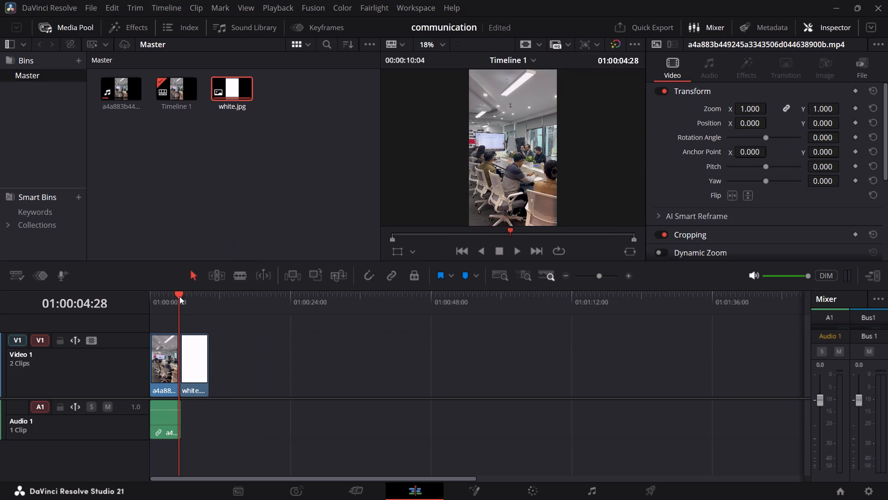
Play the timeline from its start to review the cut from the meeting clip to the white image.
left_click(29, 316)
left_click_drag(127, 296, 115, 300)
left_click_drag(180, 293, 122, 302)
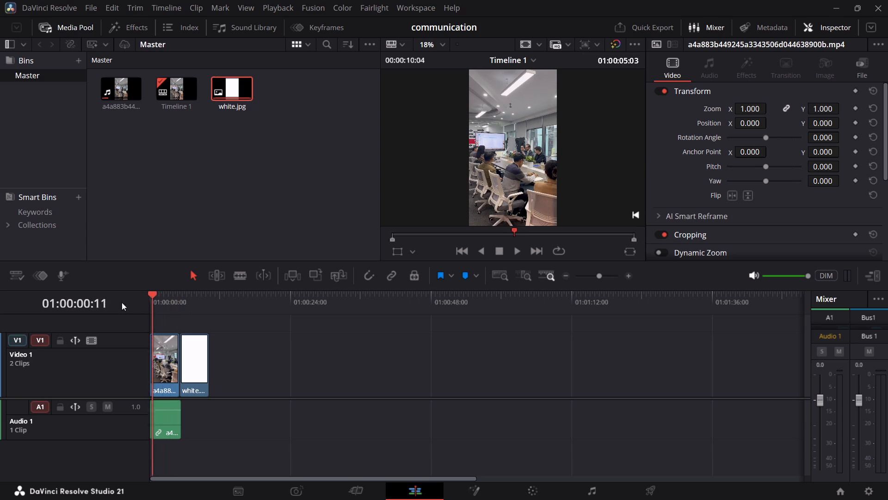
left_click_drag(122, 302, 48, 313)
key("space")
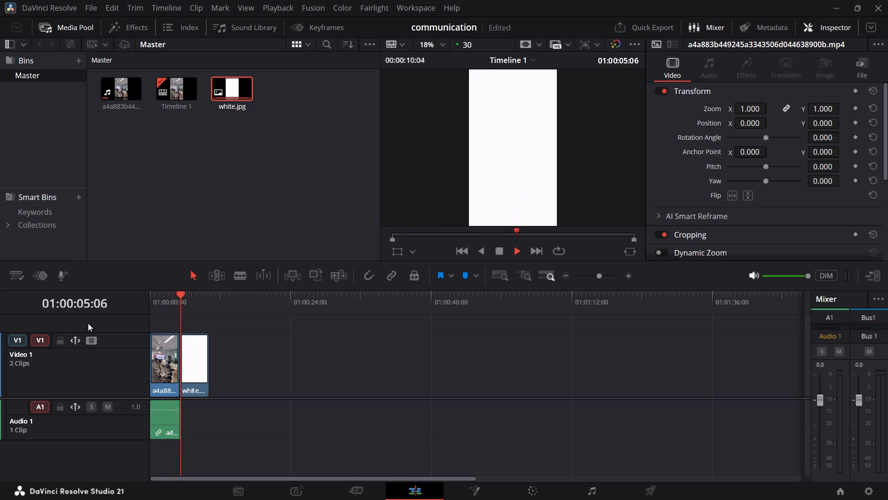
key("space")
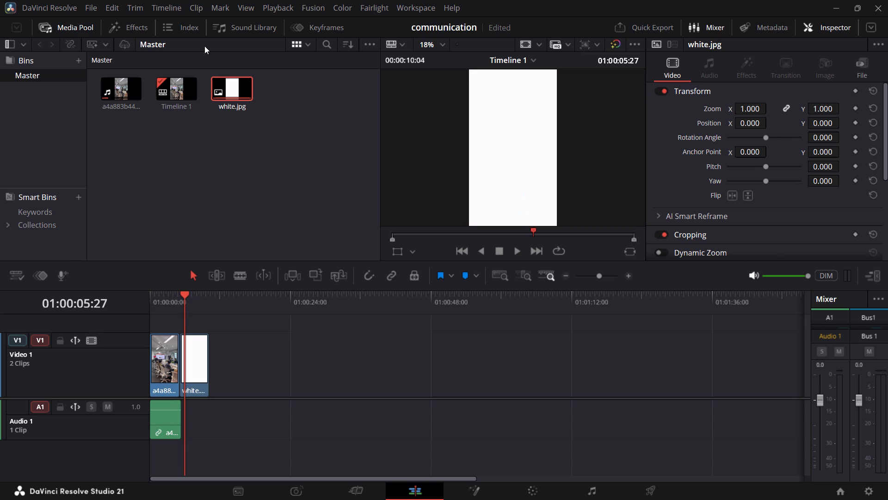
Show the Effects library in place of the media pool.
left_click(118, 27)
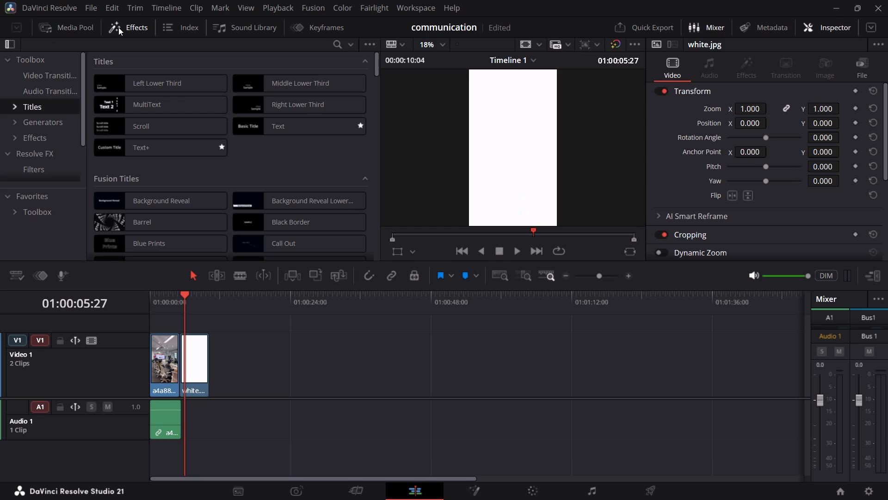
right_click(0, 0)
left_click(0, 0)
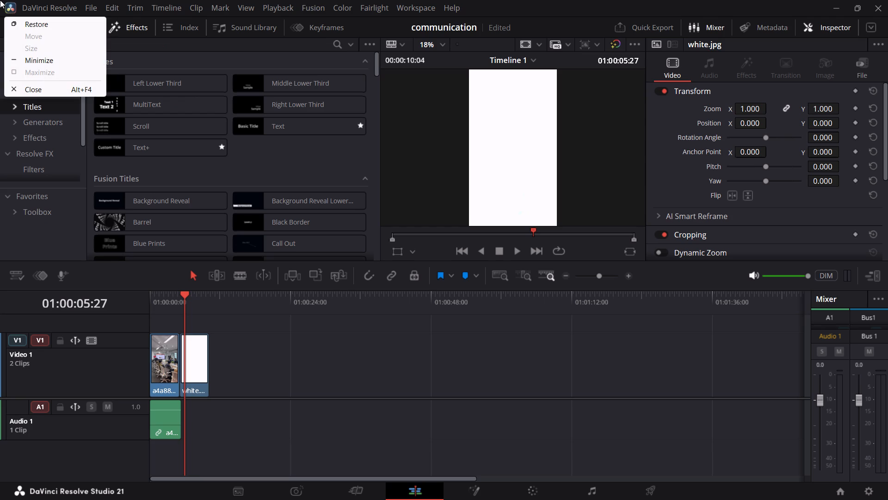
left_click(0, 0)
left_click(509, 410)
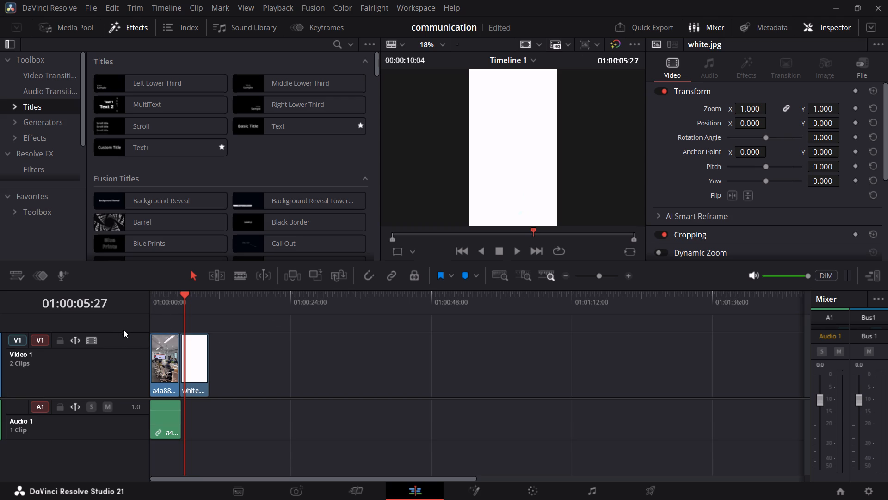
Reduce the height of the Video 1 track in the timeline.
left_click_drag(123, 334, 134, 360)
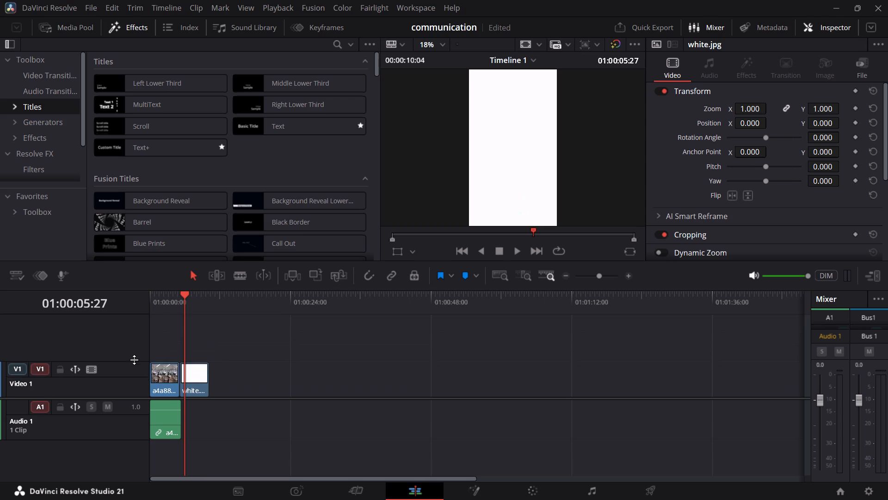
left_click_drag(134, 360, 135, 360)
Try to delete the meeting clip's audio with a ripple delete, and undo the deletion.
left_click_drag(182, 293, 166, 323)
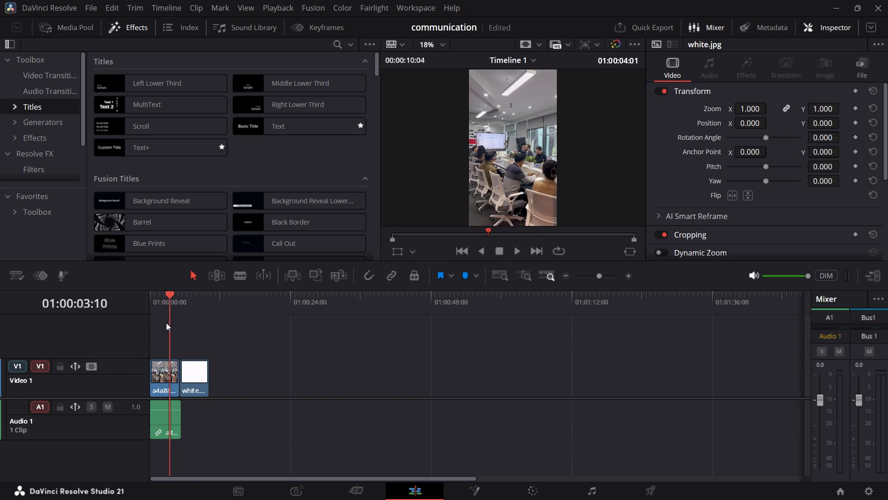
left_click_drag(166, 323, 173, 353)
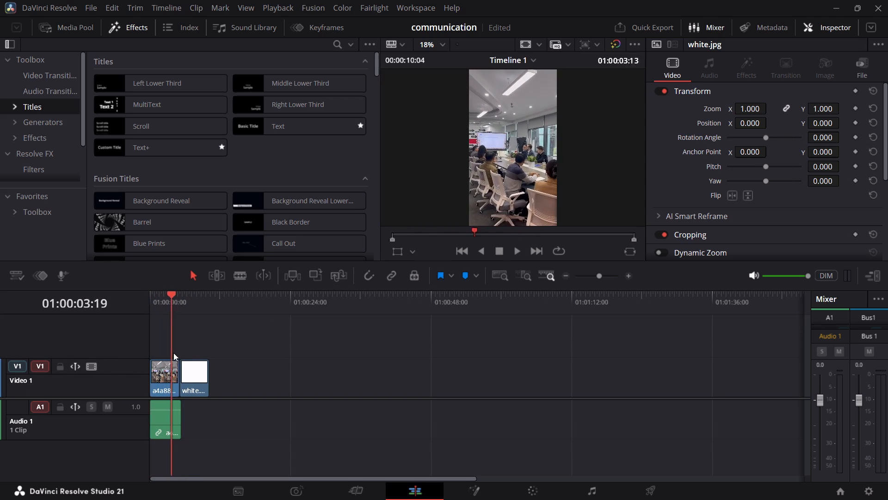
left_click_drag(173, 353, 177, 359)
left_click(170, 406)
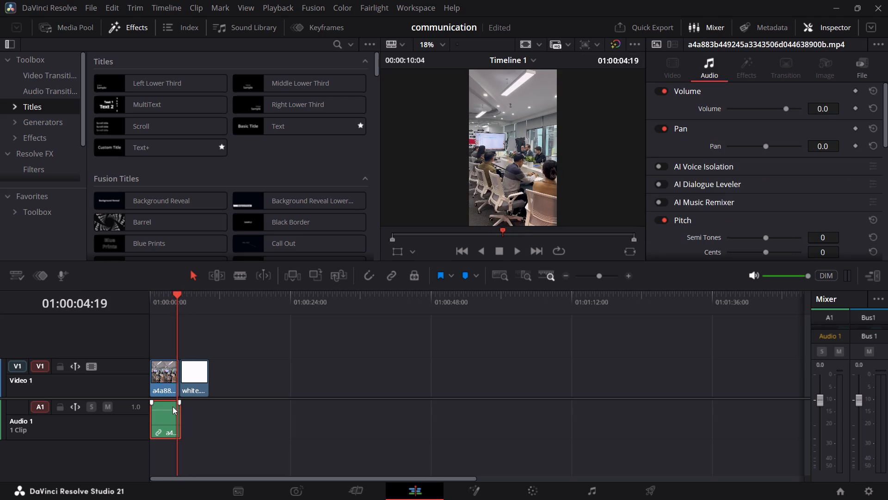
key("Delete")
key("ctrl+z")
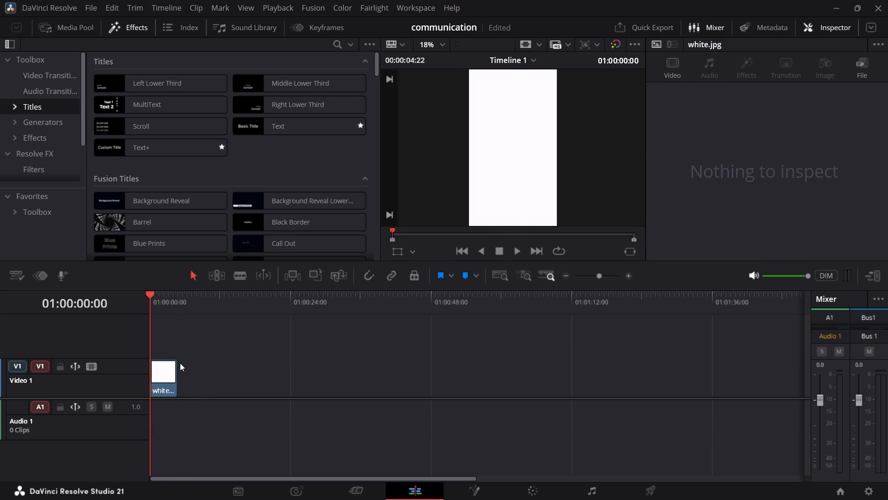
Delete only the meeting clip's audio from the Audio 1 track, leaving its video in place.
left_click(175, 418)
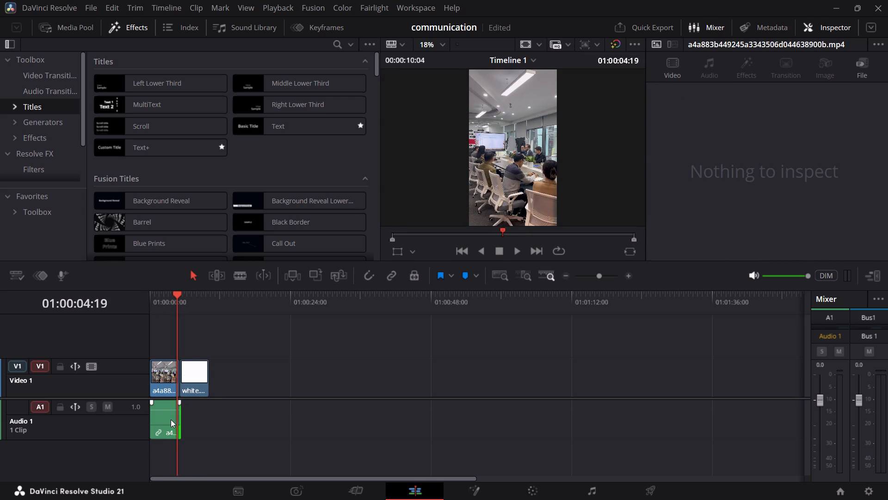
left_click(171, 419)
key("BackSpace")
Play the timeline from the start through the beginning of the white image to check the muted edit.
left_click_drag(177, 295, 123, 334)
key("space")
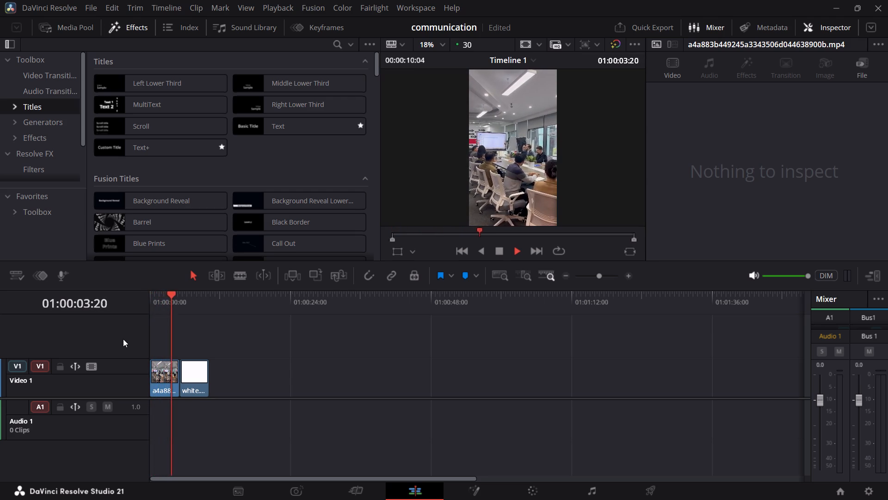
key("space")
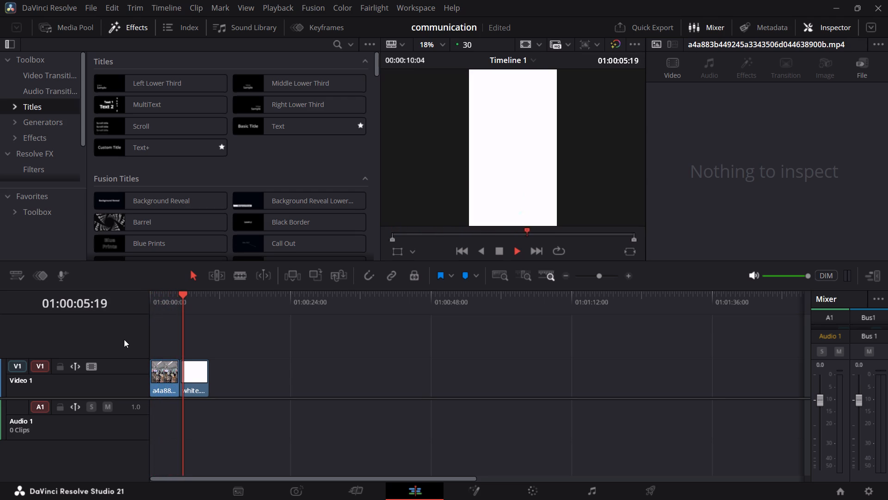
Start another media import and browse to the latest captures in the Screenshots folder under Pictures.
left_click(68, 27)
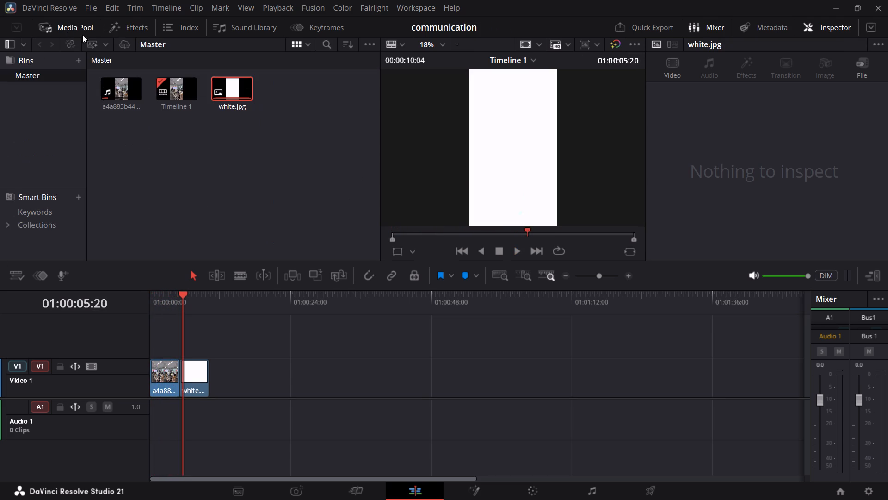
left_click(125, 26)
key("ctrl+i")
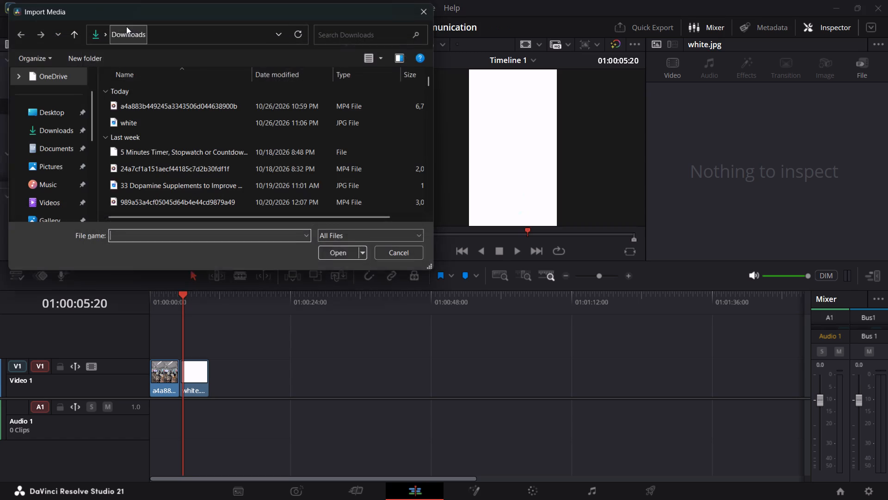
scroll(48, 158, "down", 1)
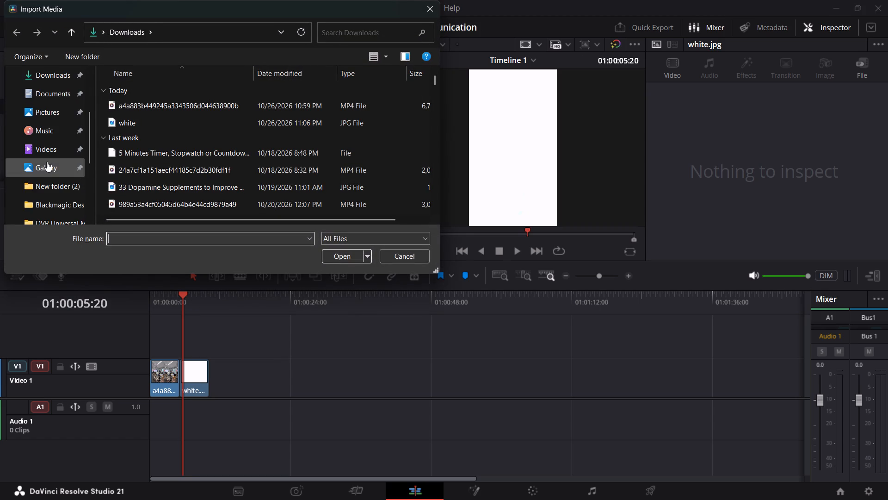
scroll(46, 161, "up", 1)
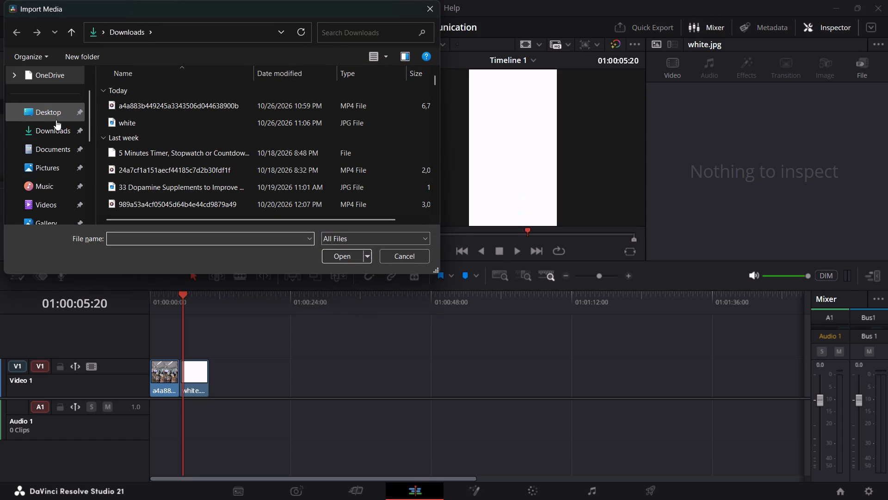
scroll(55, 168, "down", 1)
left_click(54, 104)
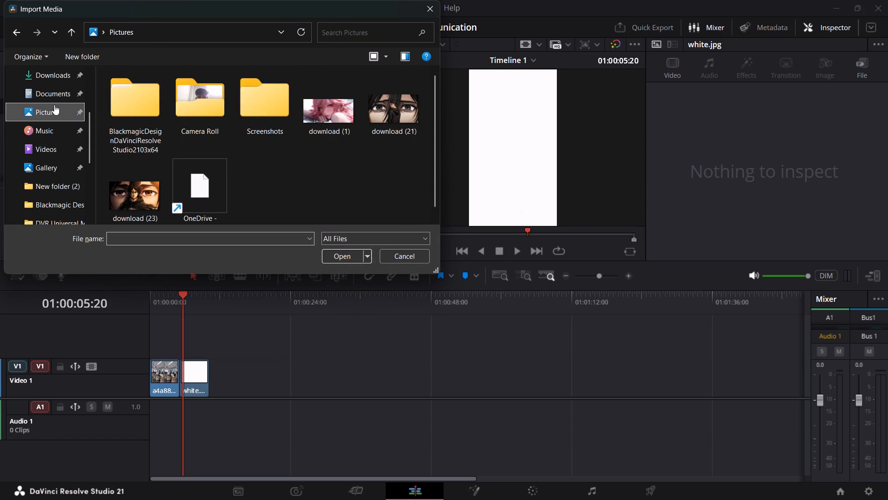
scroll(165, 149, "down", 2)
scroll(168, 151, "up", 1)
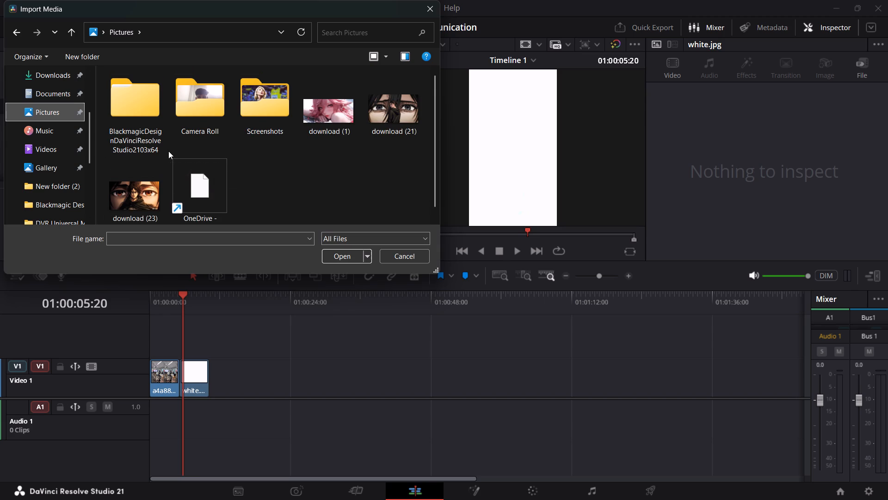
scroll(168, 151, "down", 1)
scroll(168, 151, "up", 1)
left_click(252, 110)
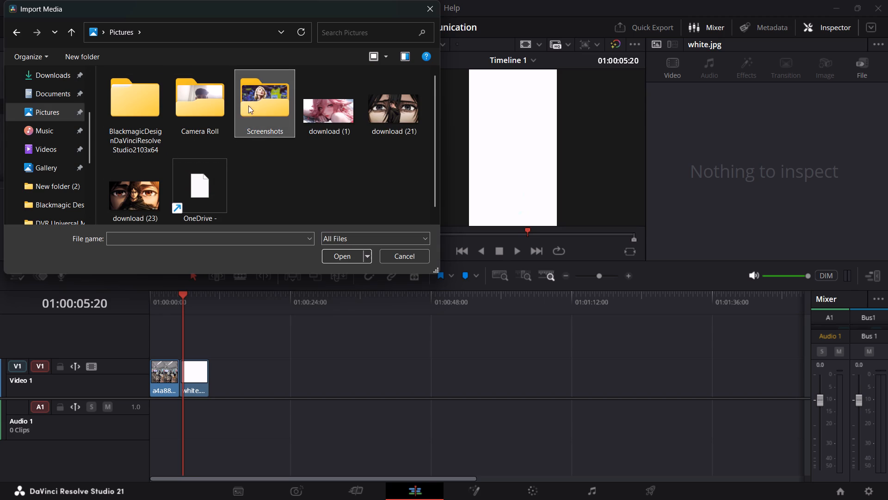
double_click(258, 97)
scroll(154, 111, "down", 14)
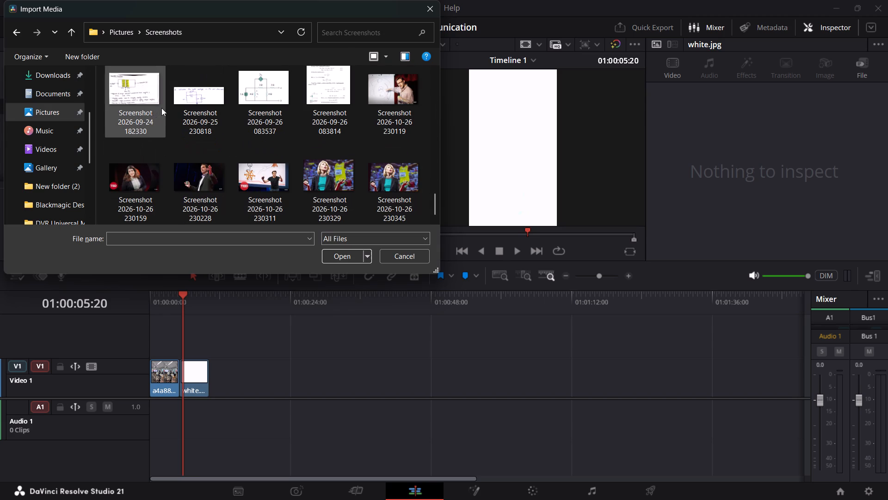
scroll(161, 108, "down", 13)
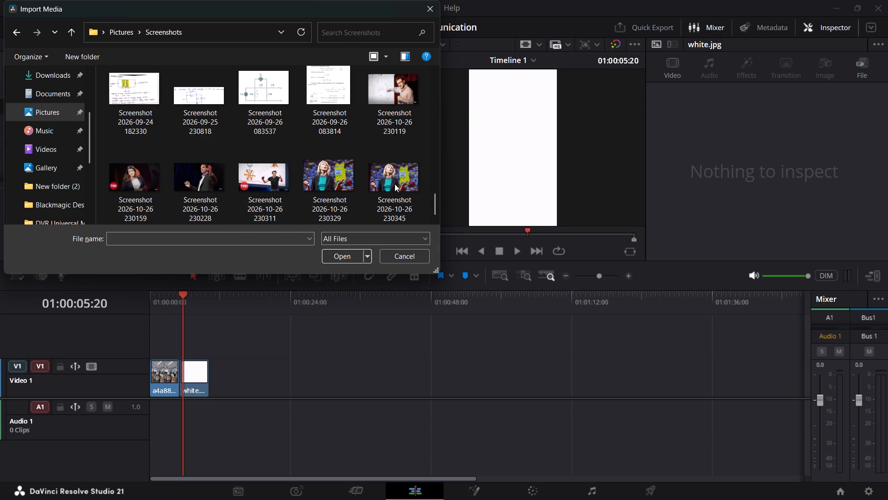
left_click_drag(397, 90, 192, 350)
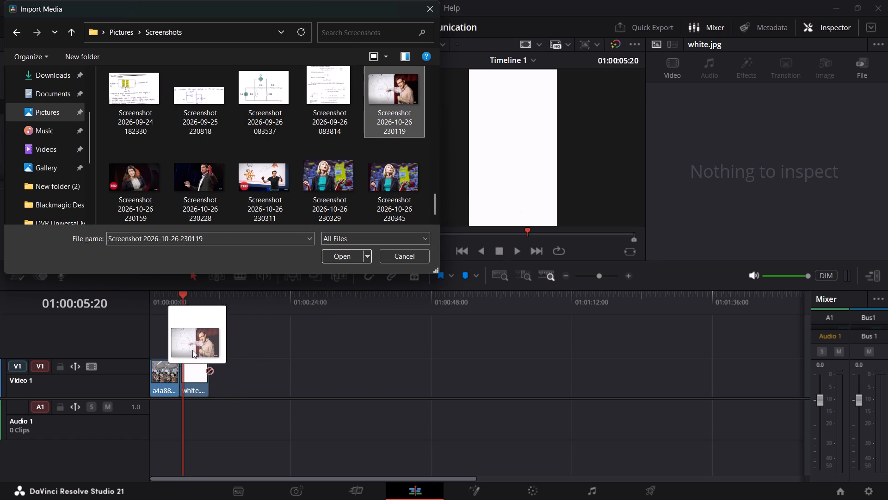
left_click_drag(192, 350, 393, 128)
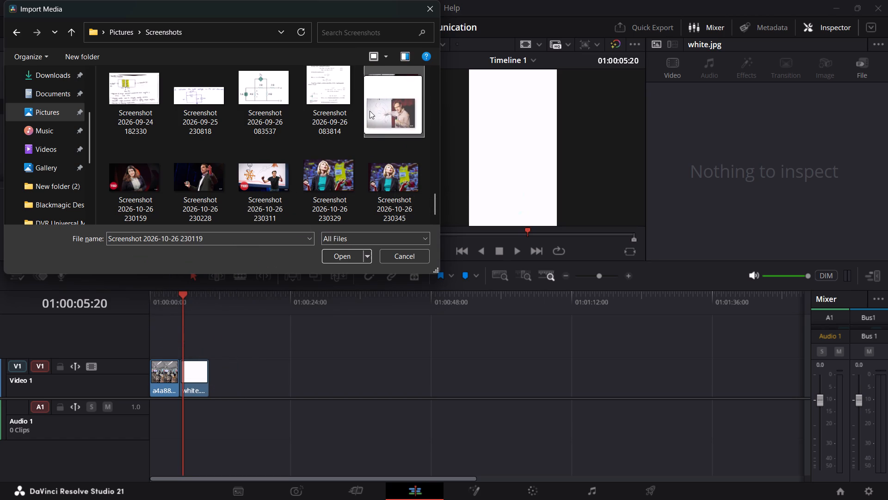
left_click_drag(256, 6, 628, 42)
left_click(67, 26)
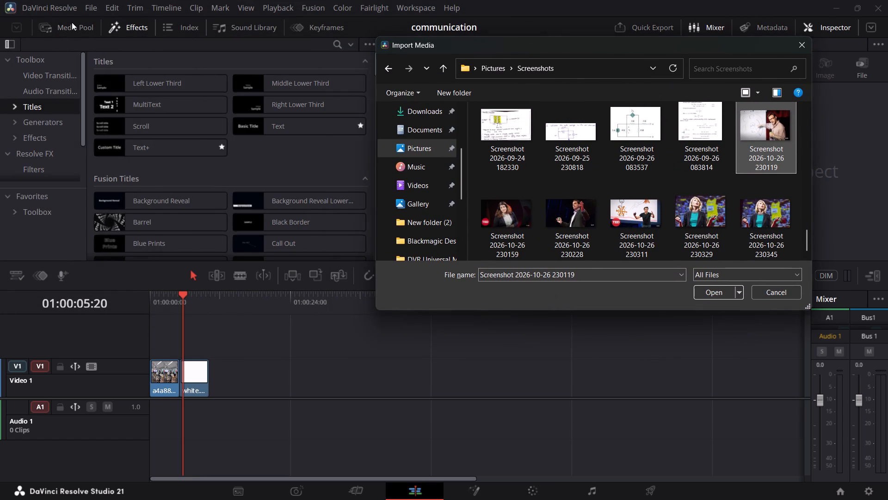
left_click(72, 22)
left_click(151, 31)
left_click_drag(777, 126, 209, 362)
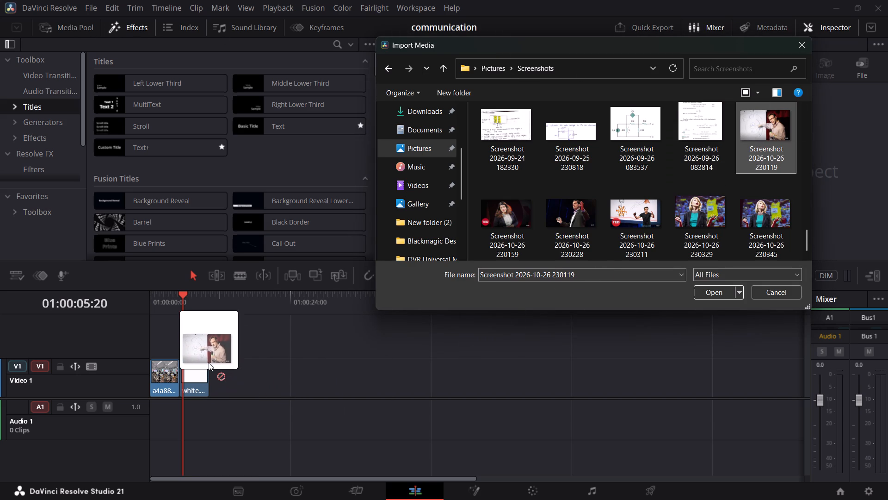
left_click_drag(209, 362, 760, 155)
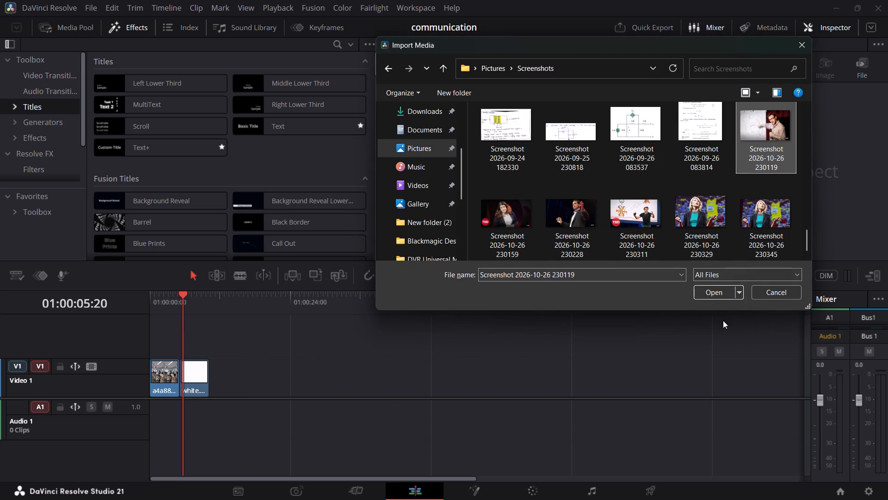
left_click(776, 128)
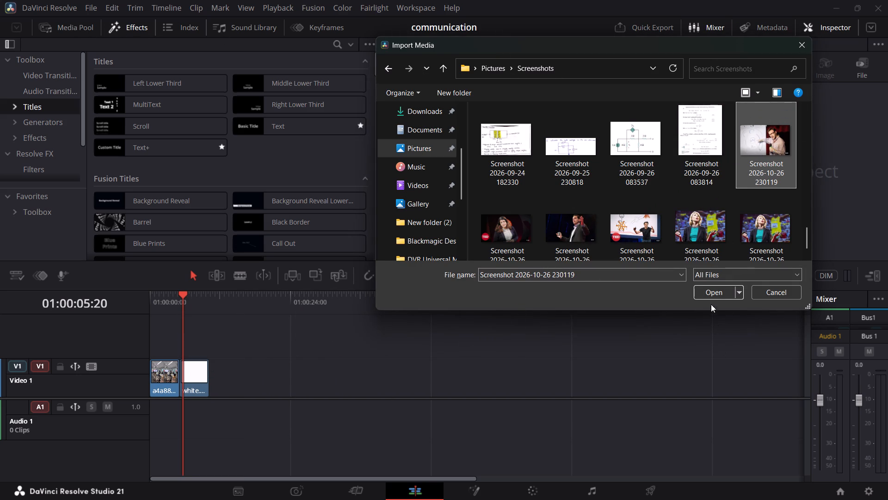
left_click(713, 294)
left_click(72, 23)
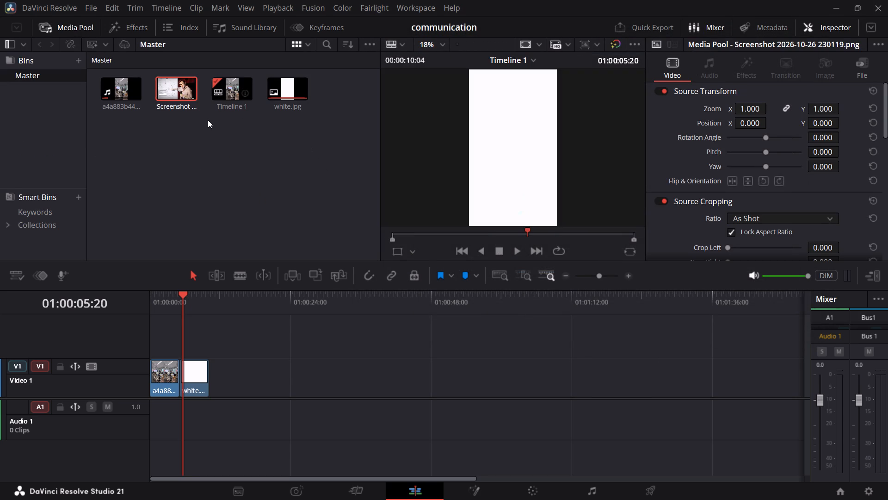
Import the five screenshots dated 2026-10-26 numbered 230159, 230228, 230311, 230329 and 230345 from the Screenshots folder into the Master bin.
key("ctrl+k")
key("ctrl+i")
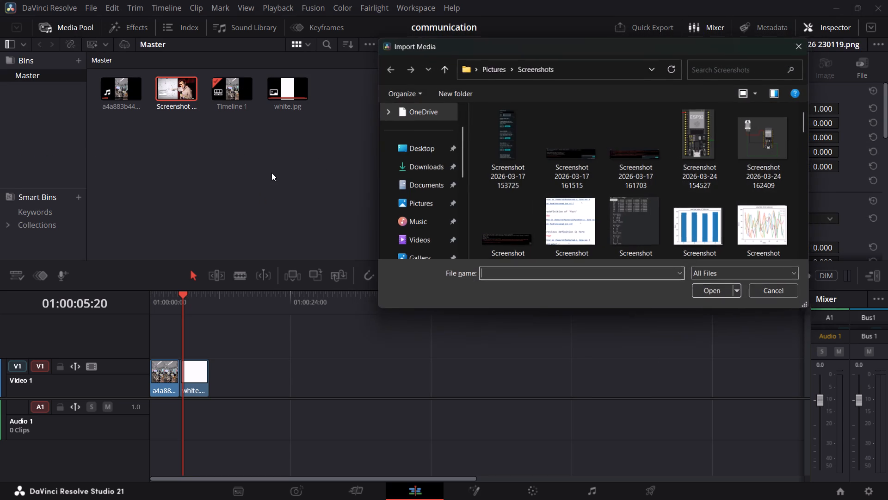
scroll(271, 172, "up", 1)
scroll(630, 138, "down", 10)
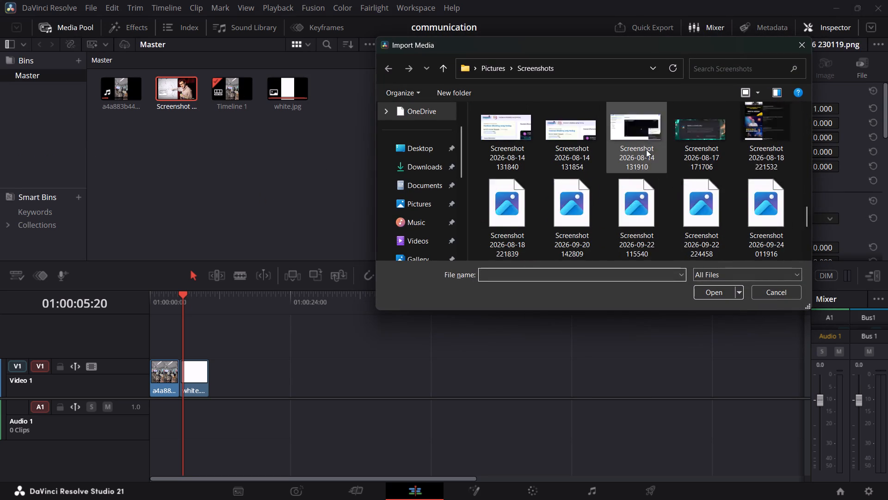
scroll(646, 150, "down", 7)
left_click_drag(510, 211, 290, 151)
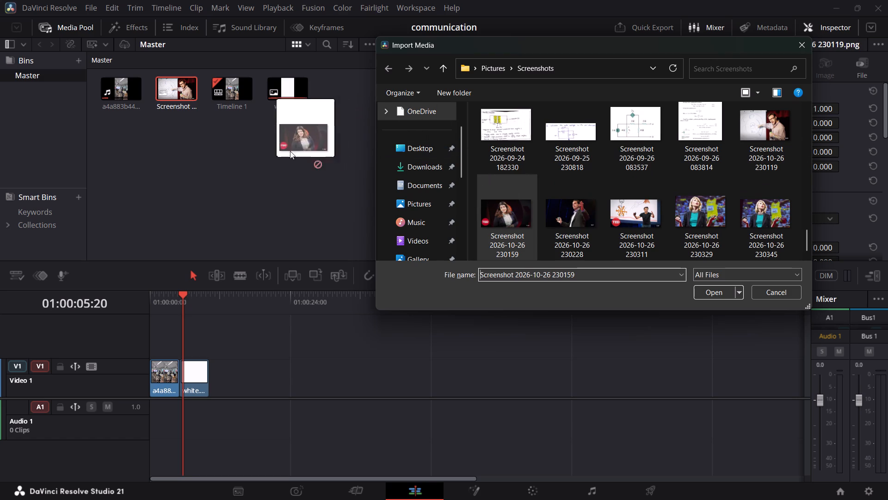
left_click_drag(290, 151, 222, 156)
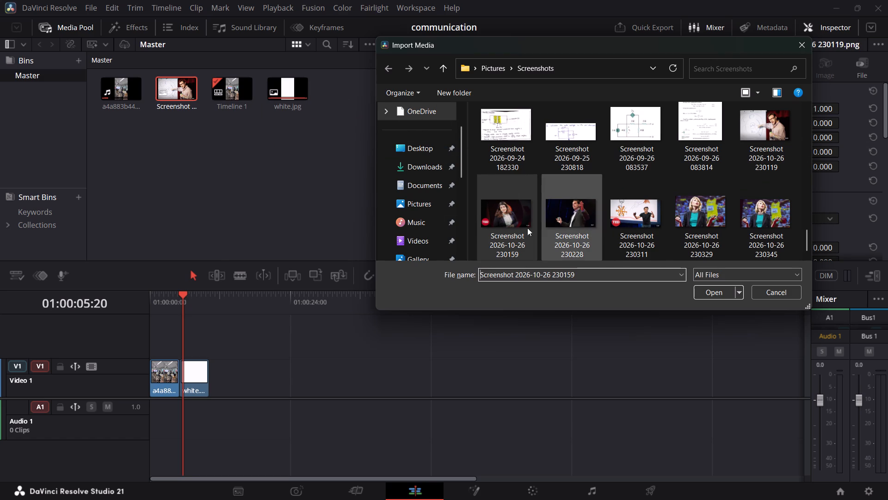
left_click(518, 214)
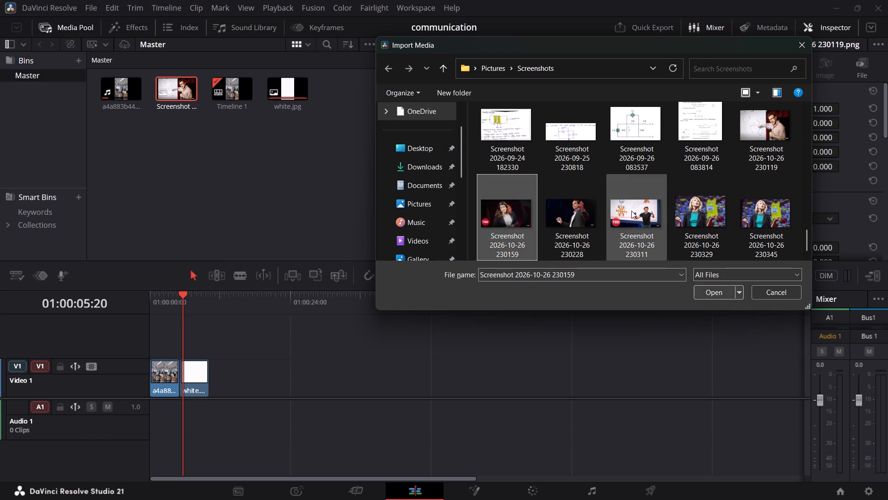
left_click_drag(493, 175, 520, 186)
left_click(498, 191)
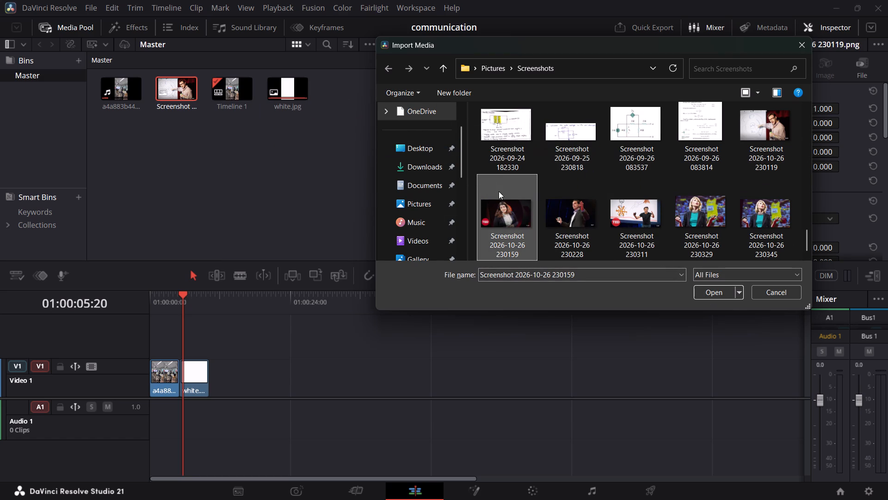
left_click_drag(472, 168, 529, 187)
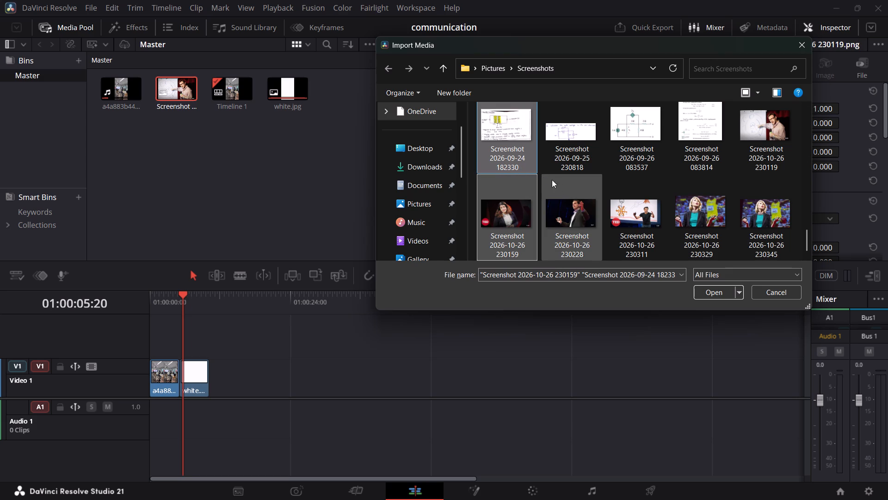
left_click(547, 177)
left_click_drag(474, 177, 676, 225)
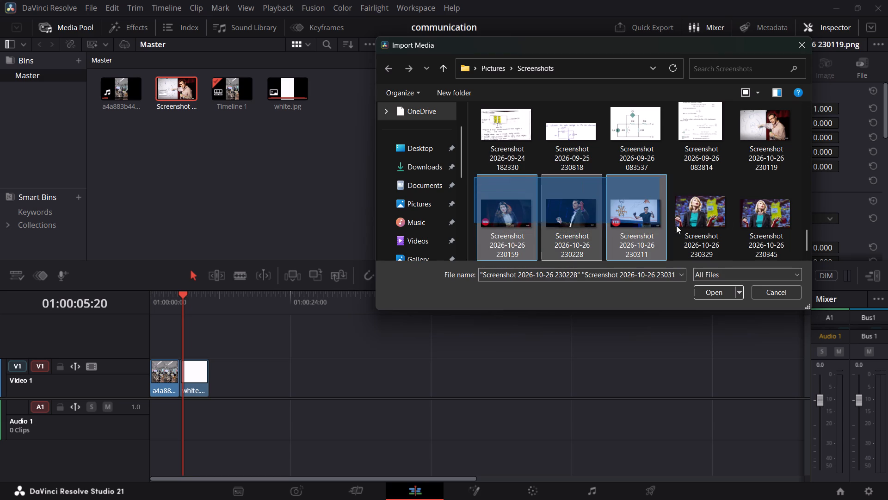
left_click_drag(676, 225, 750, 237)
left_click(715, 290)
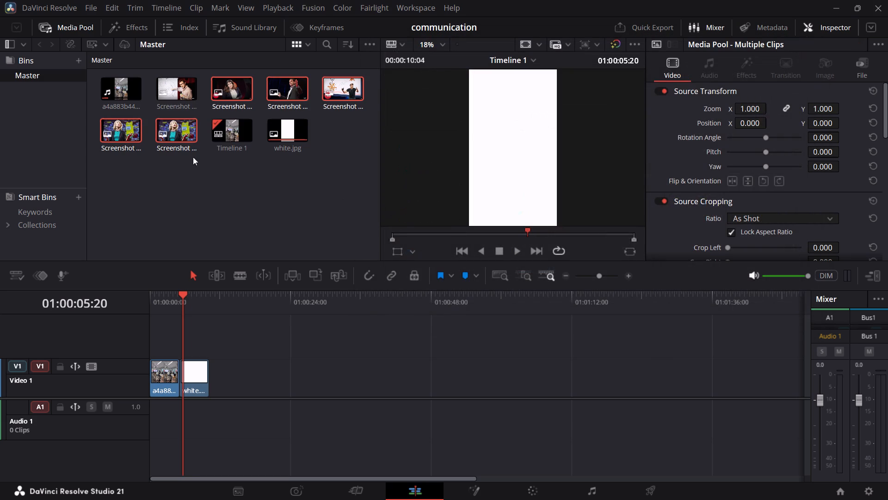
left_click(123, 133)
left_click(165, 135)
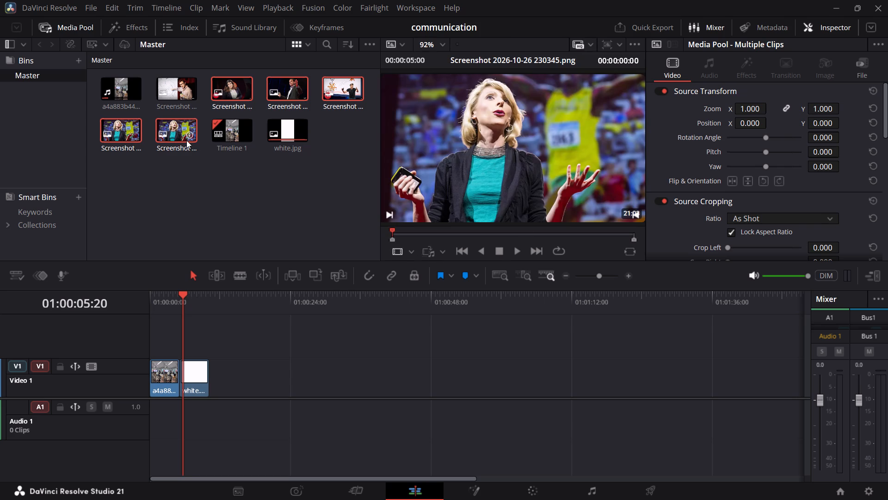
left_click(126, 138)
key("BackSpace")
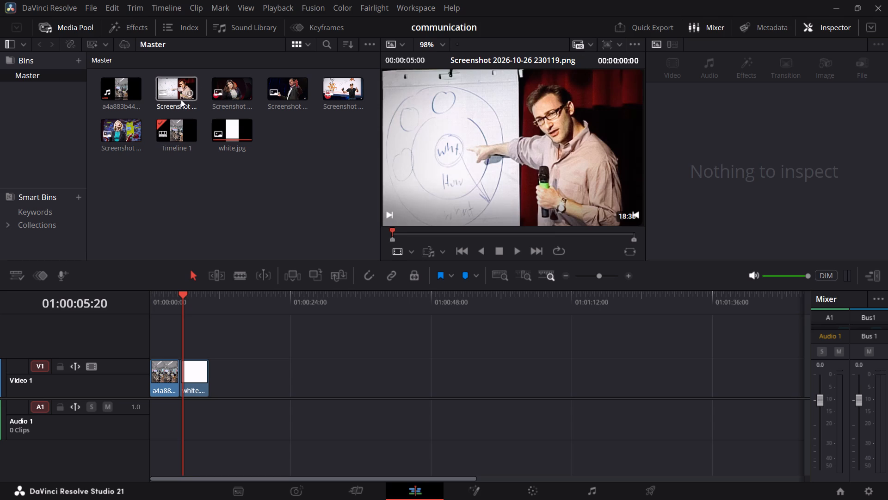
left_click_drag(181, 100, 182, 362)
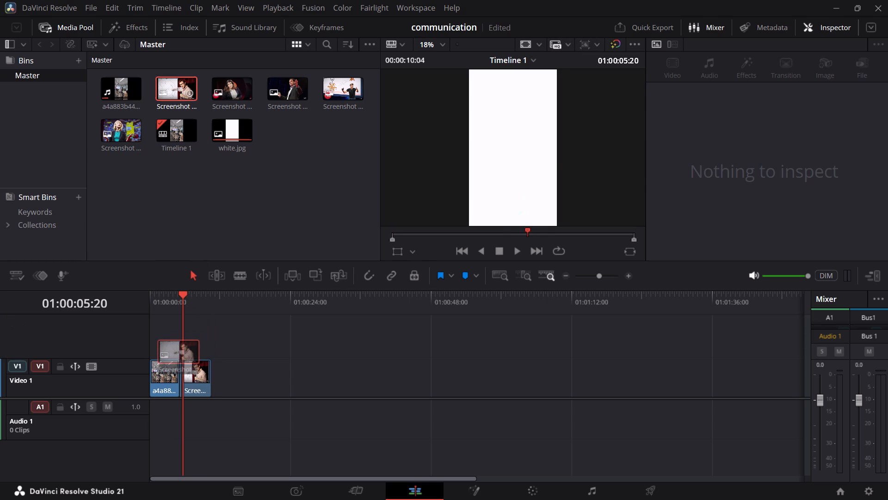
left_click_drag(182, 362, 179, 344)
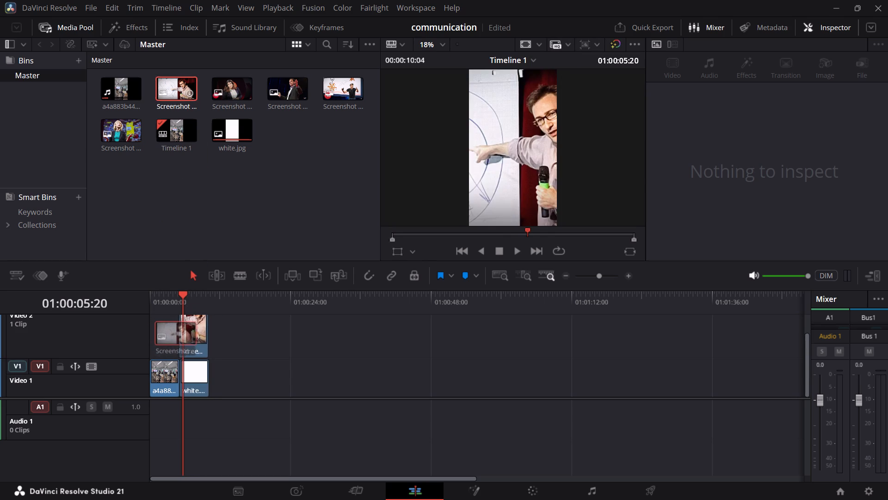
left_click_drag(179, 344, 178, 345)
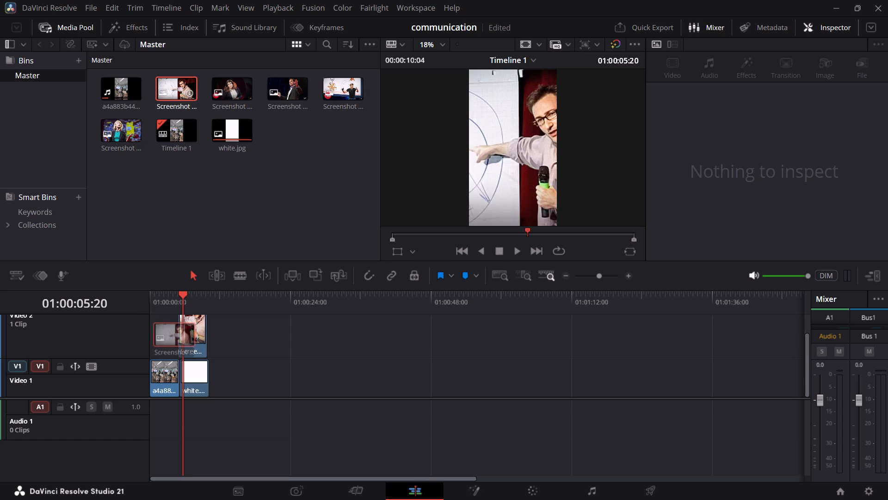
left_click_drag(178, 345, 179, 345)
Collapse the Video 2 track to a thin strip above Video 1 and select its screenshot clip.
scroll(182, 342, "up", 4)
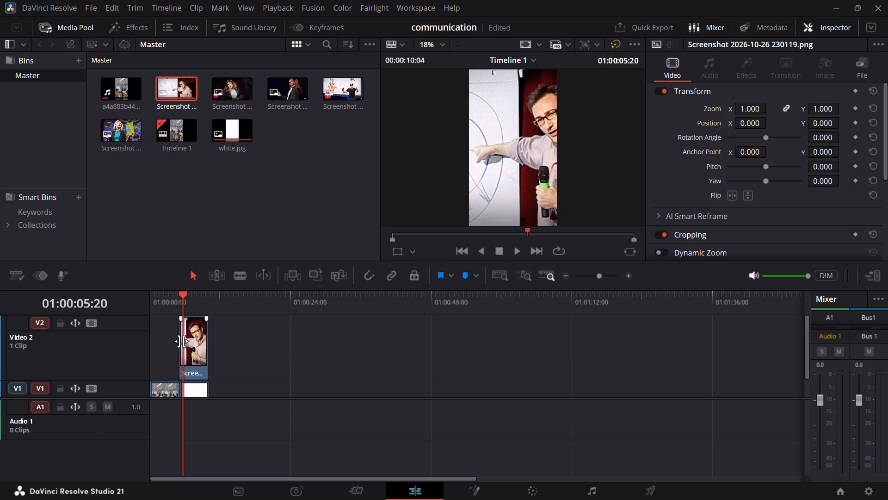
scroll(189, 339, "up", 3)
left_click_drag(110, 317, 120, 367)
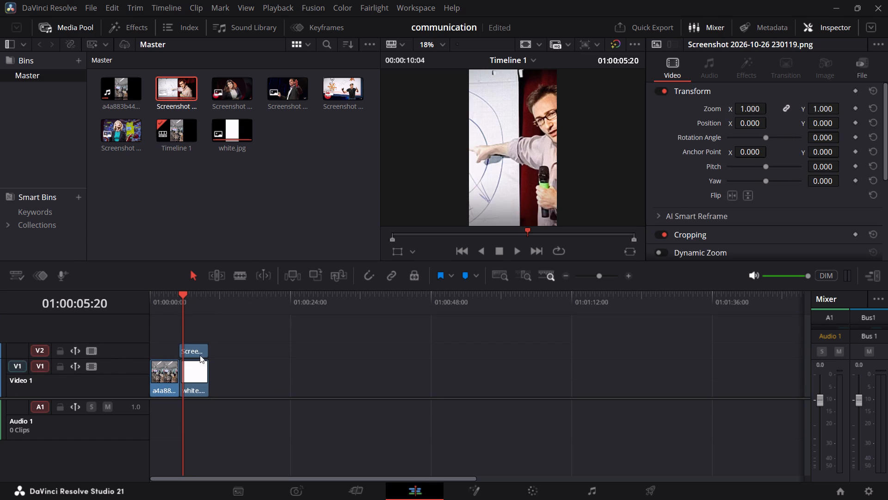
left_click(196, 350)
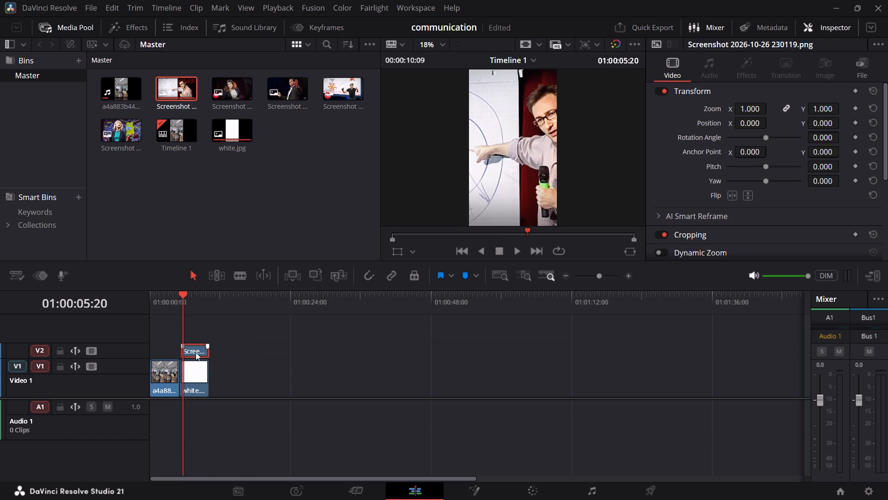
Play the timeline from the start through the beginning of the screenshot clip to check the transition.
left_click_drag(181, 292, 96, 319)
key("space")
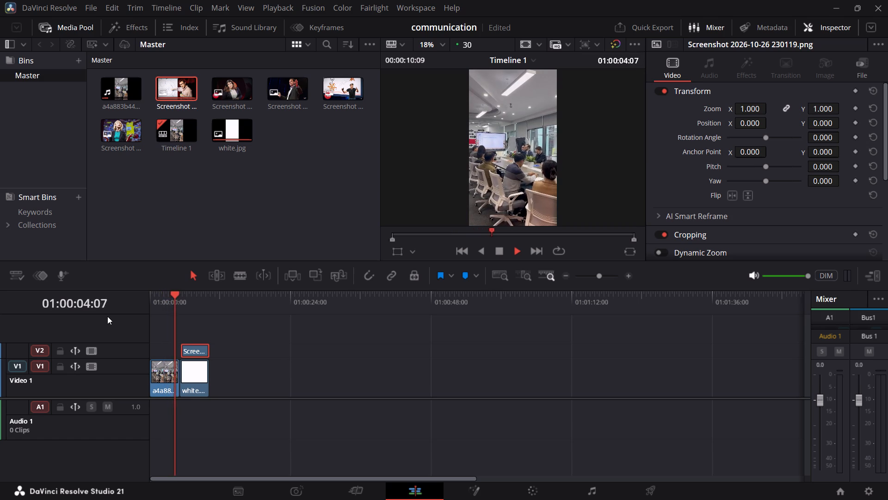
key("space")
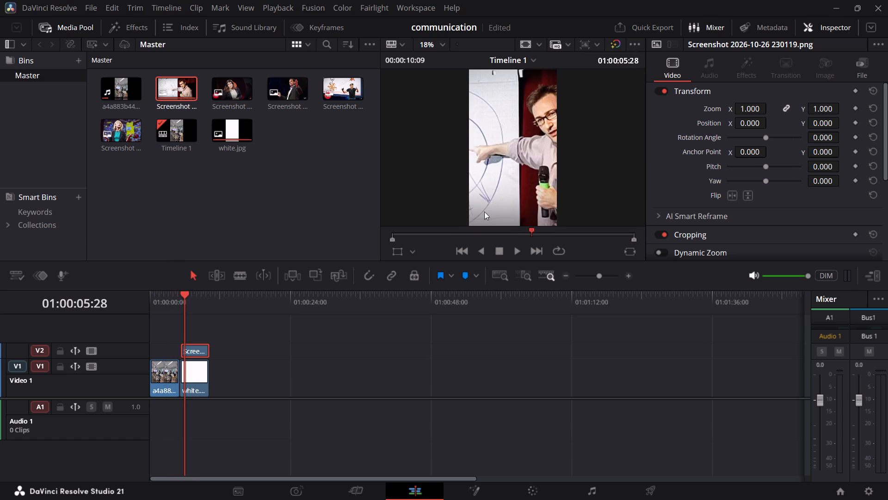
Adjust both ends of the screenshot clip on Video 2 to line up with the start and end of white.jpg.
scroll(239, 388, "down", 5)
scroll(239, 388, "up", 7)
scroll(228, 381, "up", 4, "alt")
scroll(228, 381, "down", 1, "alt")
scroll(229, 375, "up", 9, "alt")
scroll(232, 370, "down", 2, "alt")
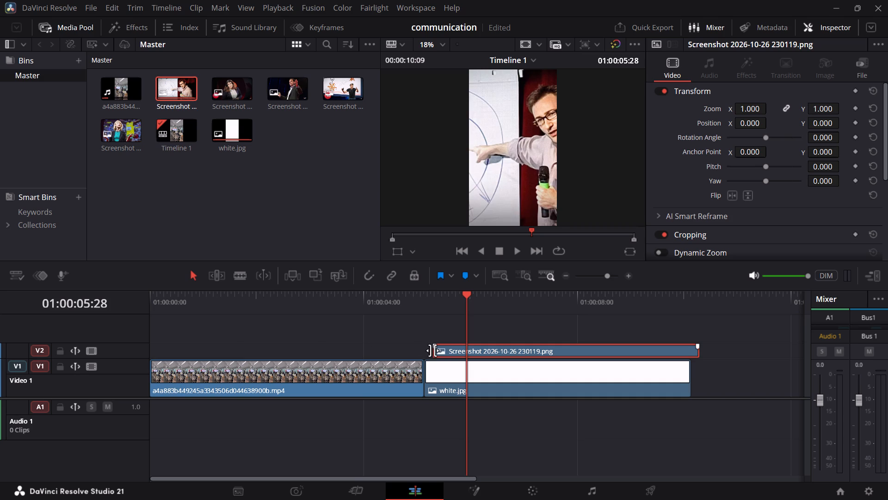
left_click_drag(432, 350, 420, 356)
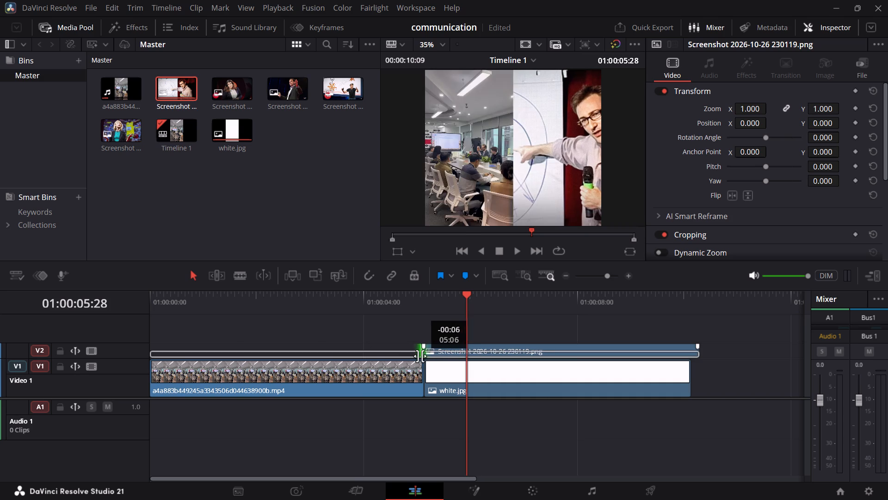
left_click_drag(420, 356, 425, 356)
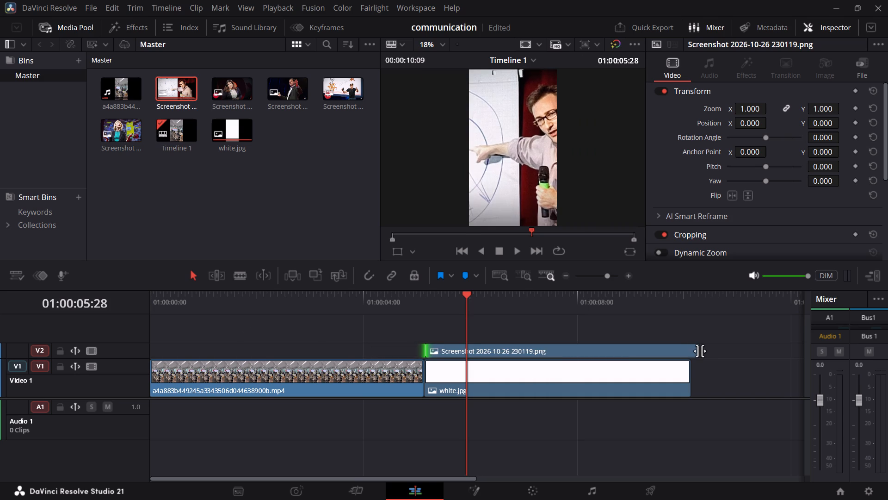
left_click_drag(697, 351, 685, 358)
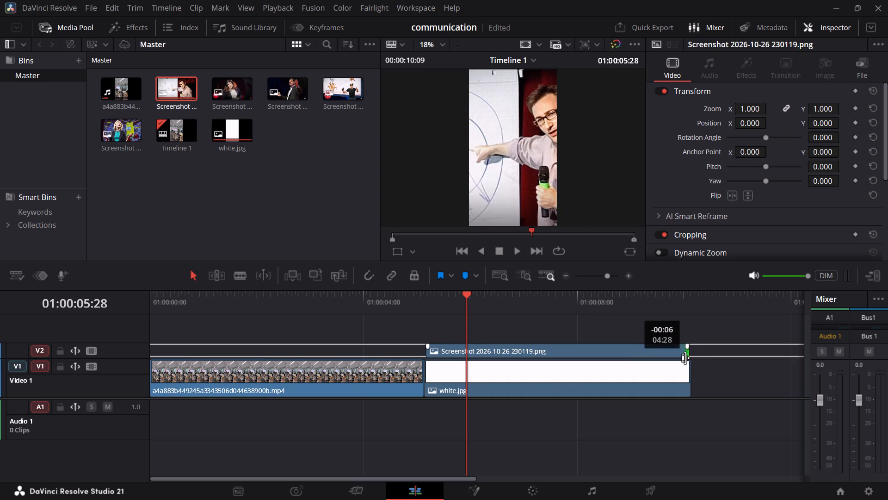
left_click_drag(685, 358, 688, 359)
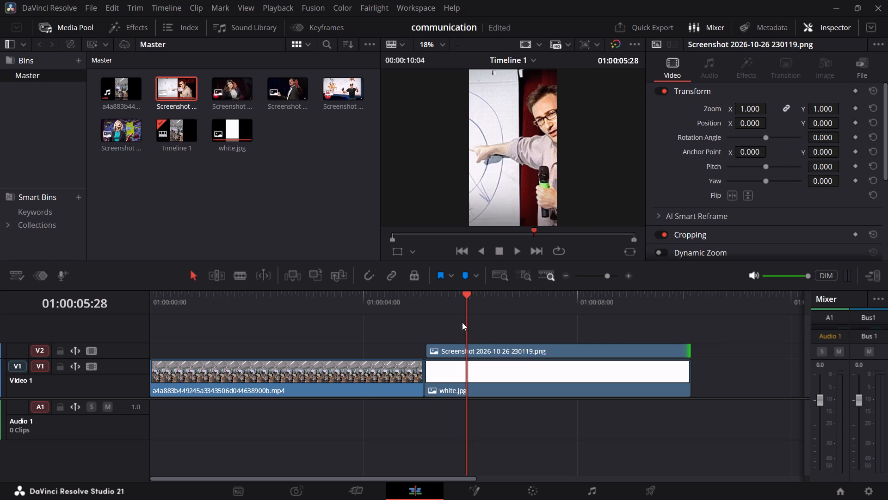
Scrub around the start of the screenshot clip to inspect the cut from the meeting clip.
left_click_drag(468, 296, 429, 335)
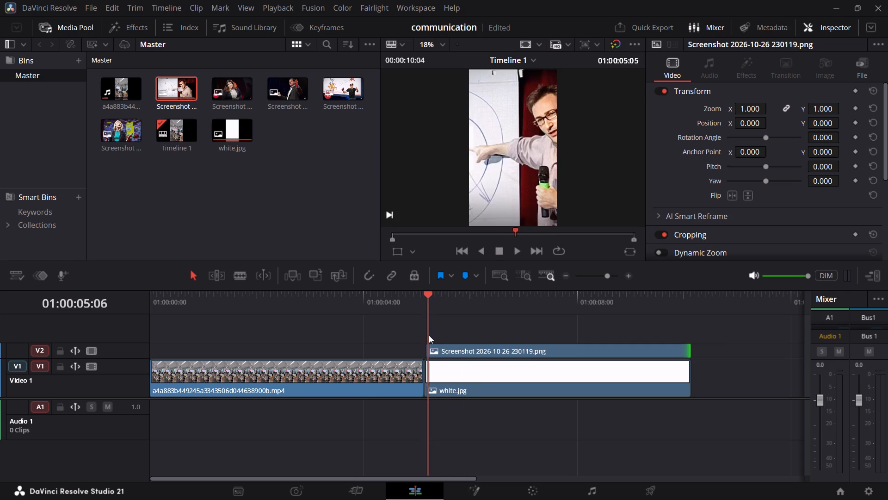
left_click_drag(429, 335, 444, 338)
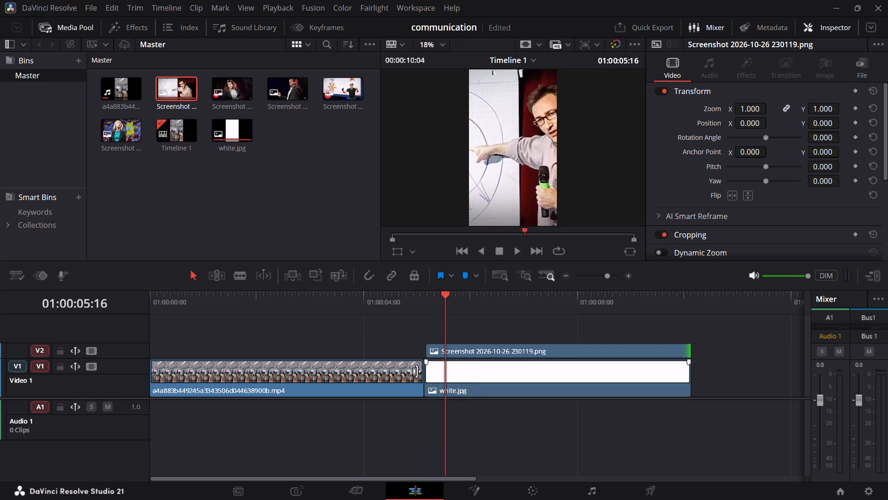
Fine-adjust the start of the screenshot clip on Video 2 and park the playhead just inside it at 01:00:05:06.
left_click(427, 354)
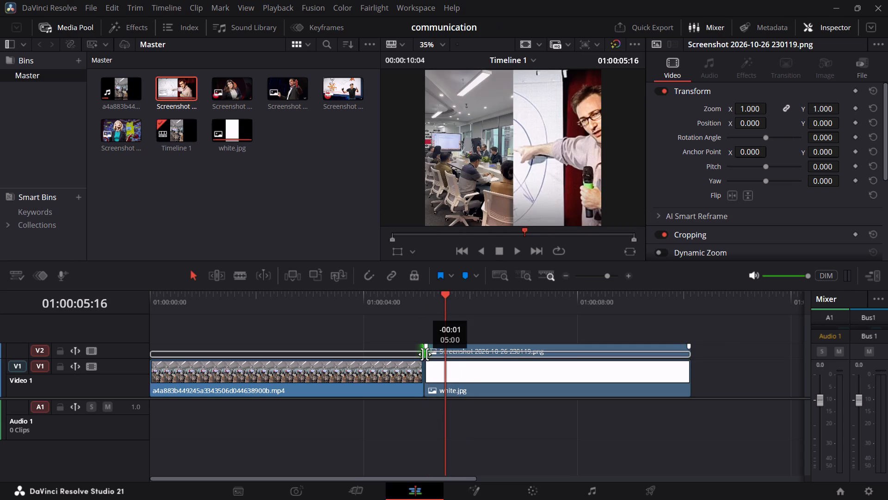
left_click_drag(444, 297, 431, 312)
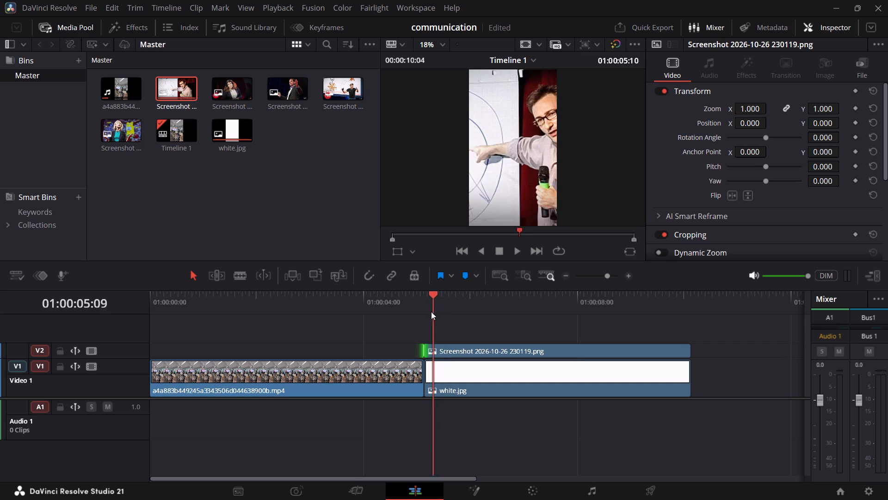
left_click_drag(431, 312, 429, 322)
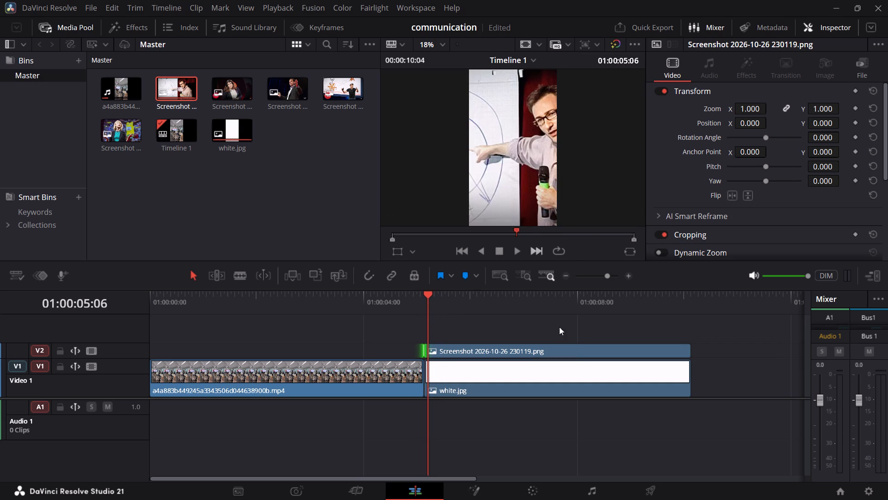
Scale the screenshot clip on Video 2 down to a linked zoom of 0.310 so it fits inside the white background.
left_click(549, 349)
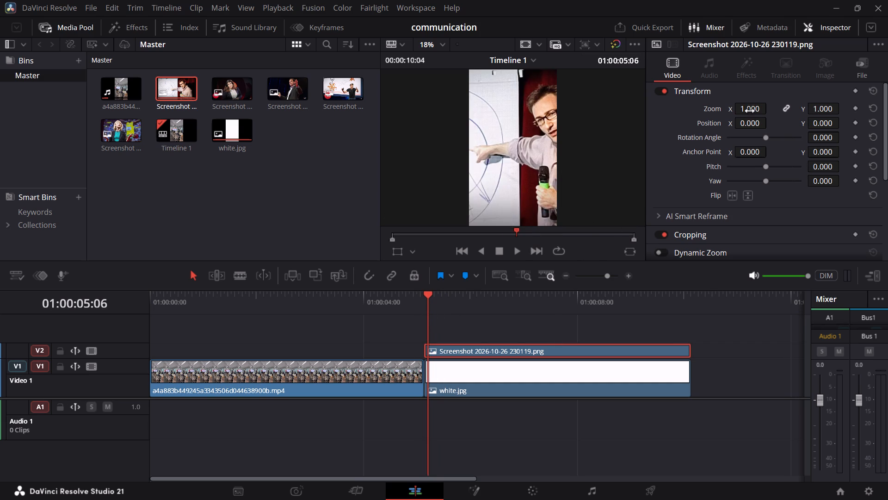
left_click_drag(750, 111, 714, 144)
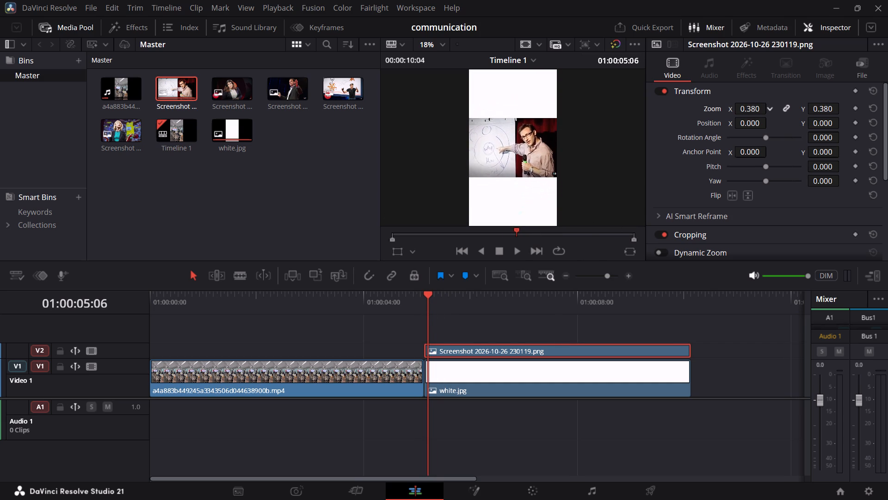
left_click_drag(714, 144, 710, 149)
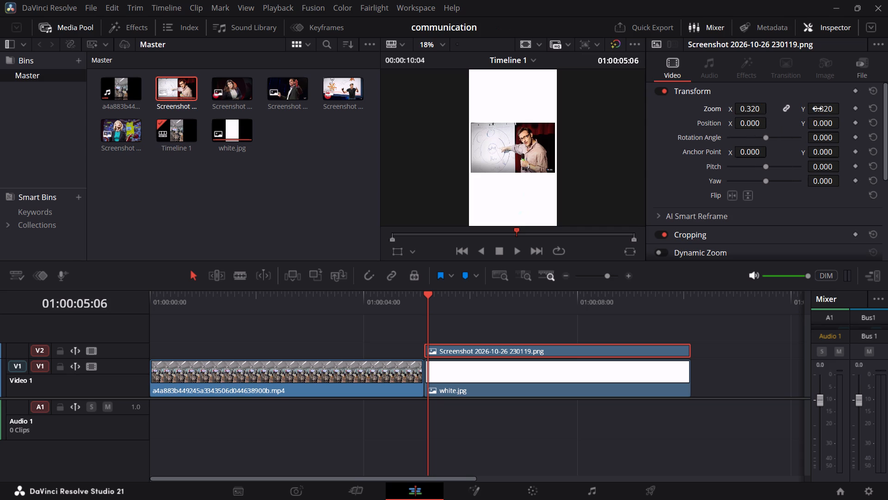
left_click_drag(817, 108, 816, 121)
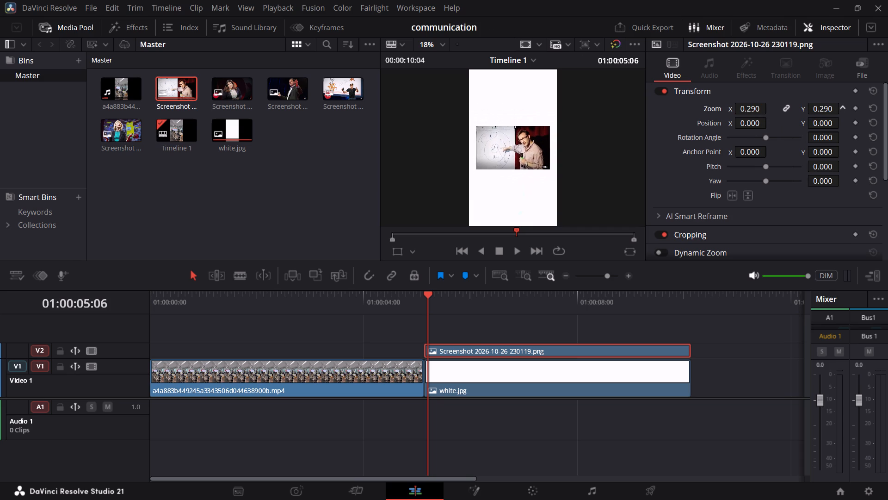
left_click_drag(816, 121, 817, 121)
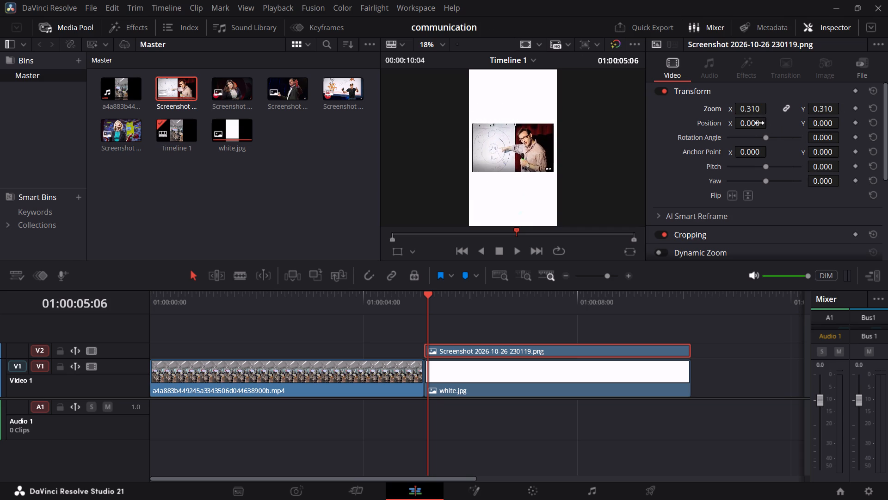
Move the screenshot lower in the frame by setting its Position Y to -338.
left_click_drag(818, 122, 647, 169)
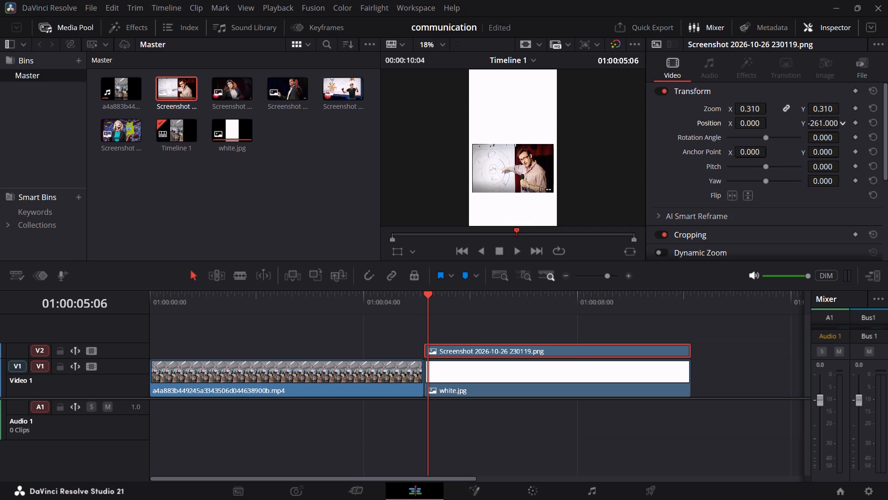
left_click_drag(647, 169, 623, 181)
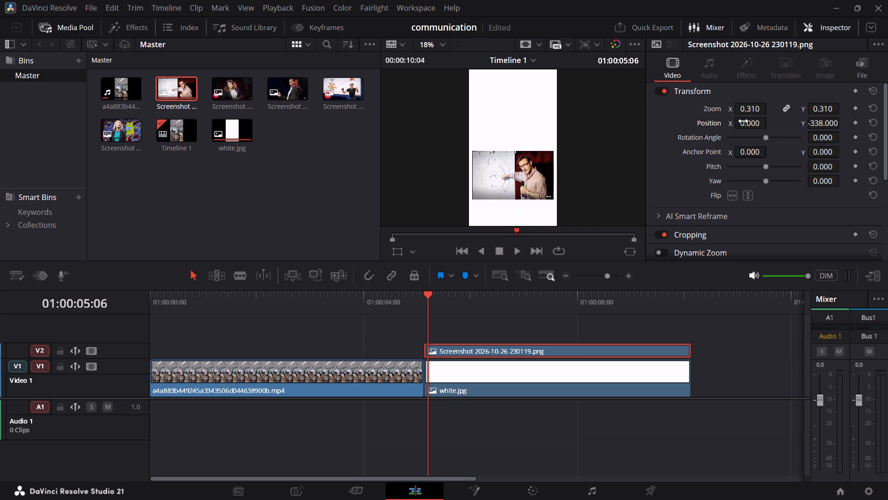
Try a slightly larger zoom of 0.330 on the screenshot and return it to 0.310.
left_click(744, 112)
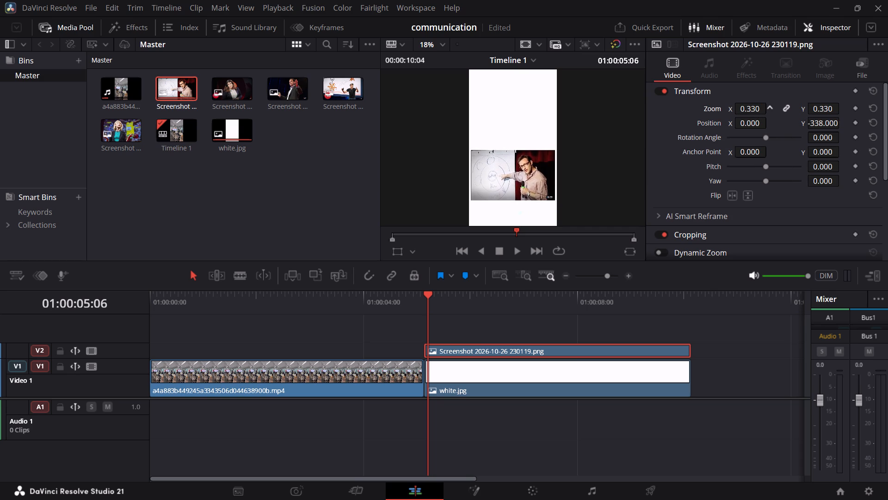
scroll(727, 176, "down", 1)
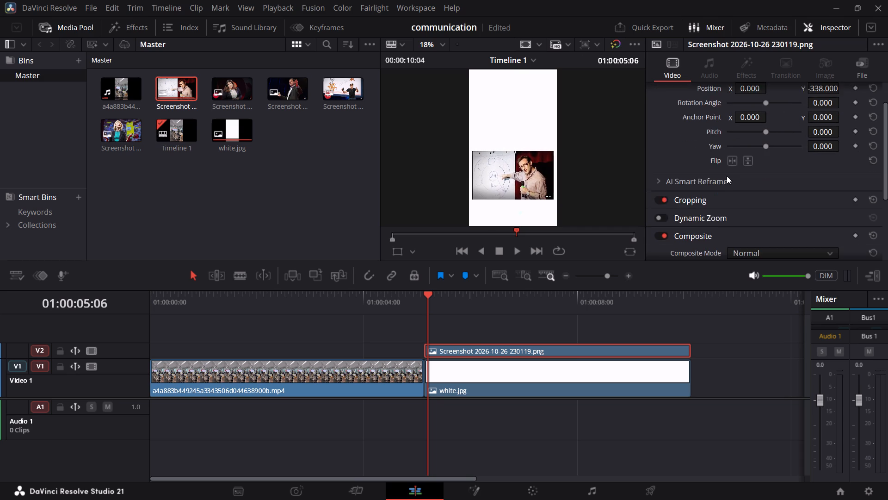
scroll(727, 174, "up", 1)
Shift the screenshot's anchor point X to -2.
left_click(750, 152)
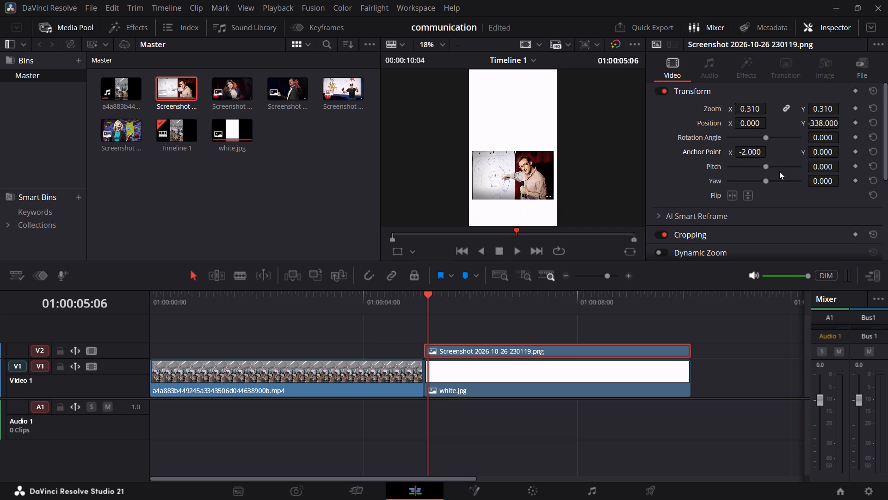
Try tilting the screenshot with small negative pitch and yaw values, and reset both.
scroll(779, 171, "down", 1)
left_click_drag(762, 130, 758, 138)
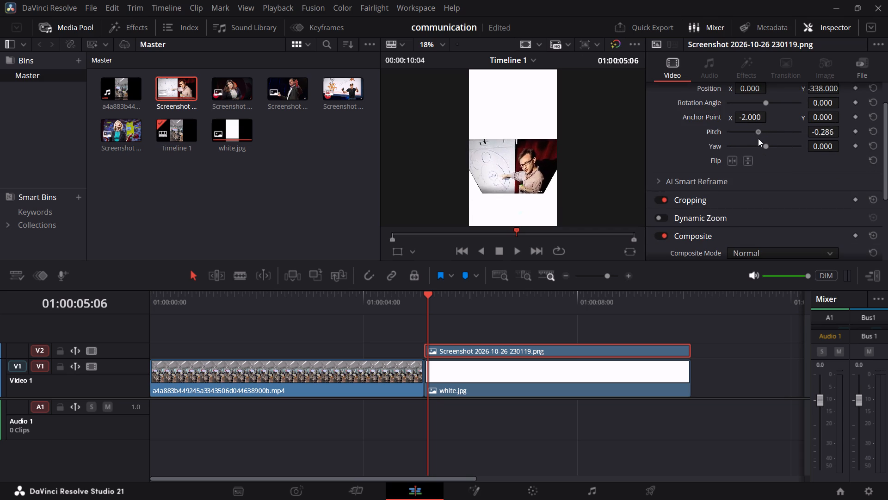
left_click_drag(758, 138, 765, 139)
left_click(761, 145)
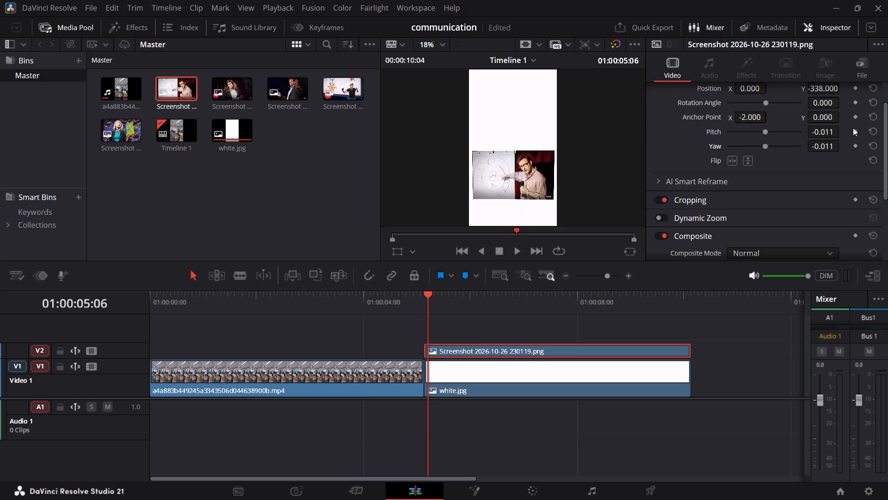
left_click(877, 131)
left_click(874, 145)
Look through the screenshot clip's video properties, from cropping and composite to AI Super Scale, for further adjustment options.
scroll(814, 190, "down", 1)
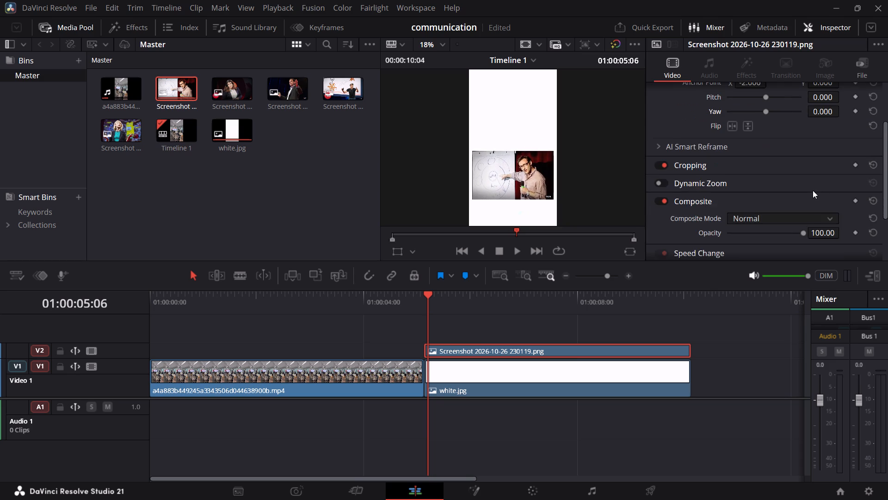
scroll(811, 190, "down", 2)
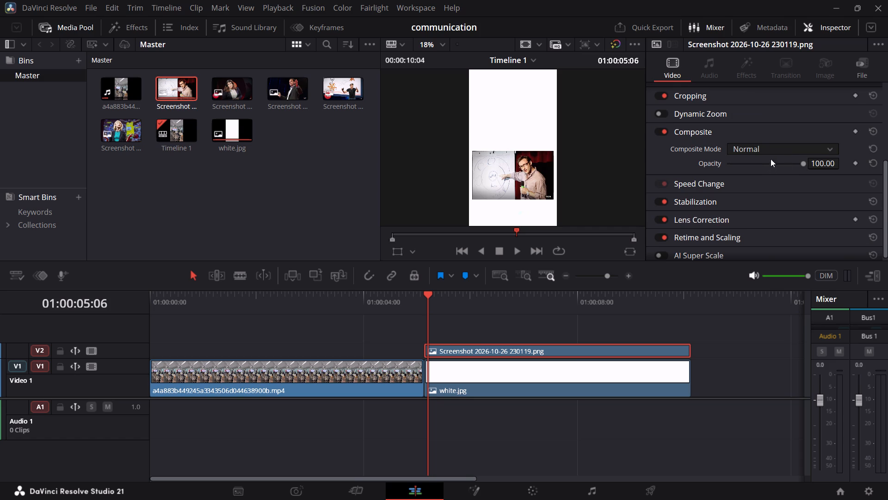
left_click(808, 145)
left_click(809, 145)
scroll(786, 169, "down", 3)
scroll(703, 207, "down", 2)
scroll(702, 209, "up", 4)
scroll(702, 209, "down", 6)
scroll(765, 162, "up", 5)
double_click(826, 154)
scroll(801, 180, "down", 3)
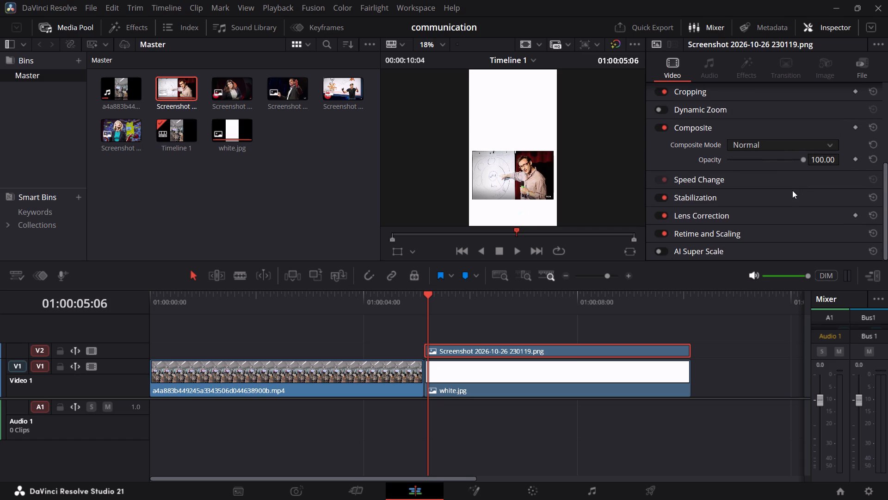
scroll(780, 194, "down", 4)
scroll(777, 194, "up", 2)
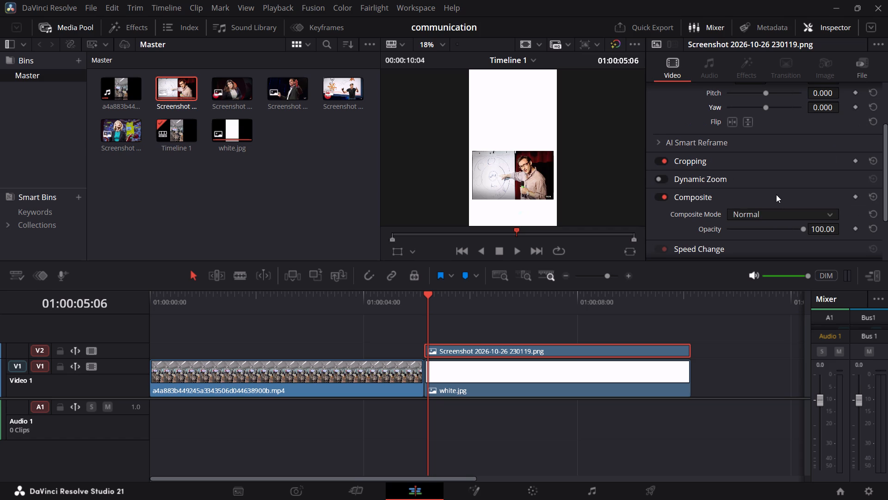
scroll(776, 194, "up", 3)
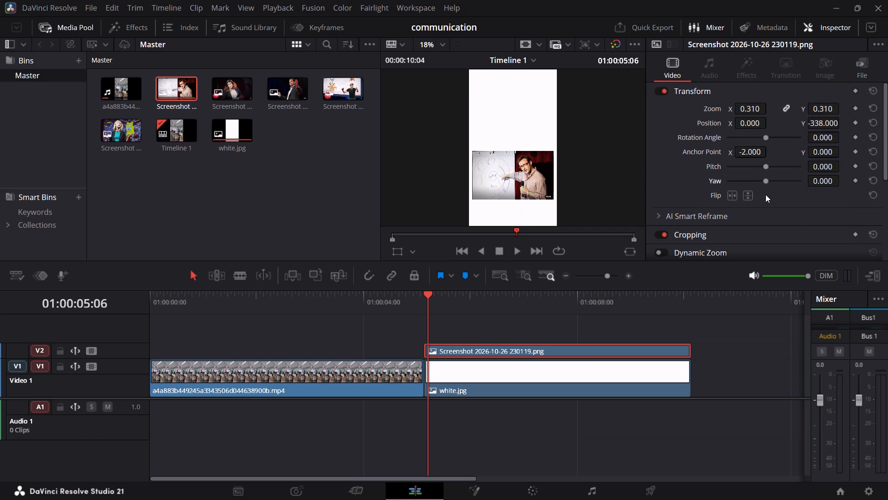
scroll(765, 194, "up", 2)
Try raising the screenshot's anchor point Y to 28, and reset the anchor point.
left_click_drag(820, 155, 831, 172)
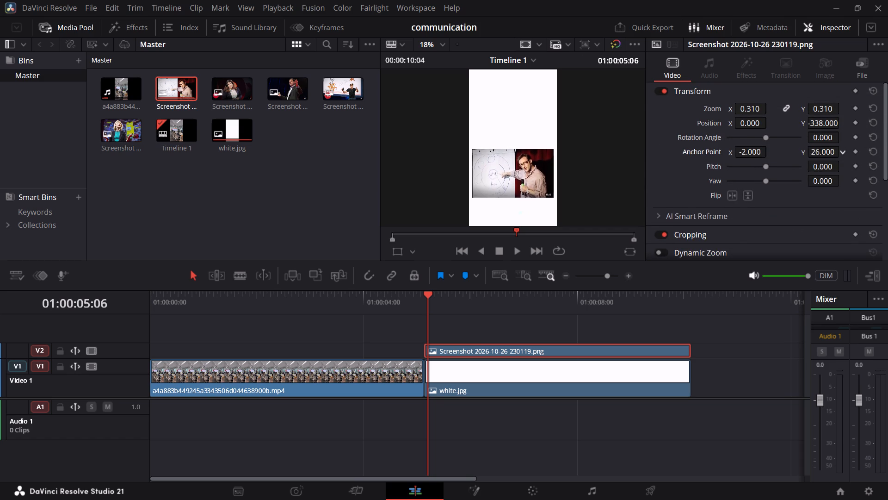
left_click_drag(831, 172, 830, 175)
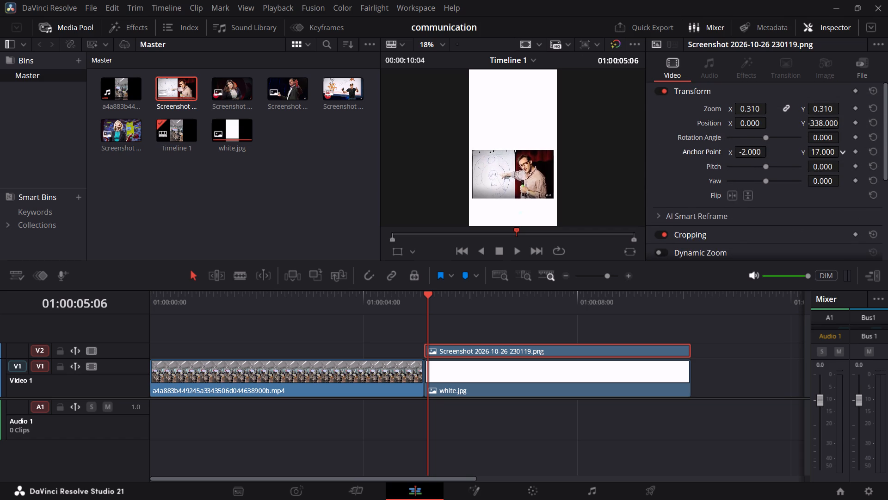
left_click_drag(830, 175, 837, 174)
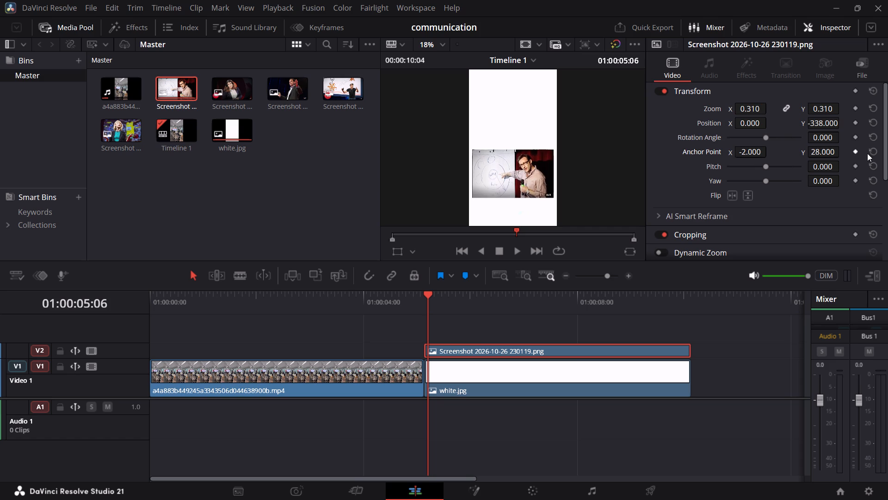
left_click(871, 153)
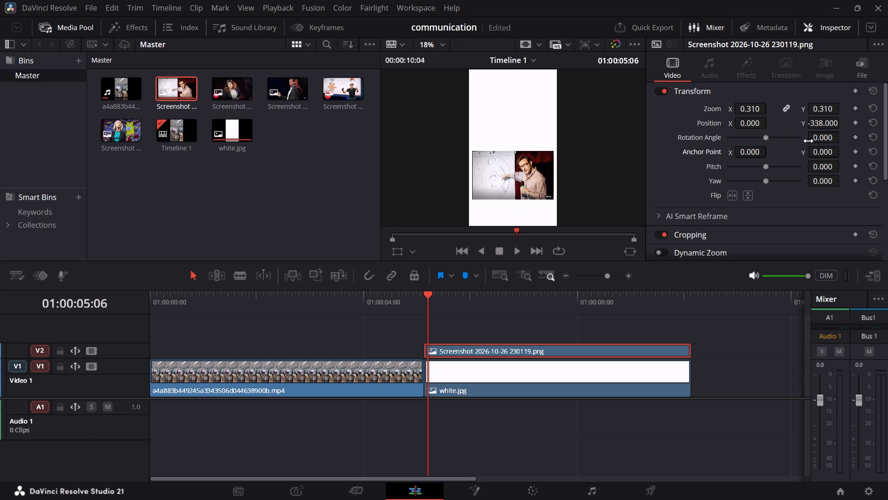
Examine the screenshot's available properties again, including AI Smart Reframe, cropping, dynamic zoom and composite settings.
left_click(706, 75)
scroll(733, 108, "up", 4)
scroll(736, 109, "down", 6)
scroll(736, 111, "up", 3)
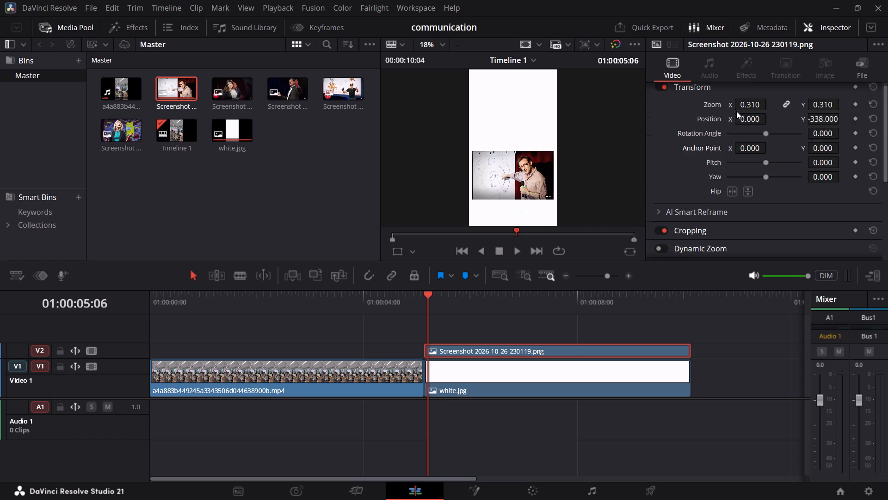
scroll(736, 111, "up", 2)
left_click(712, 72)
left_click(673, 72)
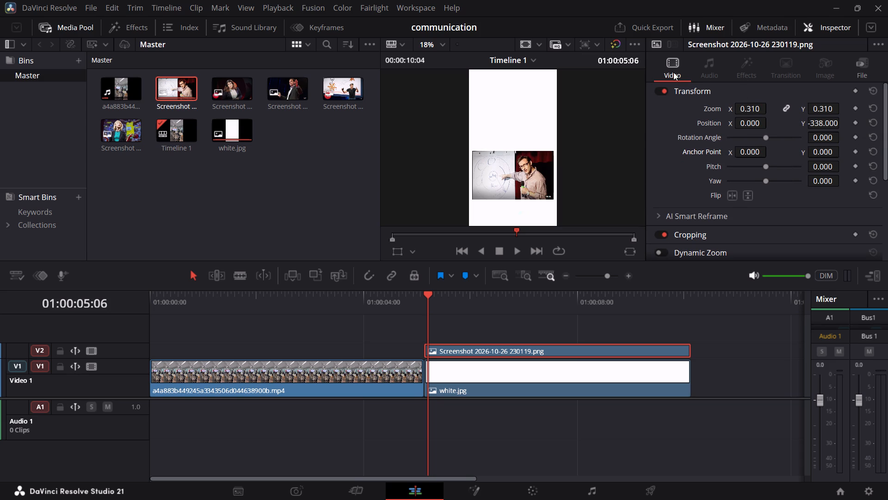
scroll(705, 149, "down", 2)
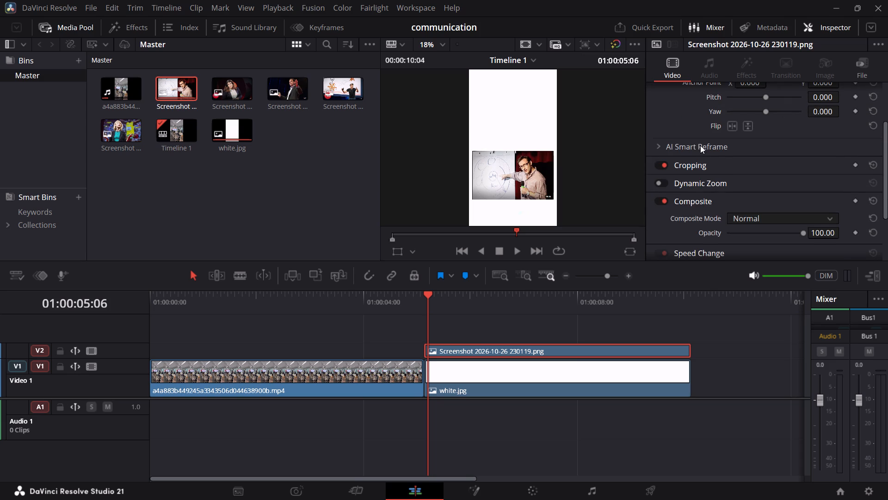
left_click(700, 145)
left_click(700, 145)
scroll(713, 136, "down", 3)
scroll(713, 136, "up", 1)
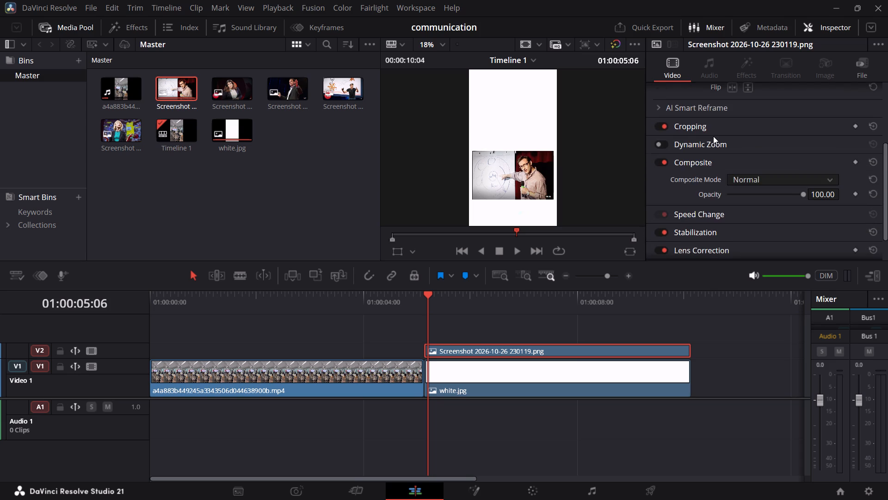
scroll(713, 136, "up", 5)
scroll(714, 136, "down", 2)
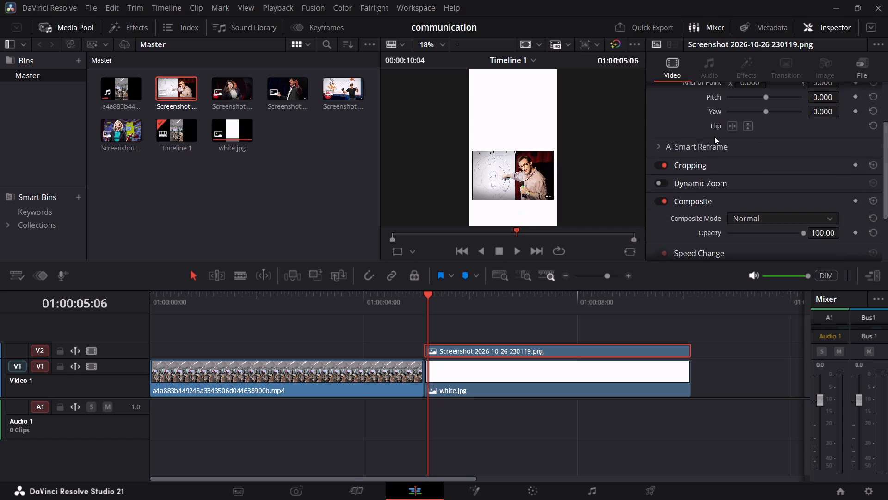
scroll(714, 136, "down", 4)
scroll(714, 136, "up", 6)
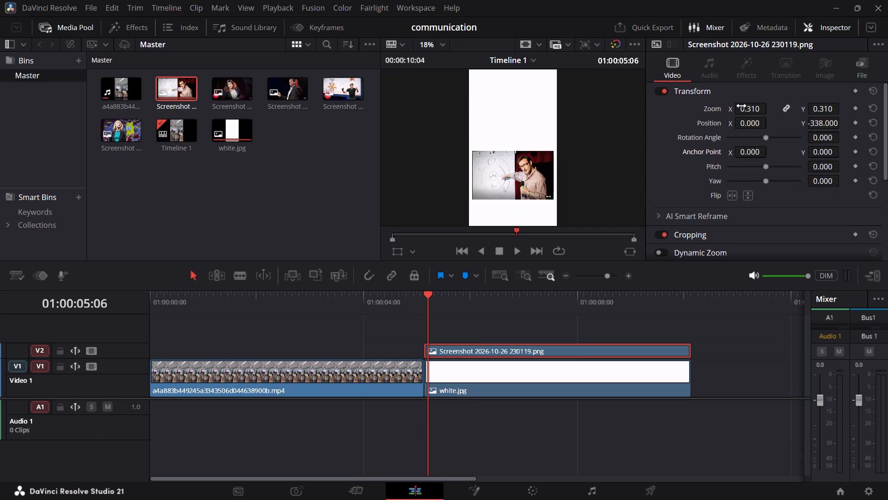
Set the speaker screenshot's zoom to 0.320 and its position to X 2 and Y -366.
left_click(743, 106)
left_click_drag(744, 111, 741, 114)
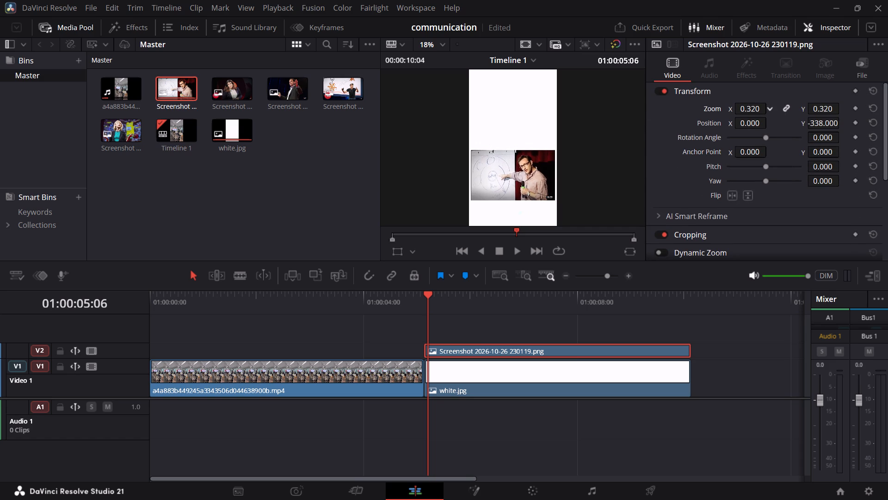
left_click_drag(741, 114, 742, 117)
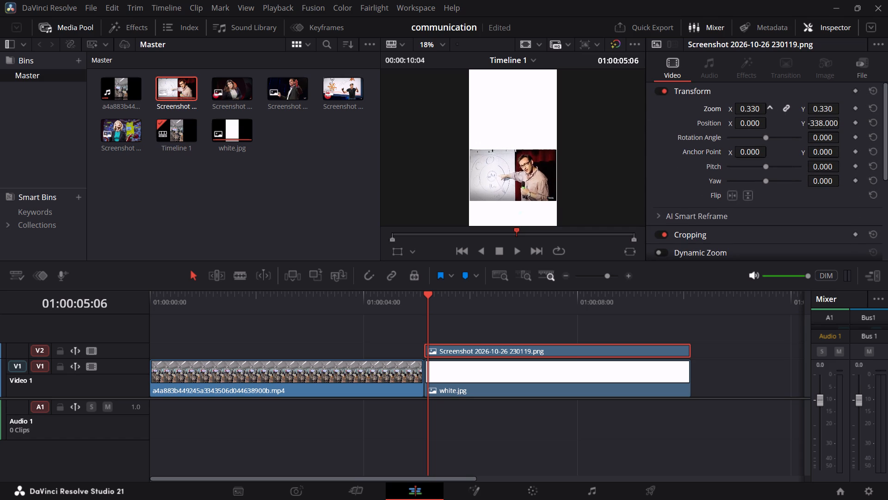
left_click_drag(742, 117, 741, 118)
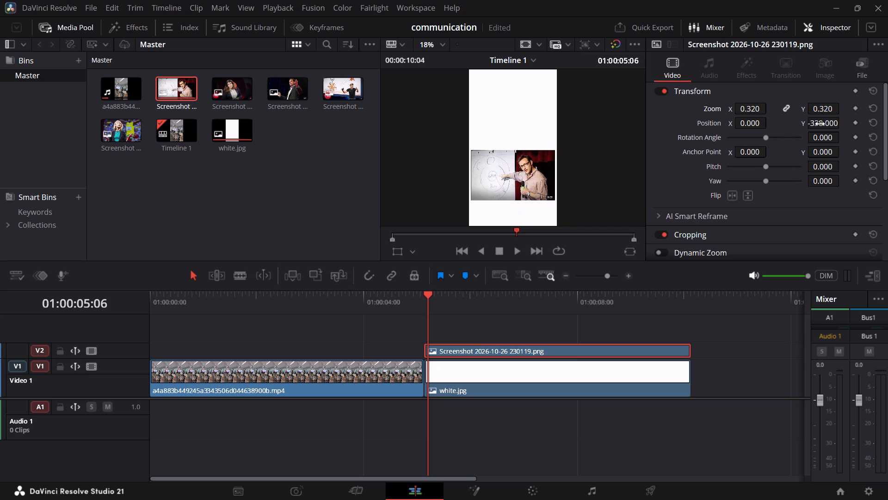
left_click_drag(820, 124, 804, 132)
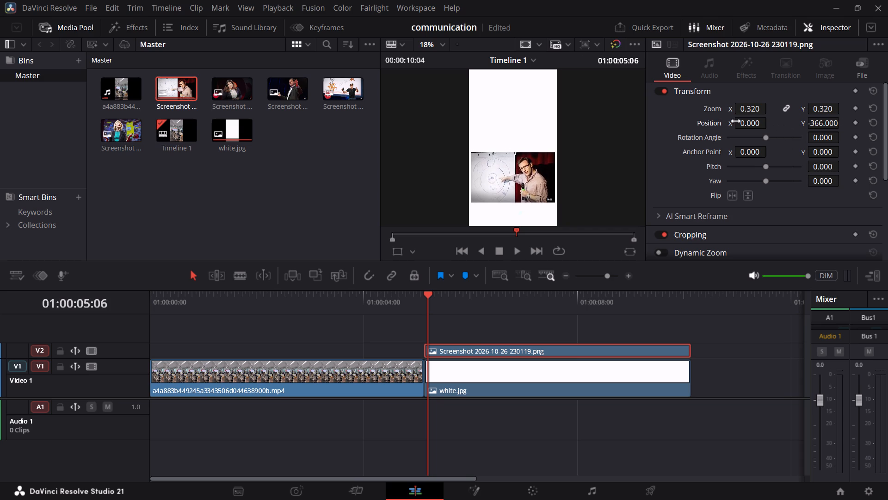
left_click(747, 125)
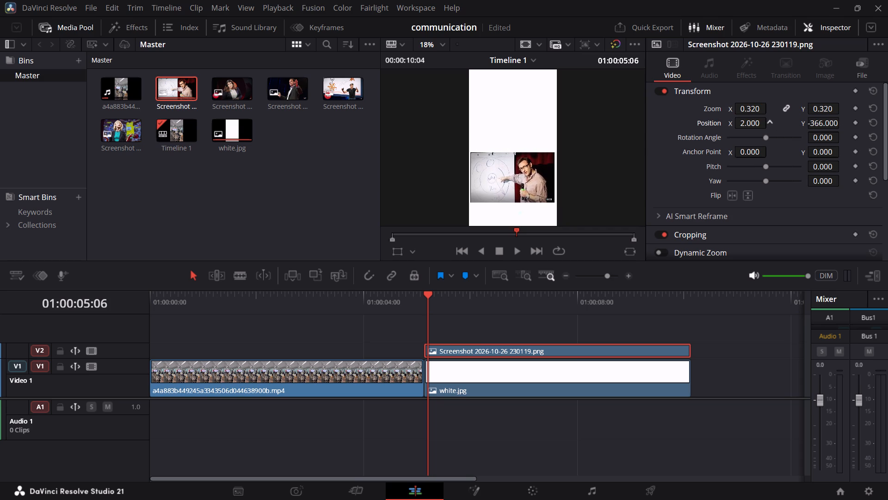
left_click_drag(750, 109, 739, 110)
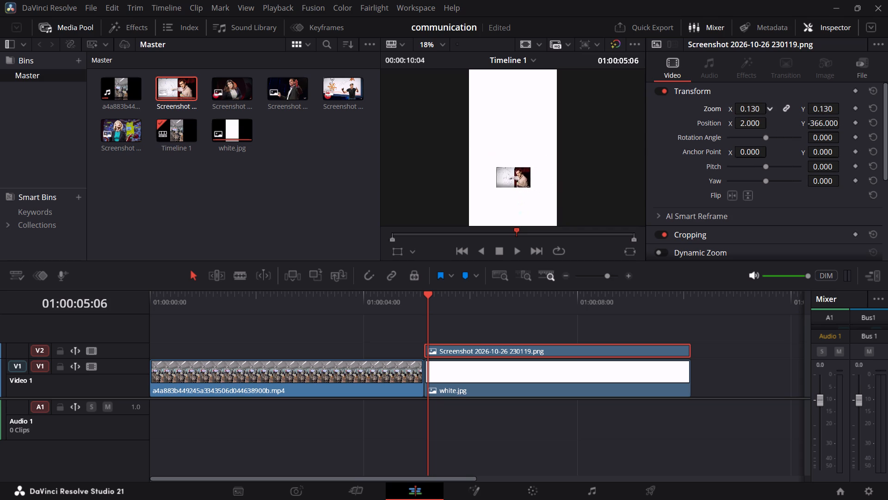
left_click_drag(739, 110, 748, 115)
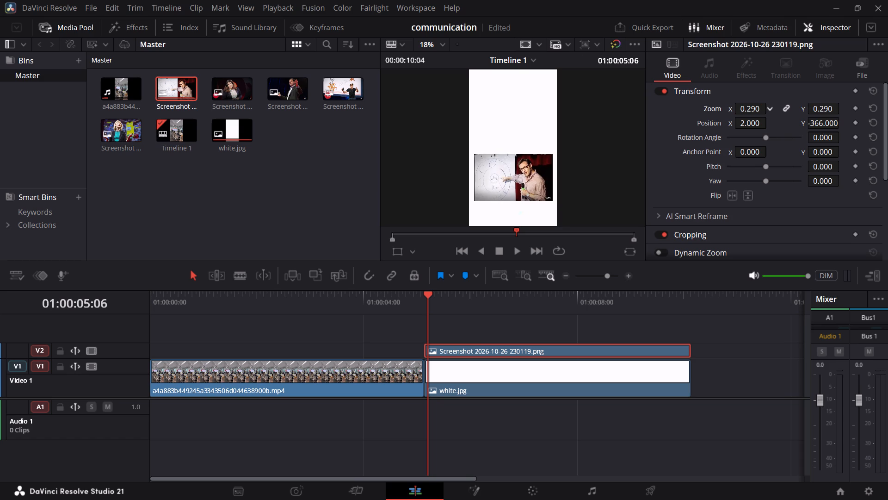
left_click_drag(748, 115, 750, 115)
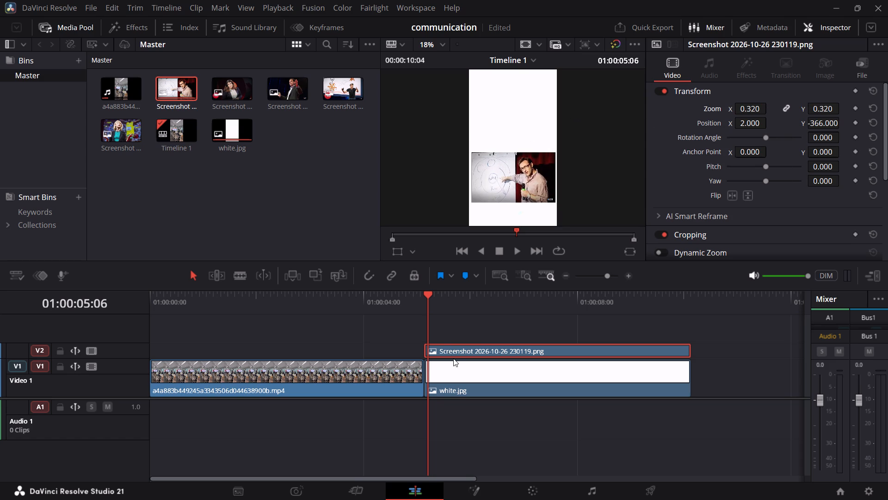
Add a Text+ title on a new video track above the speaker screenshot, aligned with the screenshot clip's start.
left_click(118, 37)
left_click(118, 35)
left_click(154, 144)
left_click_drag(155, 144, 222, 191)
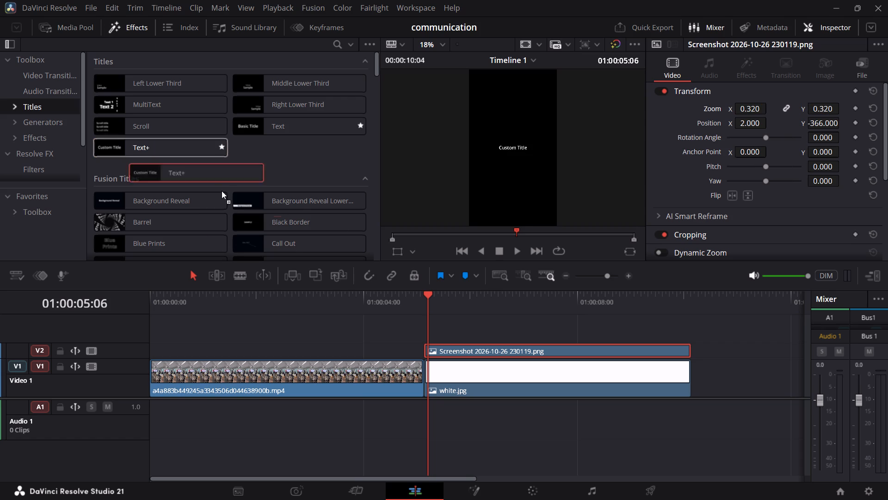
left_click_drag(222, 191, 423, 331)
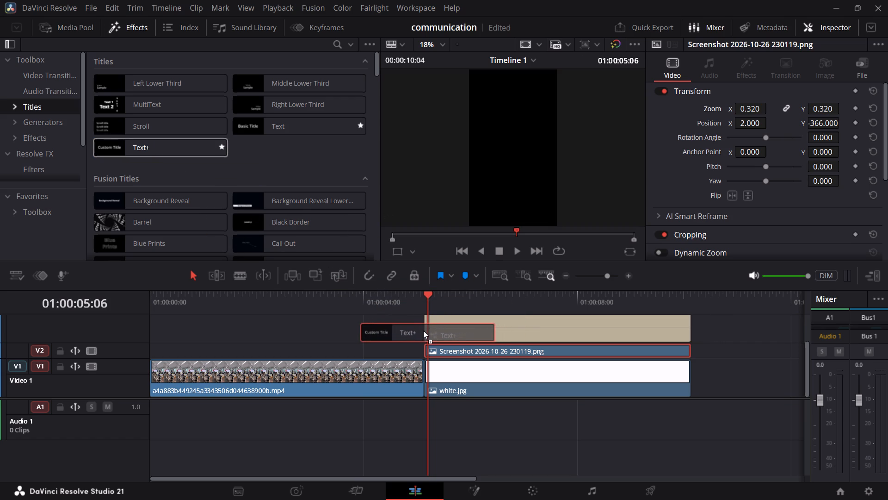
left_click_drag(423, 331, 424, 332)
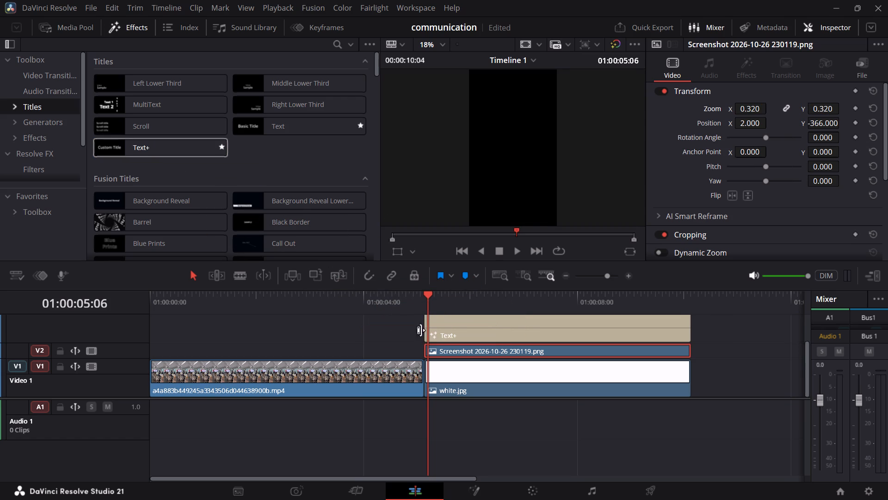
With the playhead at 01:00:05:04, replace the Text+ title's placeholder text with "1.HOW".
left_click(427, 294)
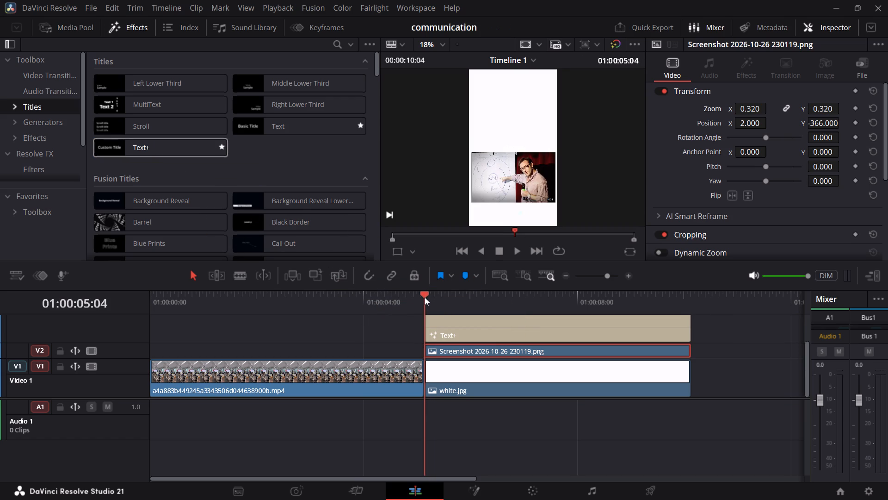
left_click(605, 339)
left_click(598, 330)
left_click(727, 170)
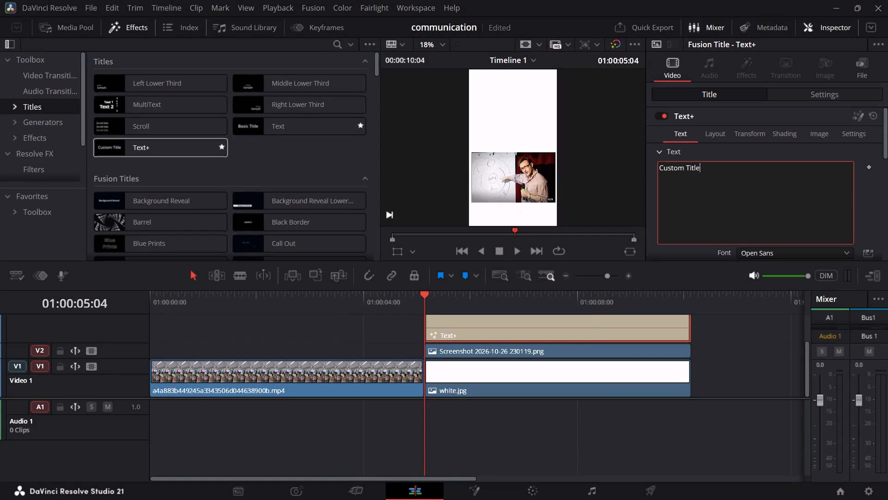
key("BackSpace")
key("BackSpace")
key("BackSpace")
key("BackSpace")
key("BackSpace")
key("BackSpace")
key("BackSpace")
key("BackSpace")
key("BackSpace")
key("BackSpace")
key("BackSpace")
key("BackSpace")
key("BackSpace")
key("BackSpace")
key("BackSpace")
key("BackSpace")
key("BackSpace")
key("BackSpace")
key("BackSpace")
type("1.")
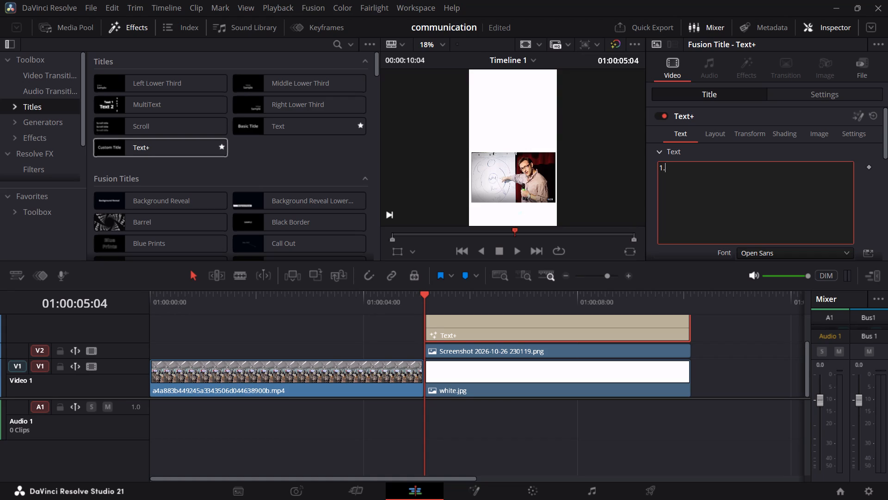
type("HOW")
Set the title's text color to red #ff061f.
scroll(730, 178, "down", 2)
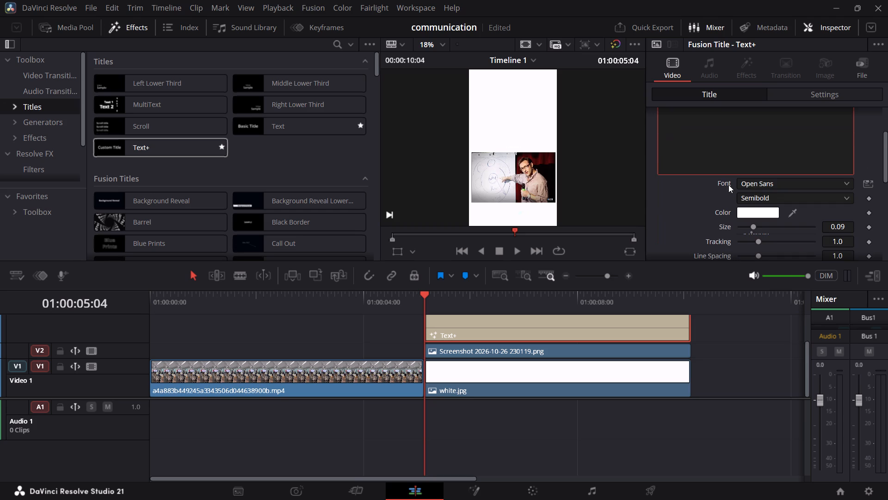
left_click(766, 213)
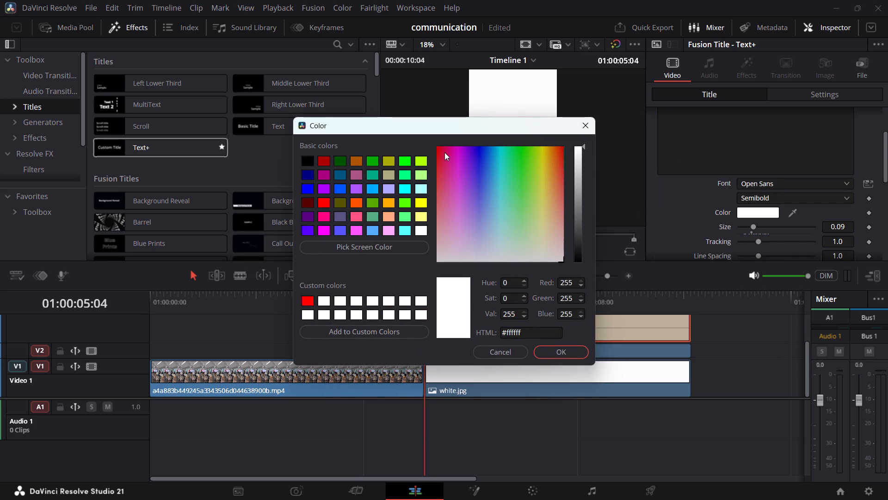
left_click(439, 149)
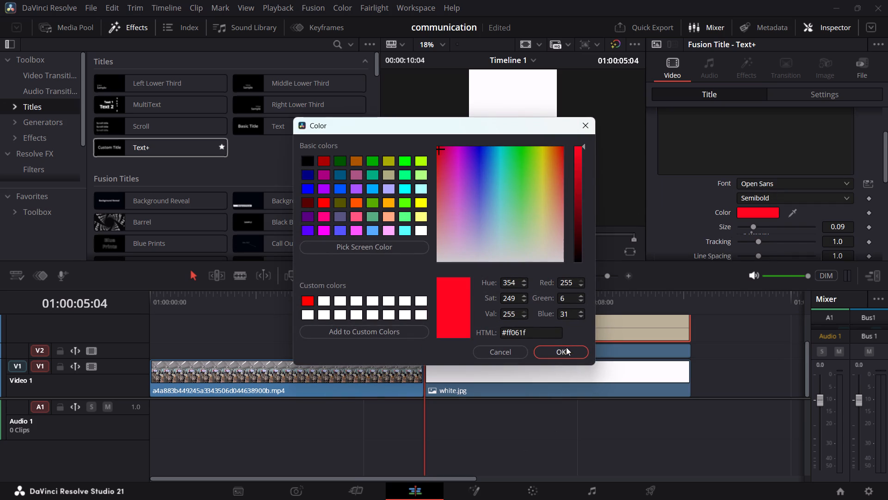
left_click(566, 347)
Extend the title text to read "1.HOW GREAT LEADERS INPSIRE" with "ACTION" on a second line.
scroll(770, 169, "up", 4)
left_click(704, 167)
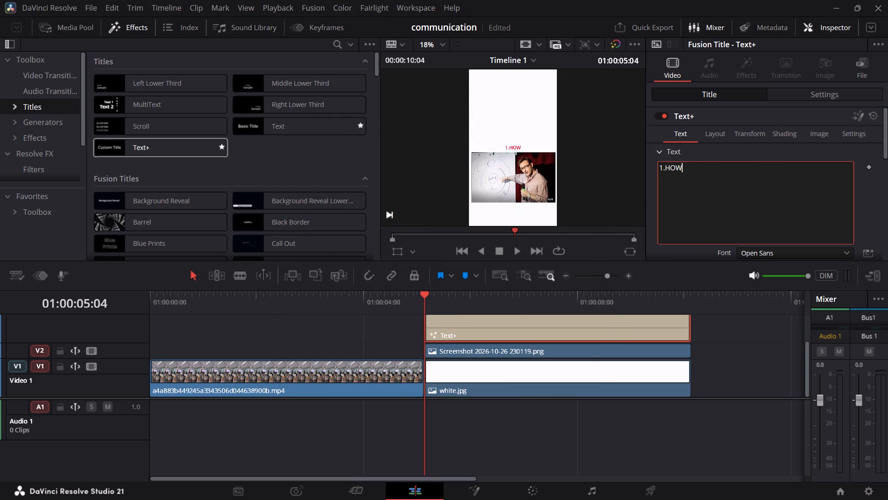
key("space")
type("GREAT")
key("space")
type("LEADERS")
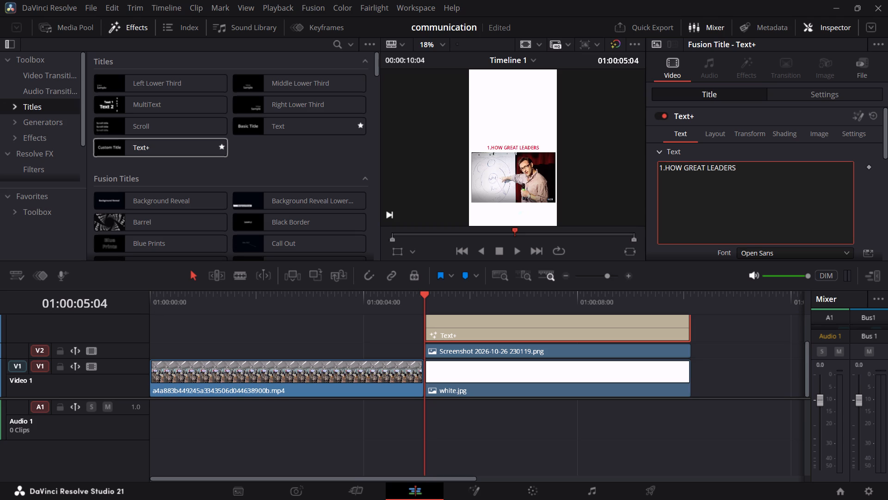
key("space")
type("INPSIRE")
key("Return")
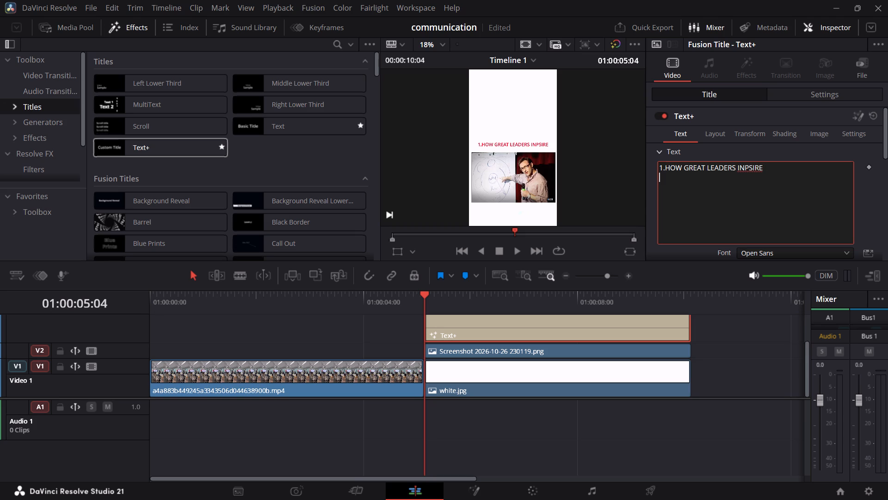
type("ACTION")
Reduce the title's line spacing to 0.882 and set its vertical anchor to 1.0.
scroll(733, 175, "down", 3)
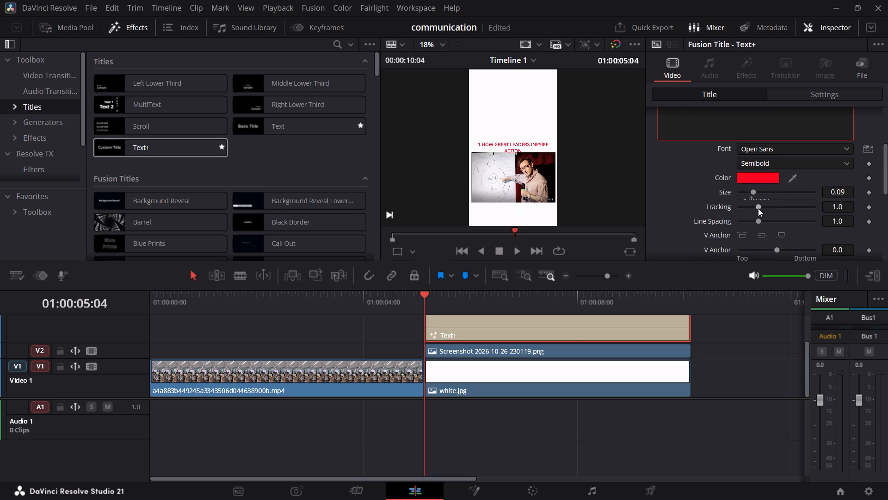
scroll(759, 203, "down", 1)
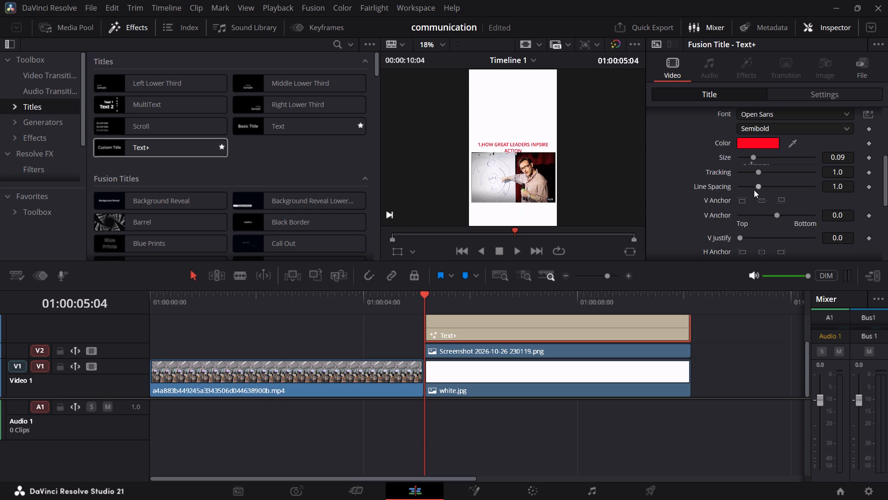
left_click(759, 186)
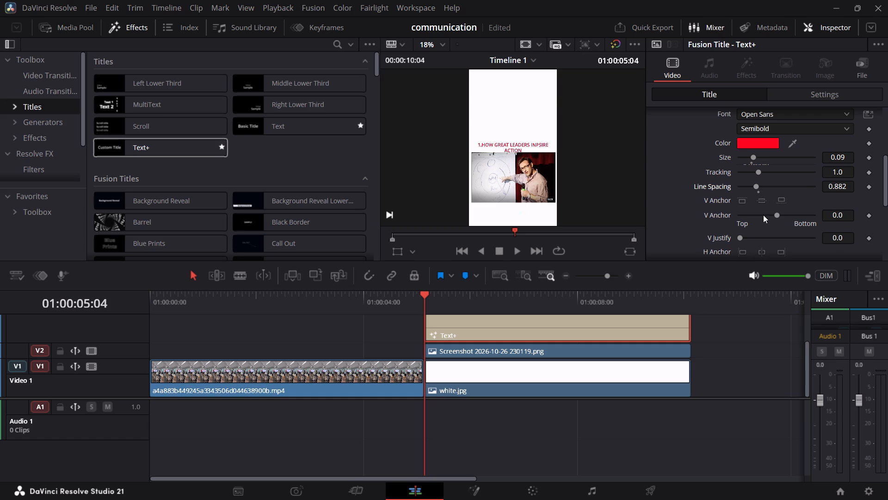
left_click_drag(771, 213, 887, 209)
Look through the title's layout and text properties for further adjustment options.
scroll(752, 197, "down", 3)
scroll(752, 197, "up", 4)
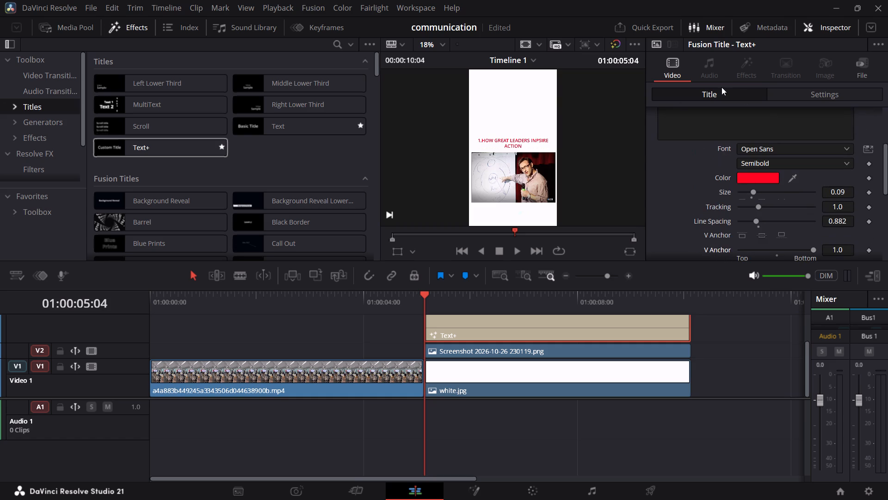
scroll(759, 135, "up", 4)
left_click(709, 132)
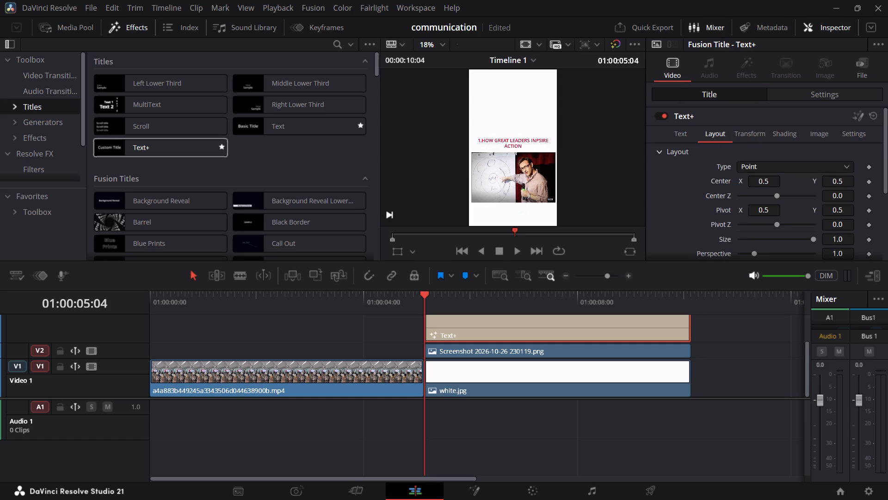
left_click(680, 136)
scroll(739, 174, "down", 8)
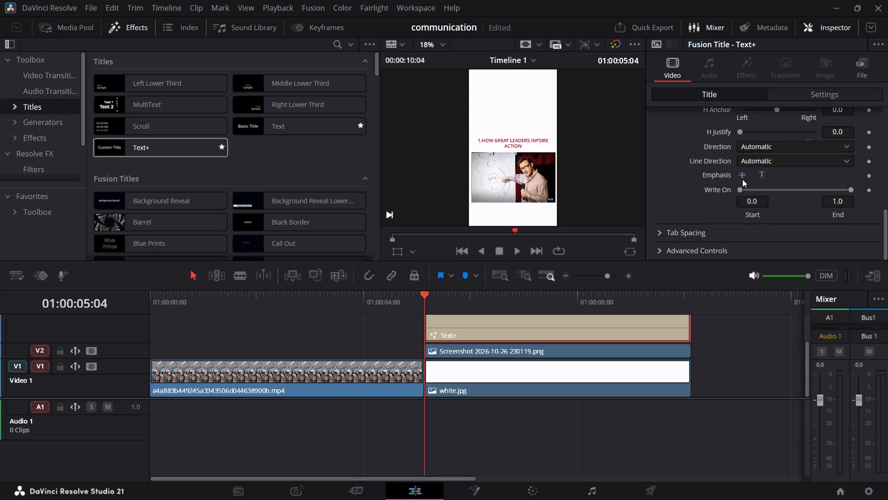
scroll(742, 179, "down", 7)
scroll(743, 179, "up", 12)
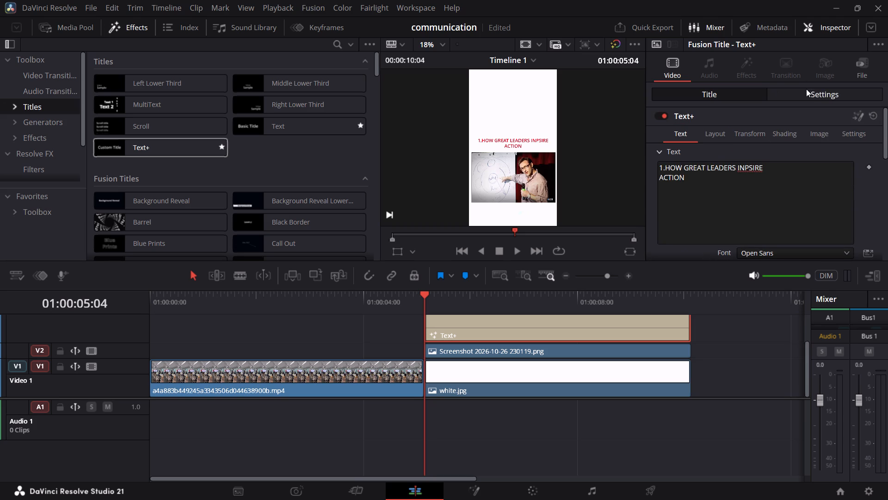
Enlarge the title by setting its transform zoom to 1.140 on both axes.
left_click(803, 93)
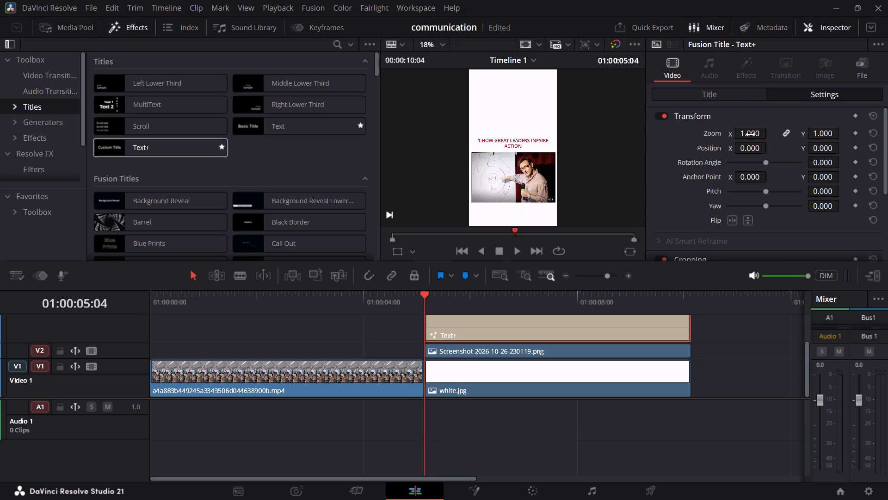
left_click_drag(751, 135, 758, 138)
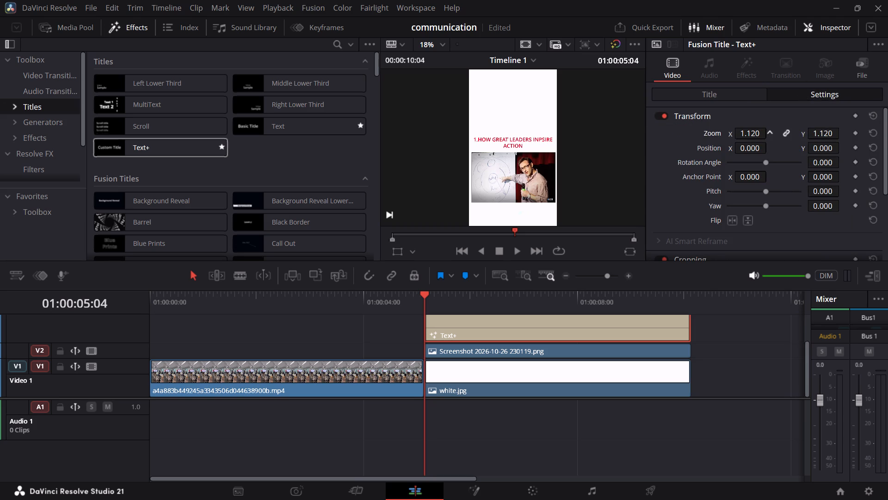
left_click_drag(758, 138, 756, 138)
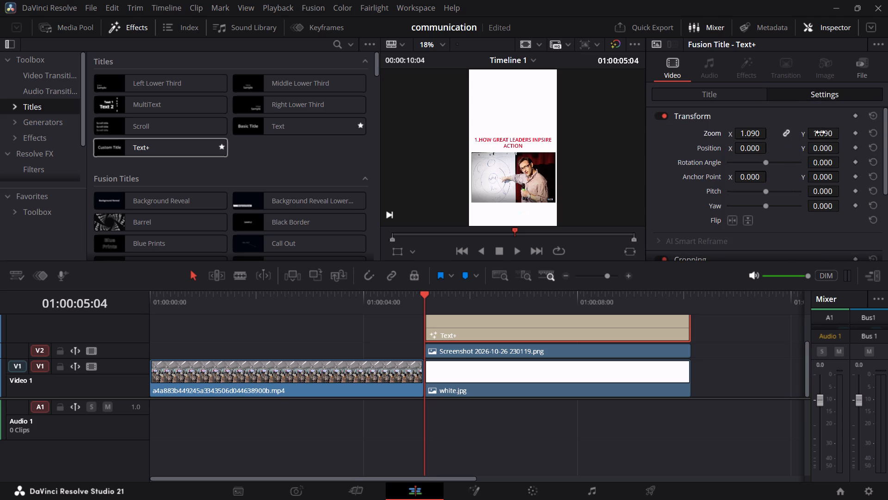
left_click_drag(816, 134, 819, 140)
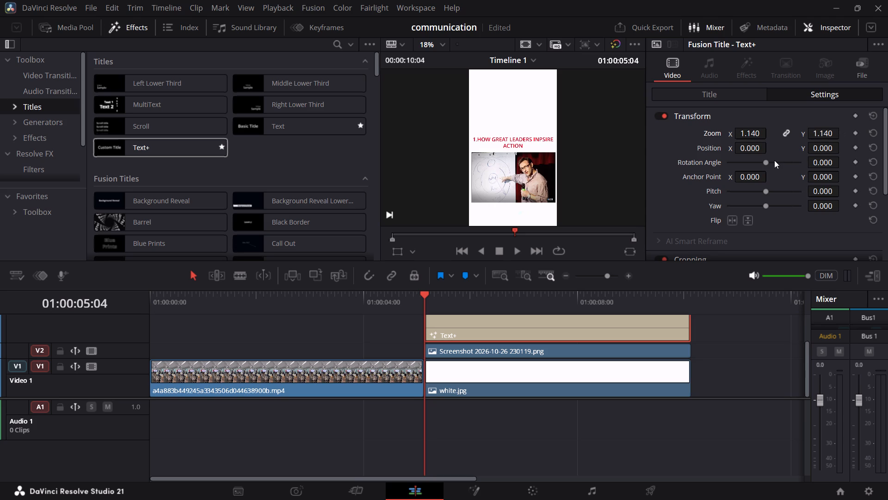
Move the title up above the speaker screenshot by setting its position to X 3.000 and Y 277.000.
left_click(753, 149)
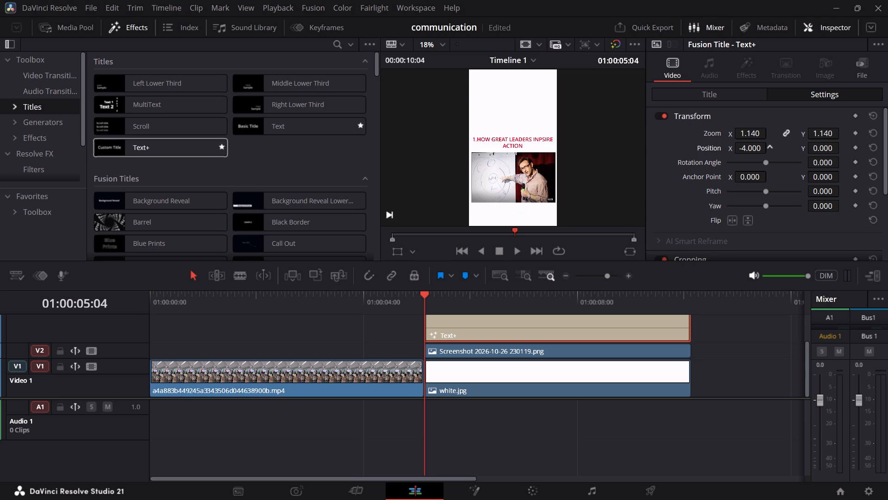
left_click_drag(814, 151, 801, 159)
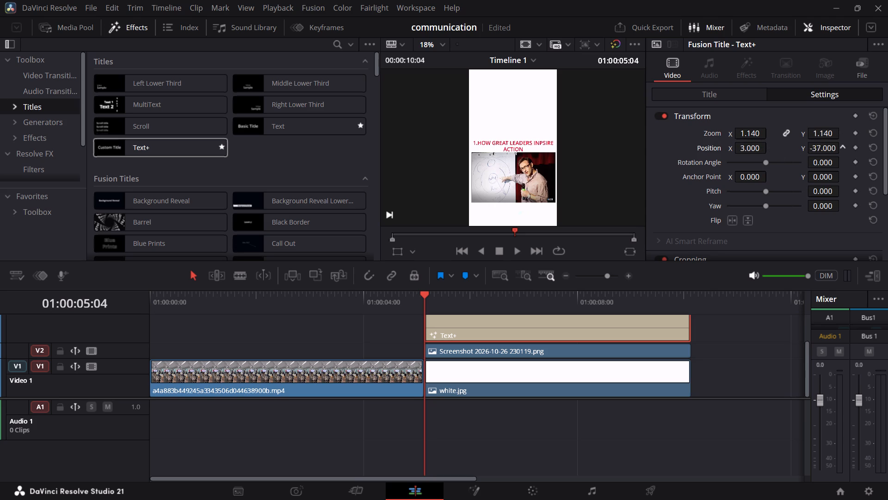
left_click_drag(801, 159, 538, 259)
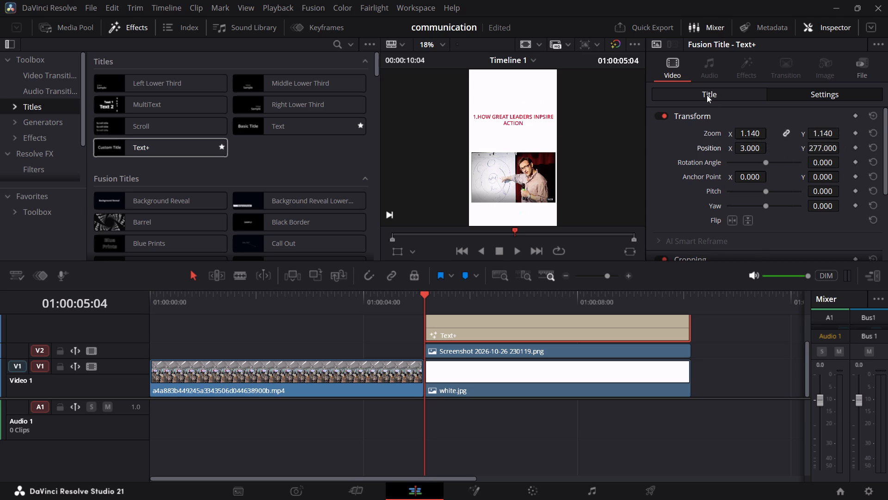
Change the title's Open Sans font style to Bold.
left_click(707, 95)
scroll(750, 164, "down", 3)
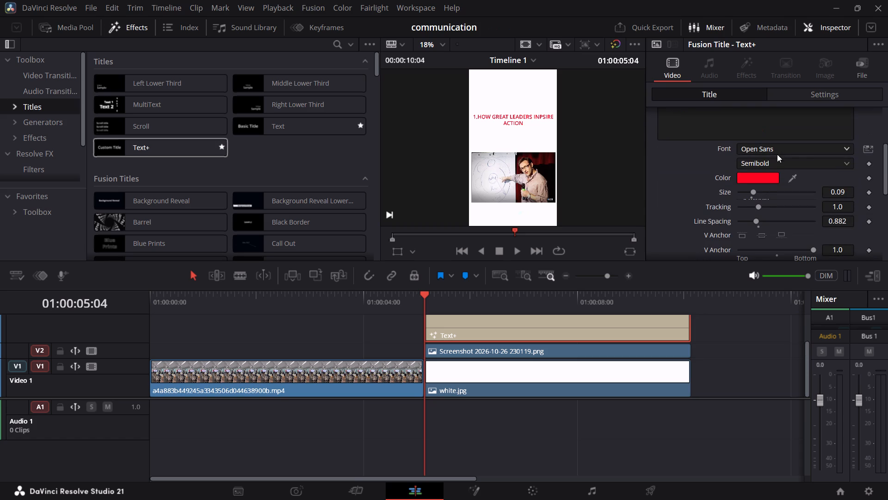
left_click(777, 165)
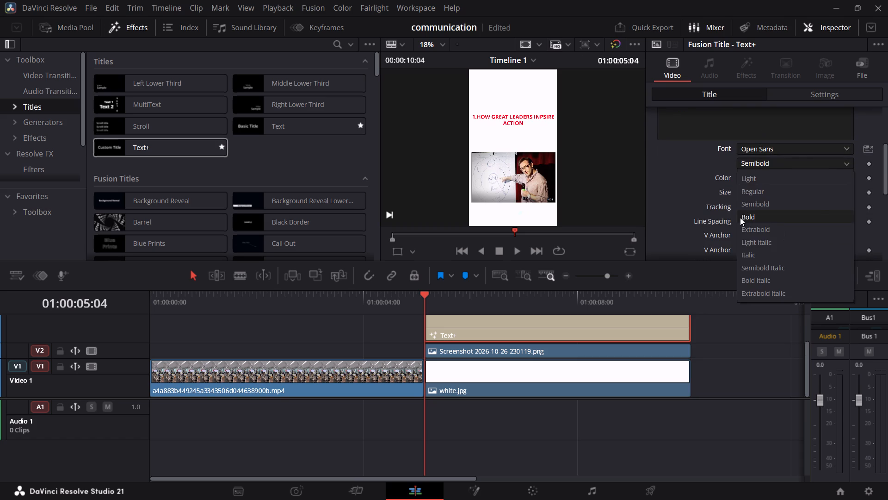
left_click(740, 218)
Store the title's red, #ff061f, as a custom color and close the color picker.
left_click(768, 175)
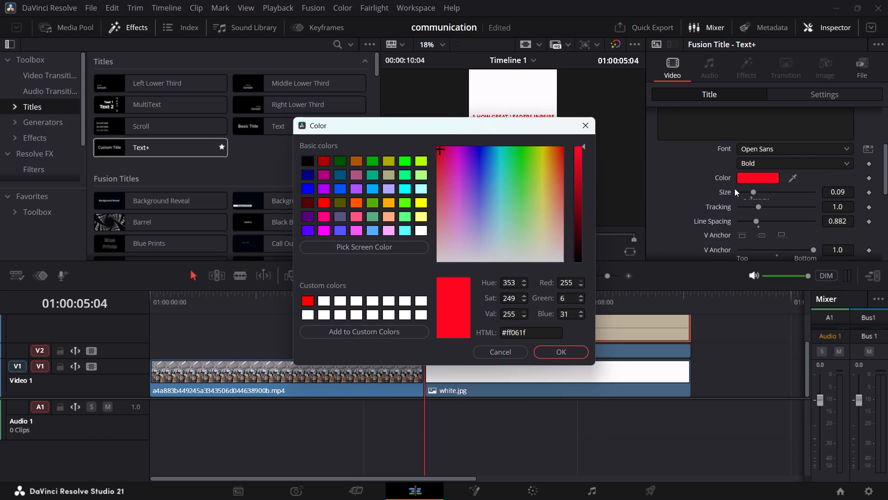
left_click(385, 329)
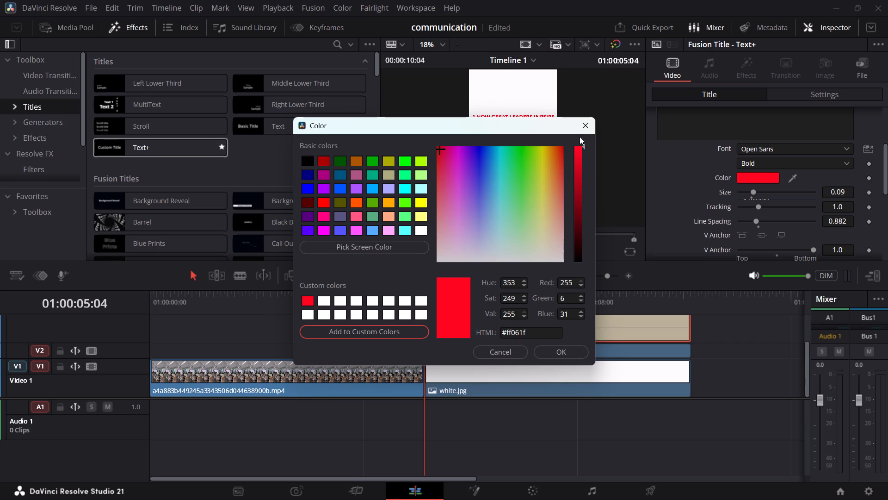
left_click(586, 123)
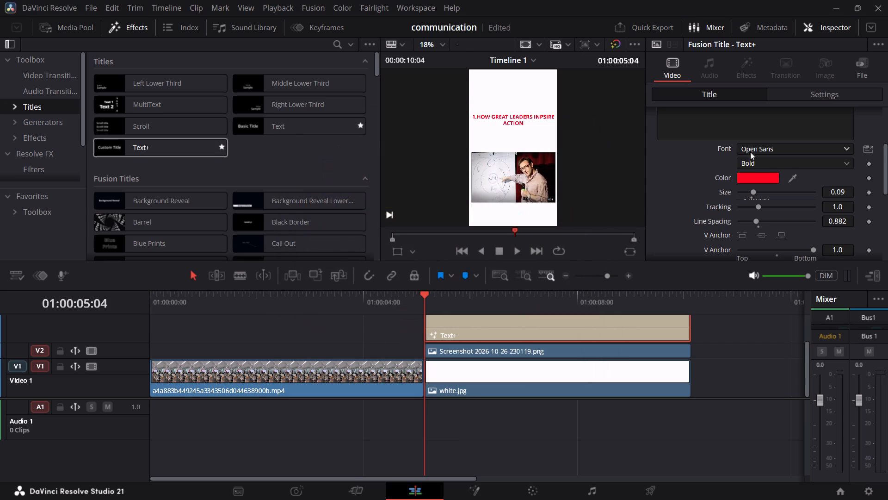
Look through the title's text, layout and transform properties for further styling options.
scroll(792, 159, "down", 1)
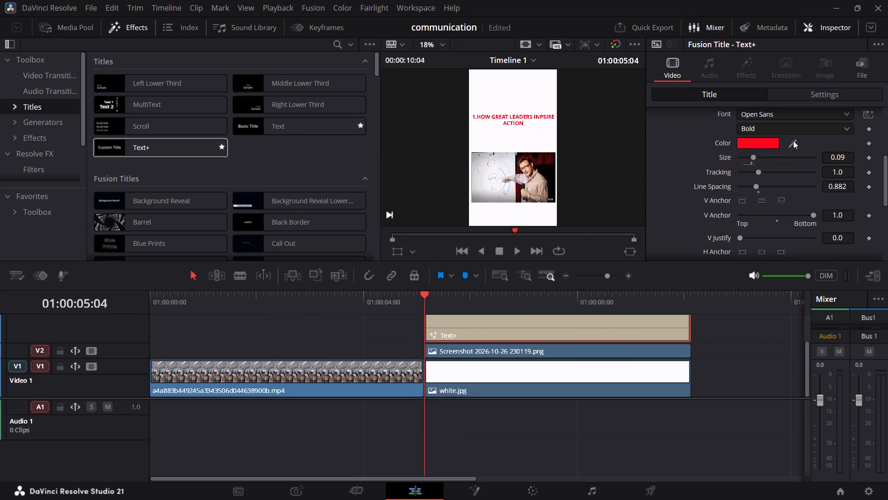
left_click(793, 141)
scroll(826, 172, "down", 1)
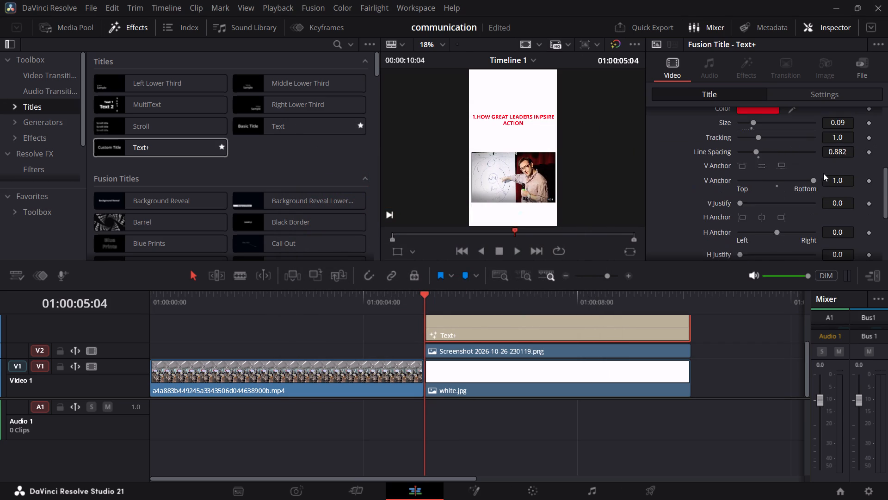
scroll(820, 173, "down", 6)
scroll(795, 177, "up", 5)
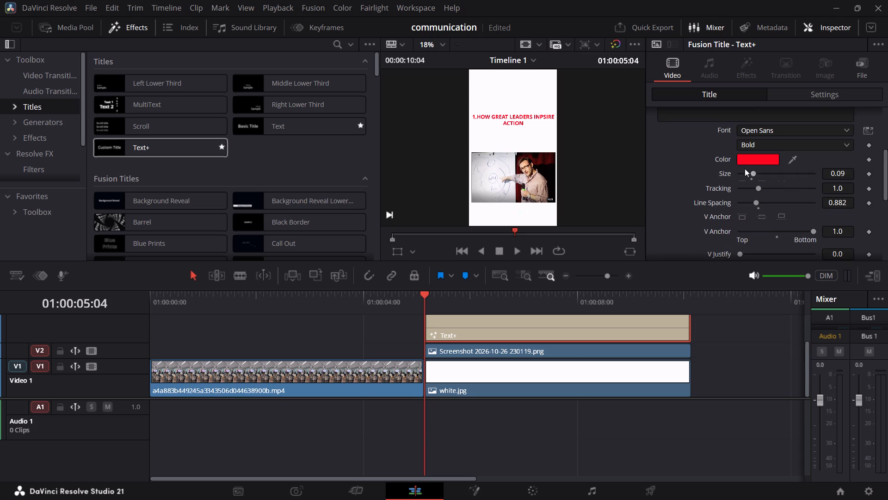
scroll(762, 119, "up", 7)
left_click(716, 132)
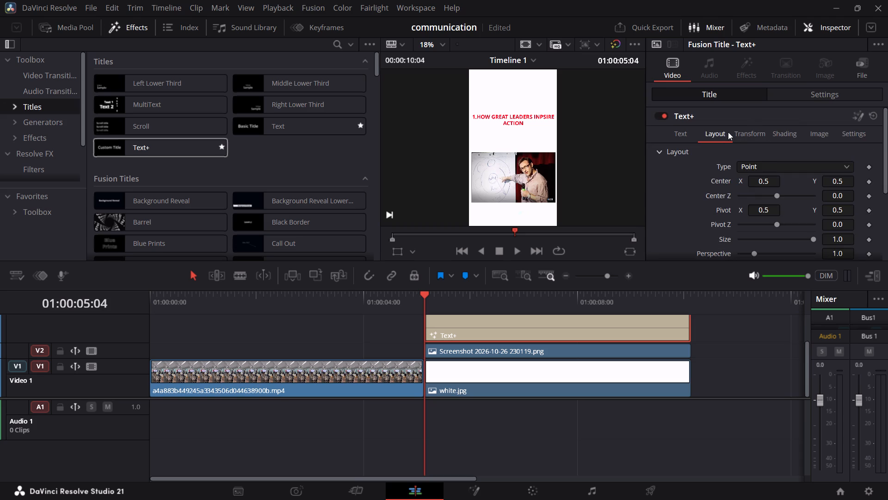
left_click(742, 132)
Reduce the red component of the title's solid fill shading to 0.937.
left_click(778, 134)
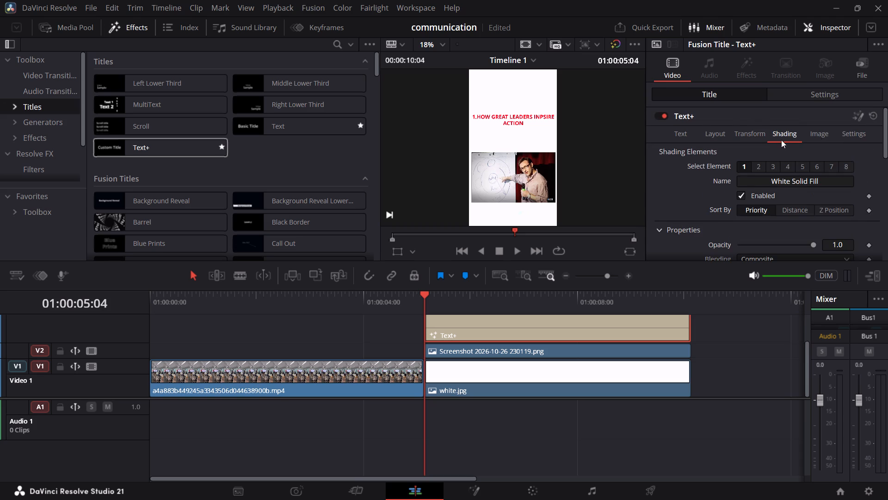
scroll(772, 146, "down", 4)
scroll(782, 190, "down", 1)
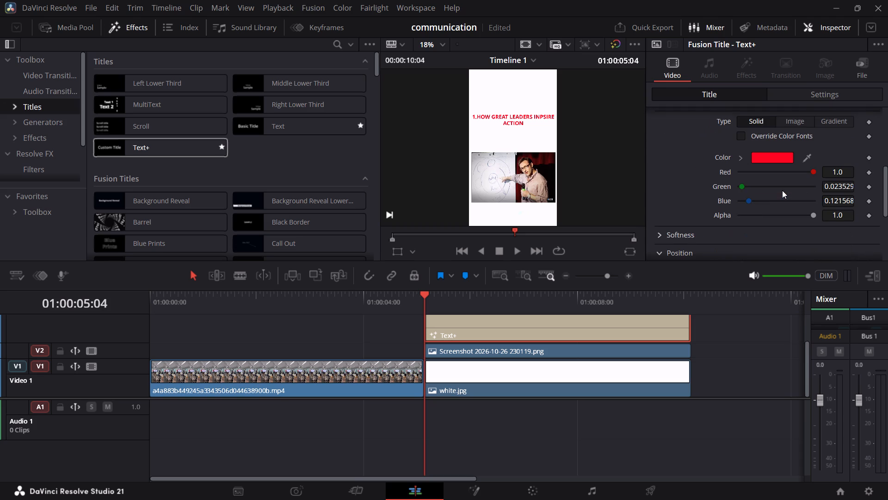
left_click_drag(808, 170, 798, 177)
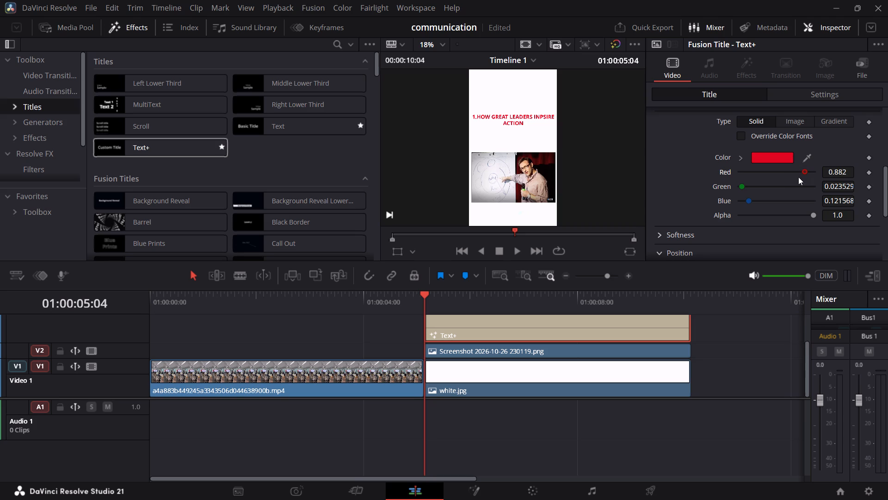
left_click_drag(798, 177, 782, 193)
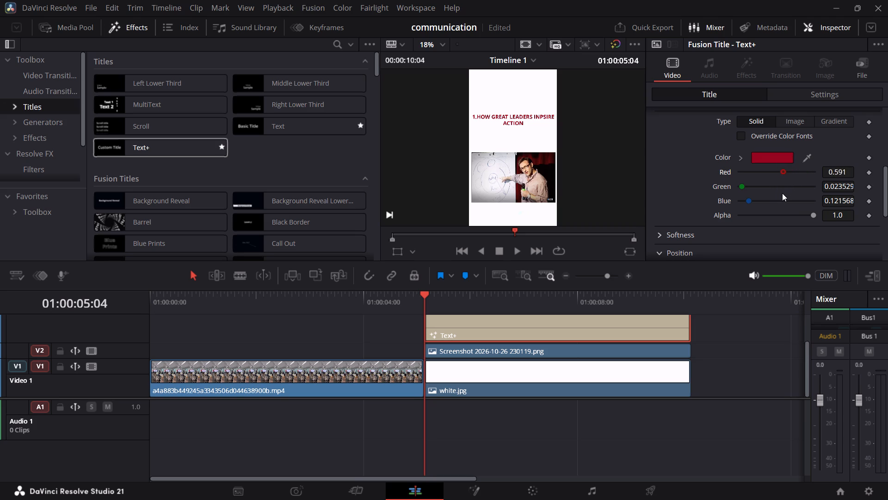
left_click_drag(782, 193, 803, 191)
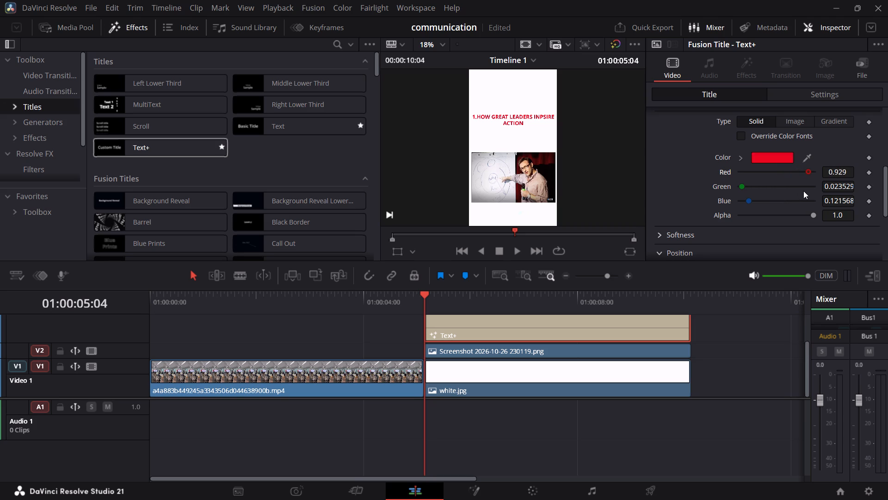
left_click_drag(803, 191, 804, 190)
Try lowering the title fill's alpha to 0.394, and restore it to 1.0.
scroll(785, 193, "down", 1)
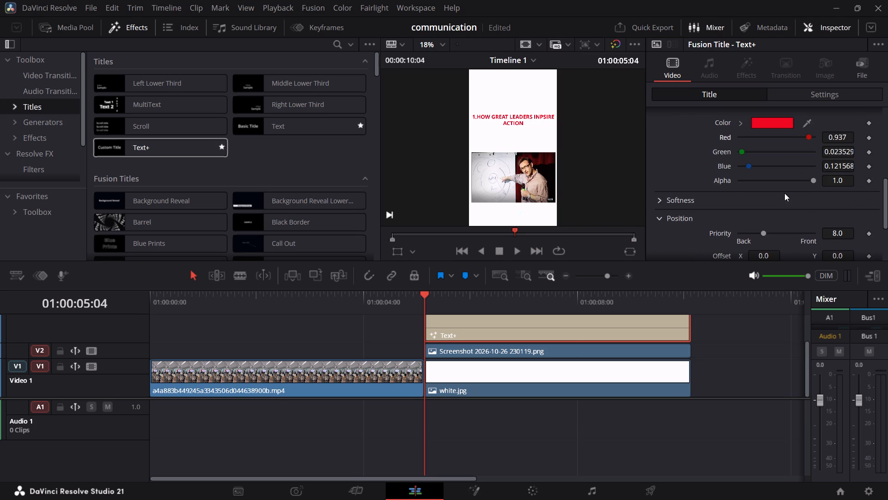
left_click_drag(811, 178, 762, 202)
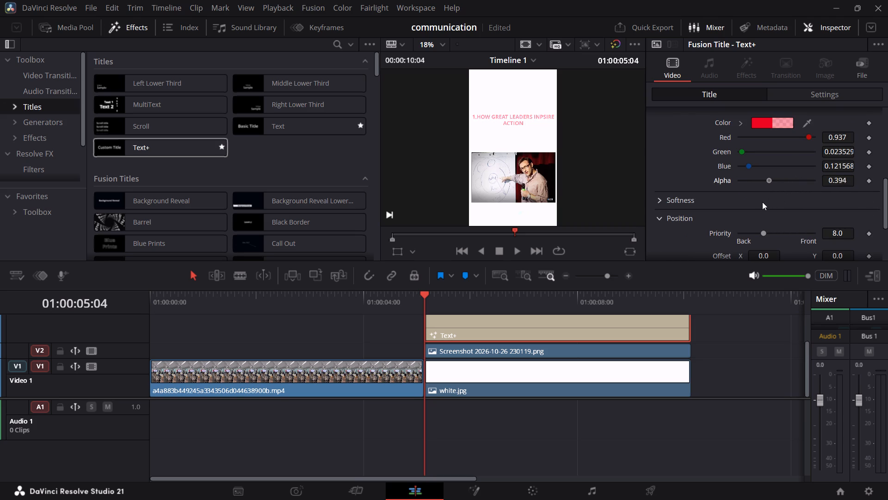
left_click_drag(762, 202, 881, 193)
Try more green in the title's fill color, and bring the green component down to 0.0.
scroll(781, 195, "down", 2)
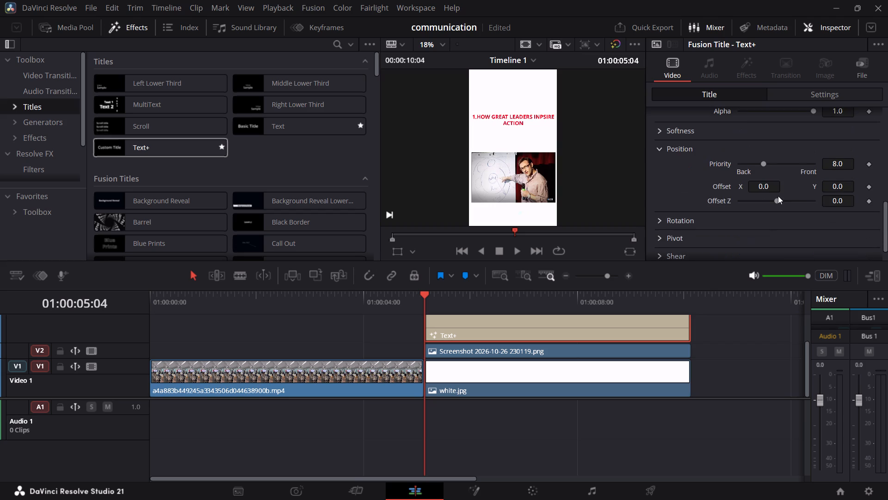
scroll(777, 196, "up", 3)
left_click_drag(746, 186, 778, 189)
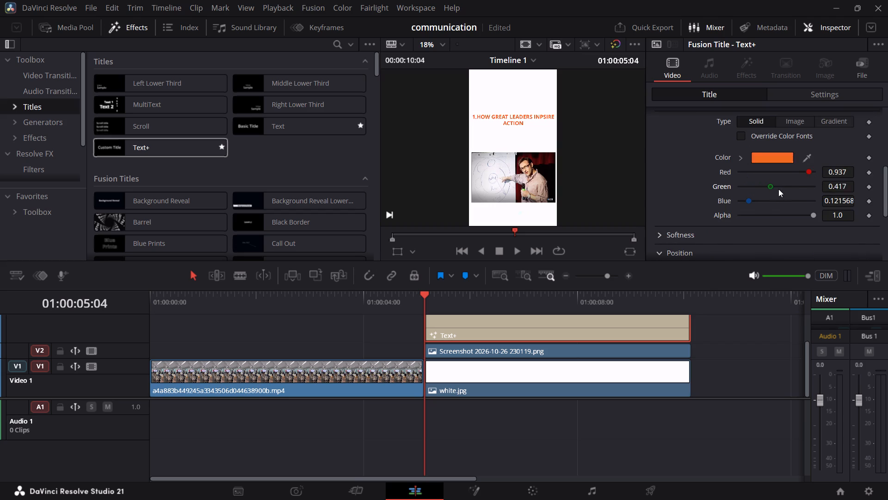
left_click_drag(778, 189, 767, 200)
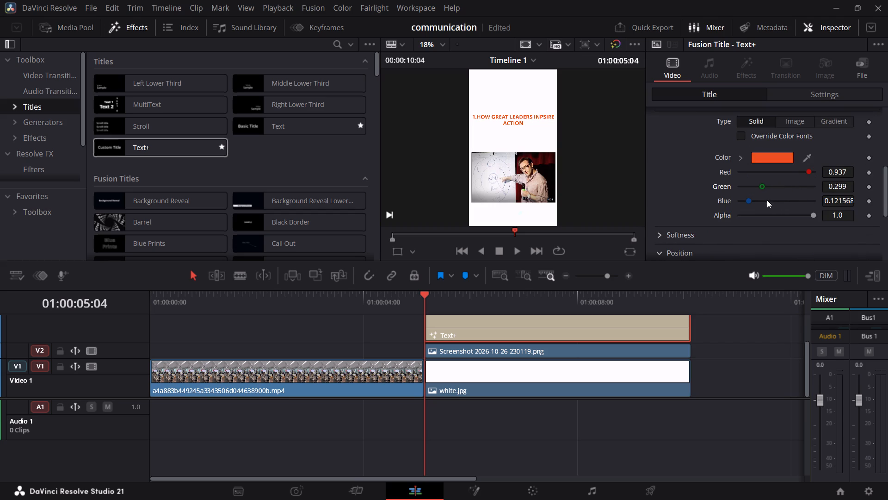
left_click_drag(767, 200, 714, 215)
Try different amounts of blue in the title's fill color and settle on a blue component of 0.346.
left_click_drag(749, 200, 774, 206)
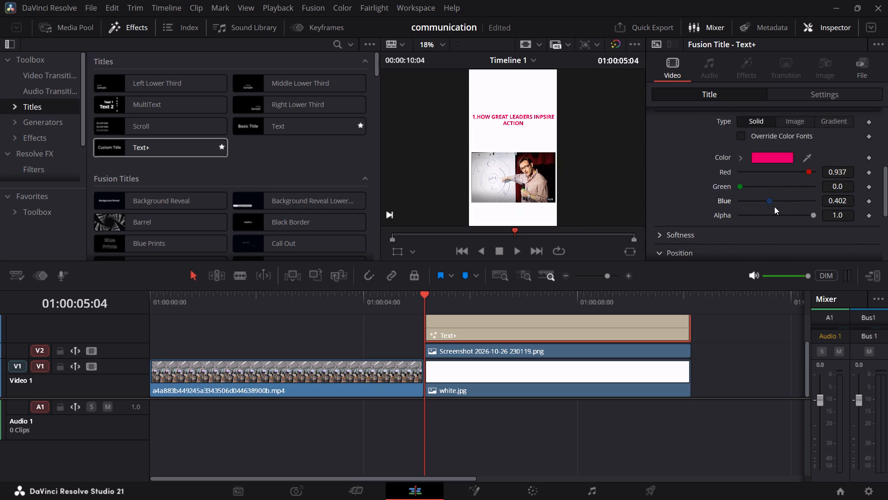
left_click_drag(774, 206, 762, 220)
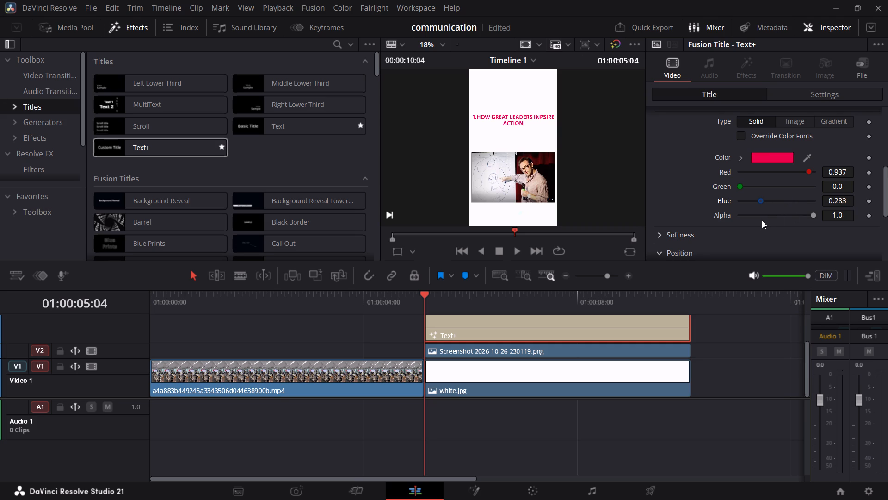
left_click_drag(762, 220, 759, 222)
left_click_drag(759, 222, 749, 225)
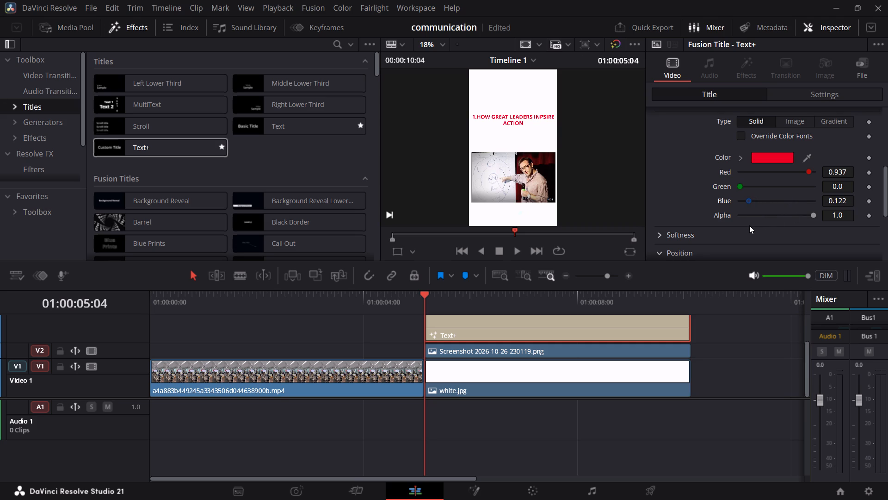
left_click_drag(749, 225, 766, 219)
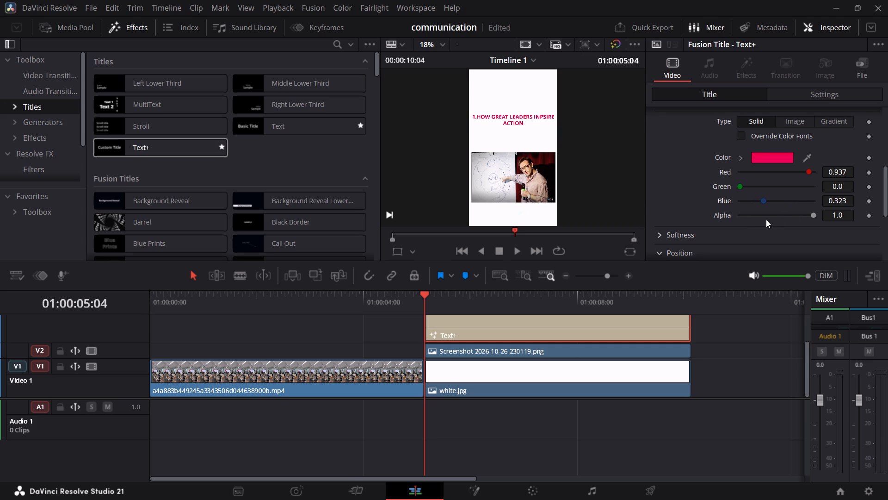
left_click_drag(766, 219, 782, 215)
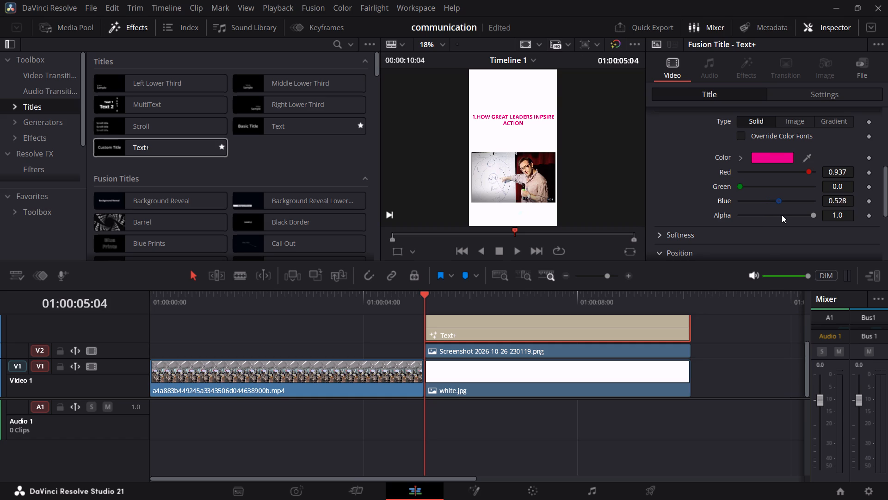
left_click_drag(782, 215, 772, 220)
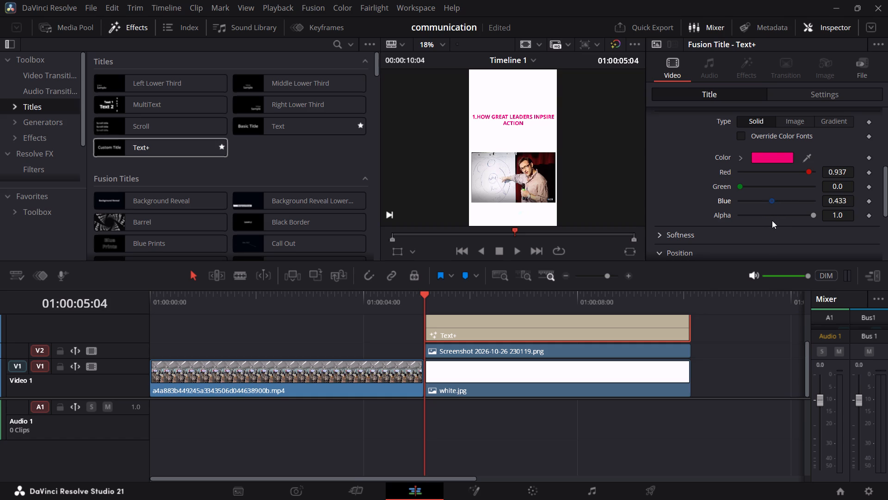
left_click_drag(772, 220, 767, 222)
left_click_drag(767, 222, 766, 222)
Correct the misspelled word in the numbered title on V3 so that it reads INSPIRE.
left_click(722, 95)
left_click(706, 96)
scroll(740, 149, "up", 12)
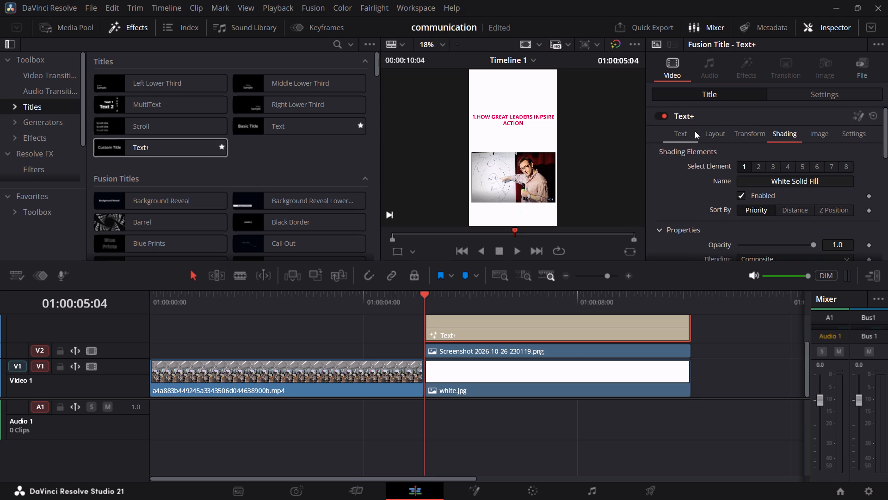
left_click(688, 133)
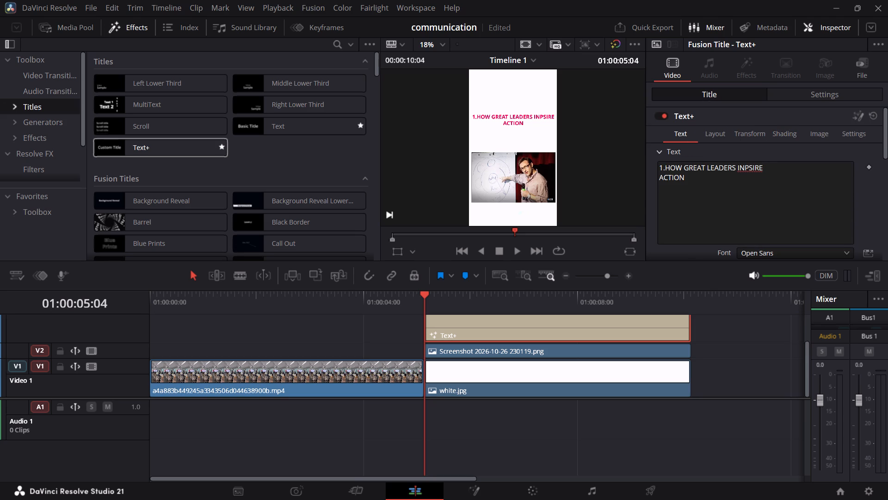
left_click(754, 167)
key("Left")
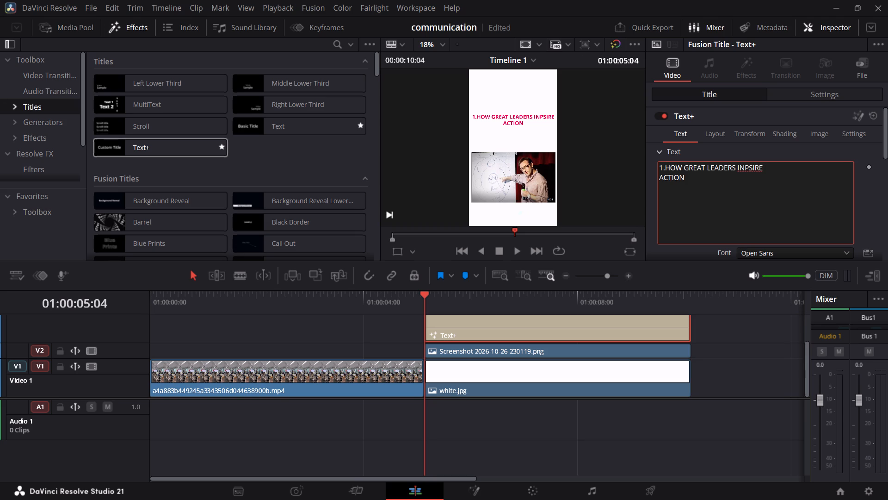
key("BackSpace")
key("BackSpace")
type("sp")
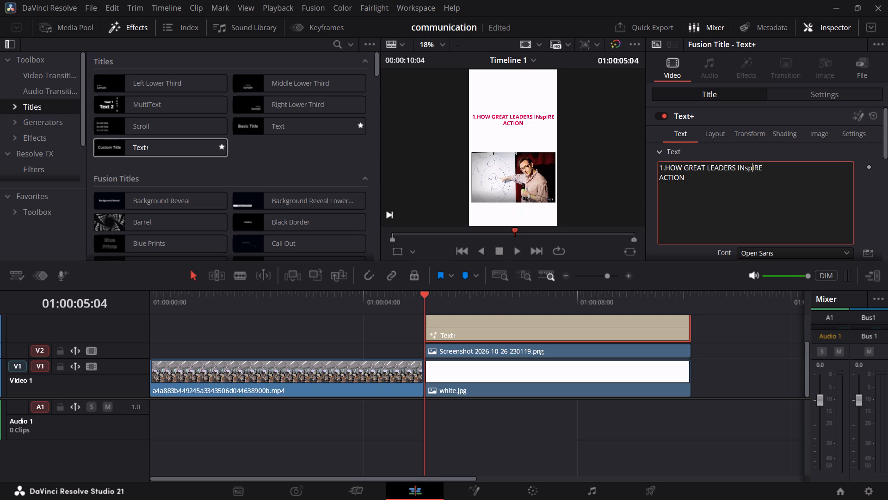
key("BackSpace")
key("BackSpace")
type("SP")
Reduce the height of the V3 track and enlarge the timeline's video track area to make room above it.
scroll(737, 221, "down", 1)
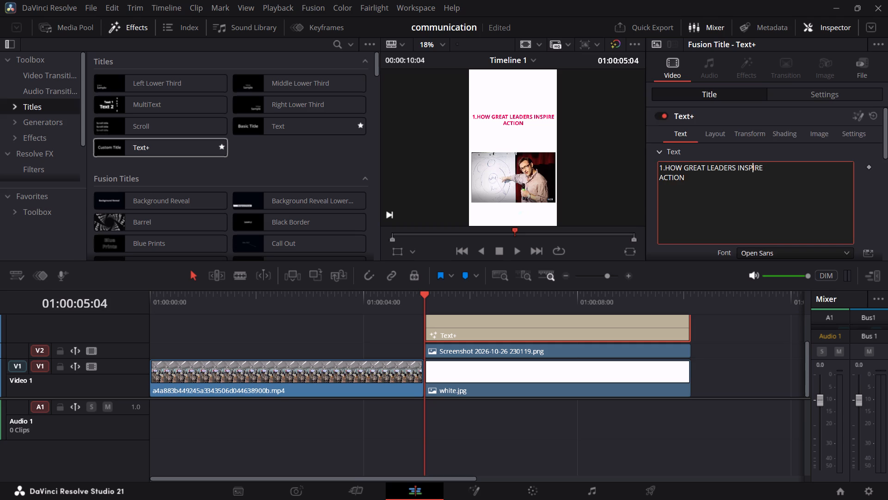
scroll(737, 221, "up", 2)
scroll(368, 349, "up", 3)
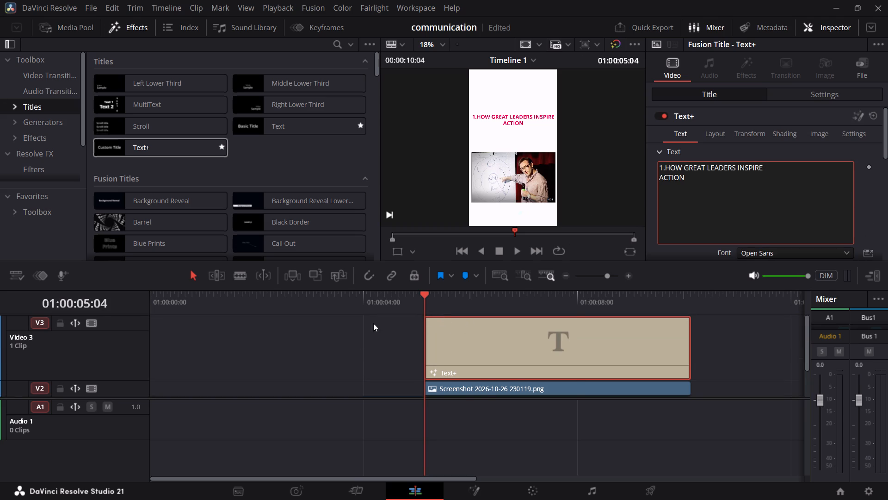
left_click_drag(128, 319, 123, 362)
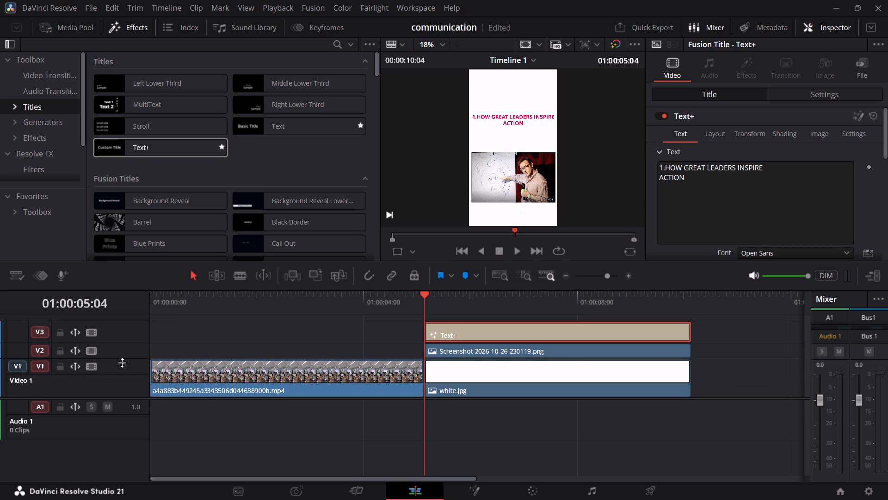
left_click_drag(115, 395, 116, 401)
left_click_drag(125, 396, 126, 402)
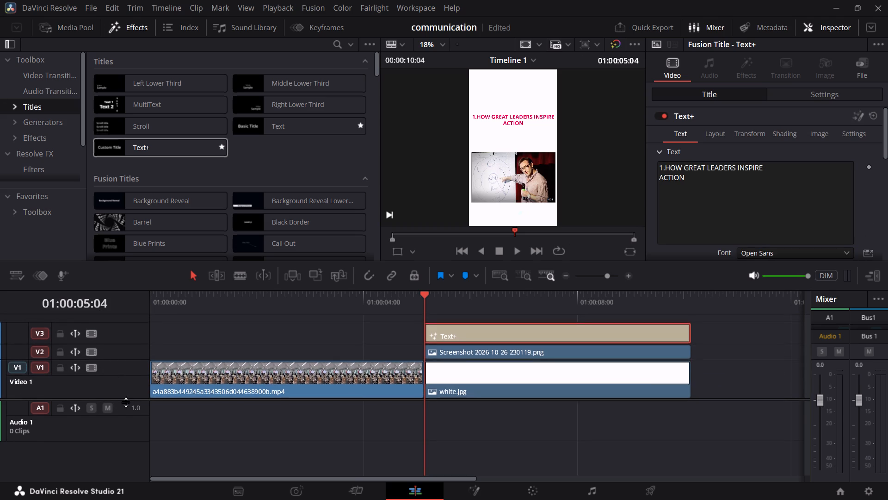
left_click_drag(126, 402, 127, 450)
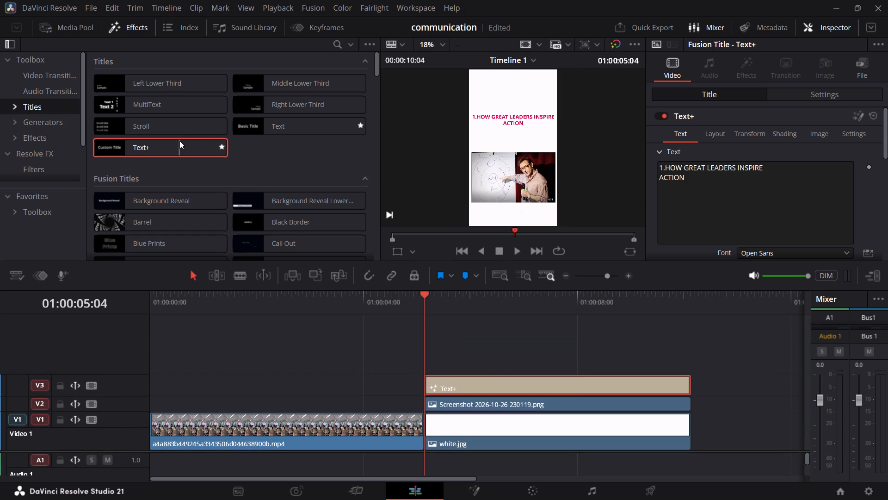
Add a second Text+ title on a new V4 track starting at 01:00:05:04, and reduce that track's height.
left_click_drag(179, 141, 432, 338)
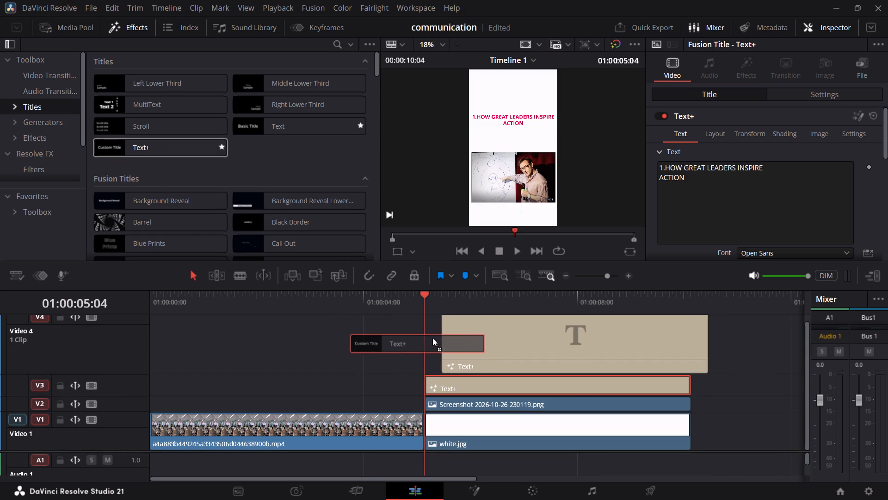
left_click_drag(432, 338, 423, 340)
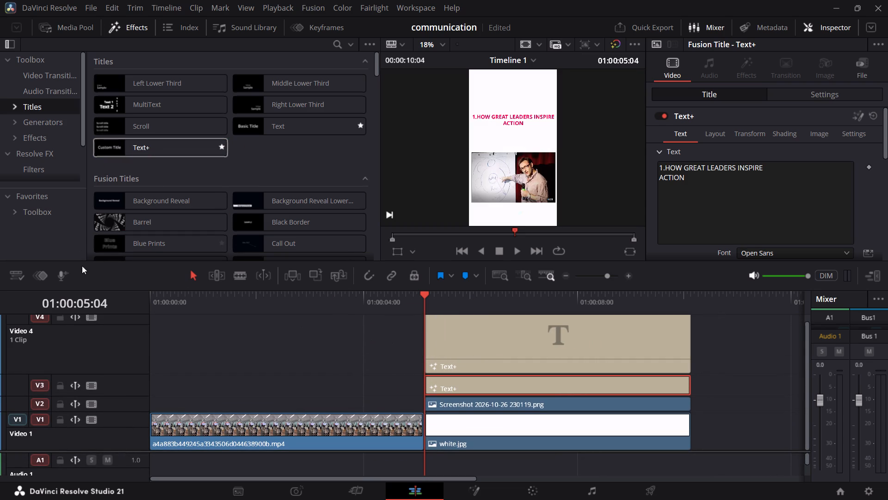
scroll(113, 316, "up", 2)
left_click_drag(114, 317, 117, 324)
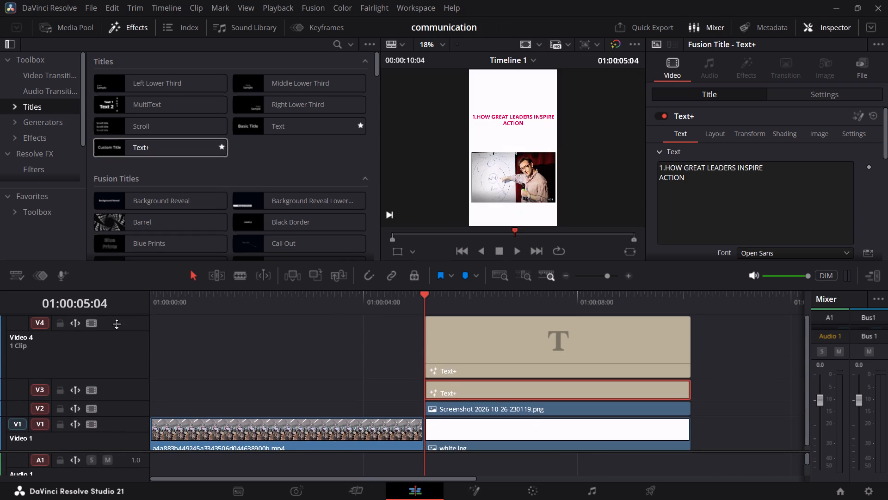
left_click_drag(117, 324, 117, 362)
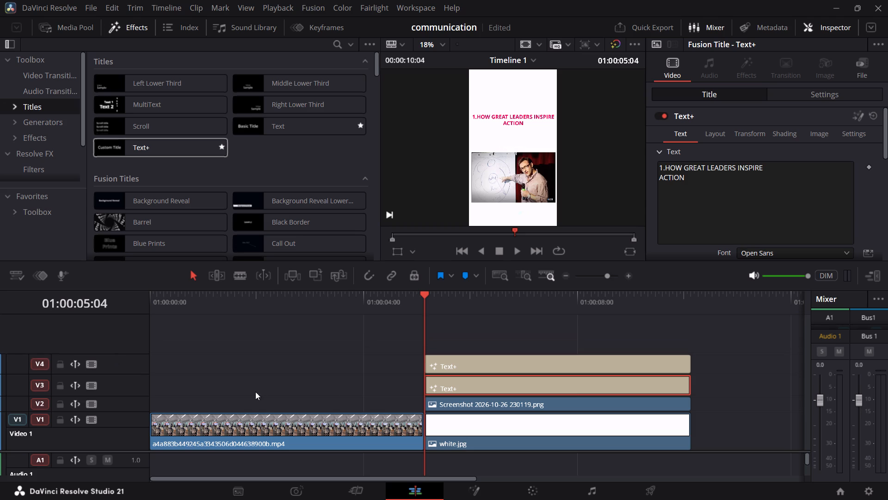
Replace the default text of the V4 title with "By:" followed by a space.
left_click(447, 365)
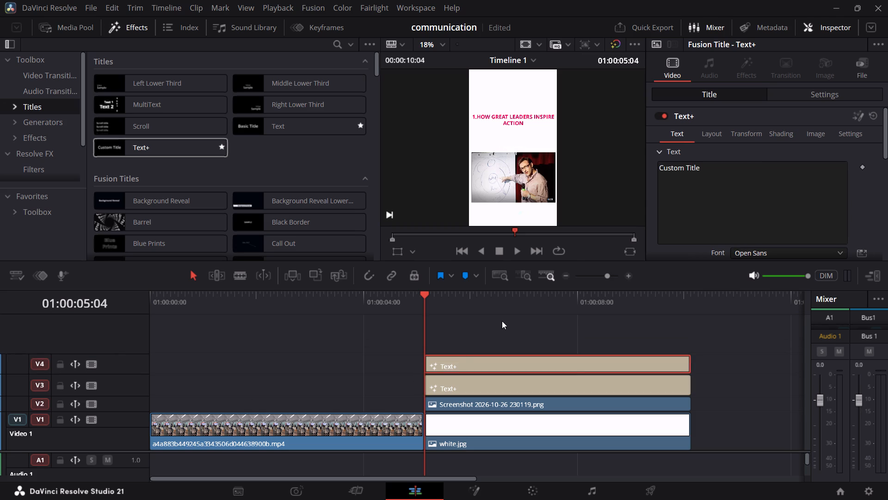
left_click(718, 174)
key("BackSpace")
key("BackSpace")
key("BackSpace")
key("BackSpace")
key("BackSpace")
key("BackSpace")
key("BackSpace")
key("BackSpace")
key("BackSpace")
key("BackSpace")
key("BackSpace")
key("BackSpace")
key("BackSpace")
key("BackSpace")
key("BackSpace")
key("BackSpace")
key("BackSpace")
key("BackSpace")
key("BackSpace")
key("BackSpace")
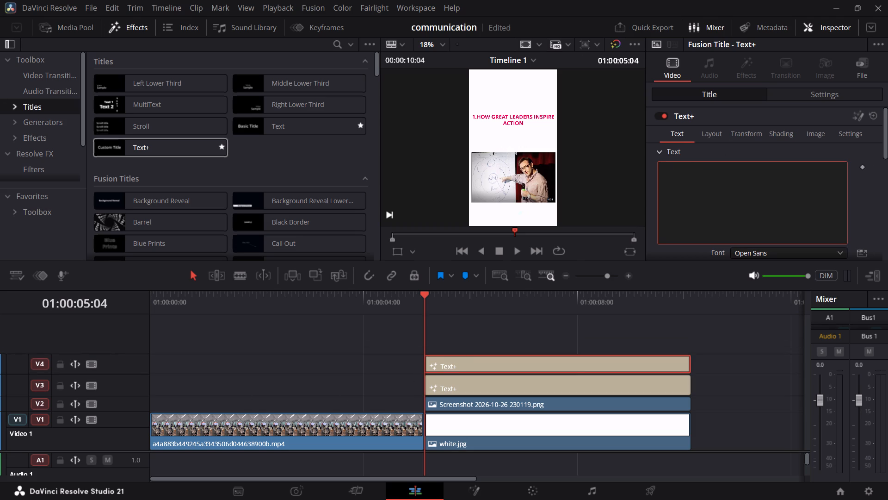
type("by")
key("BackSpace")
key("BackSpace")
type("By")
type(":")
key("space")
Change the color of the "By:" title from white to near-black.
scroll(783, 230, "down", 1)
left_click(764, 249)
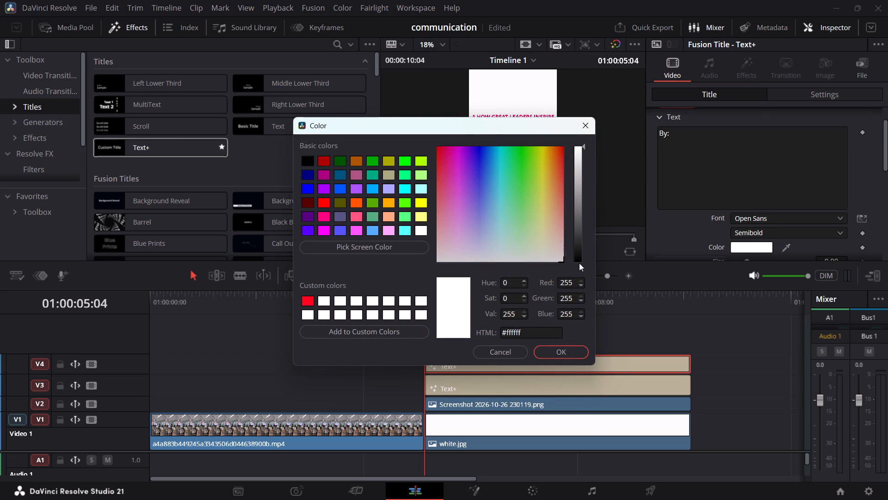
left_click(578, 257)
left_click(560, 354)
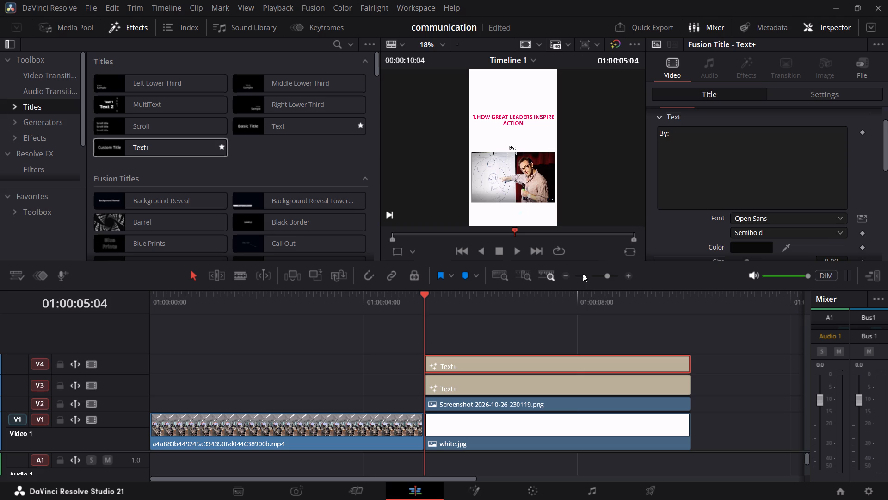
Move the "By:" title beneath the start of the numbered title, at about X -421 and Y 195.
scroll(680, 175, "down", 1)
scroll(681, 174, "up", 5)
left_click(792, 98)
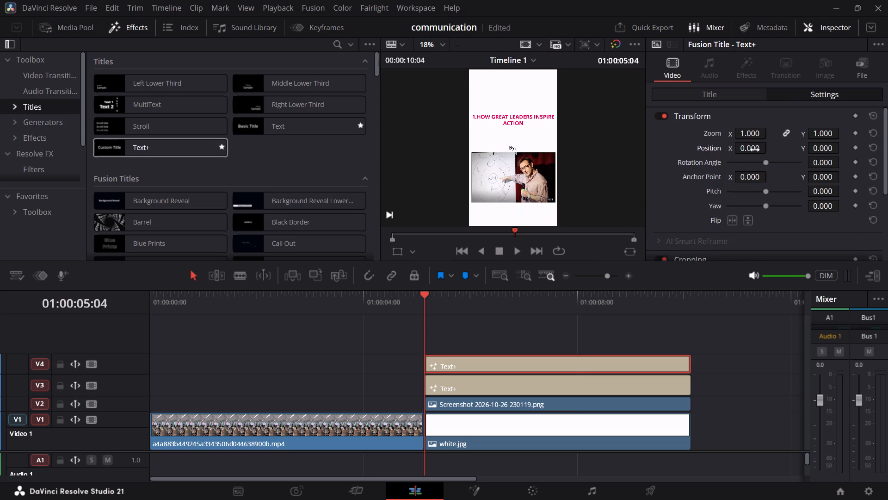
left_click_drag(755, 150, 586, 236)
left_click_drag(586, 236, 516, 260)
left_click_drag(516, 260, 515, 260)
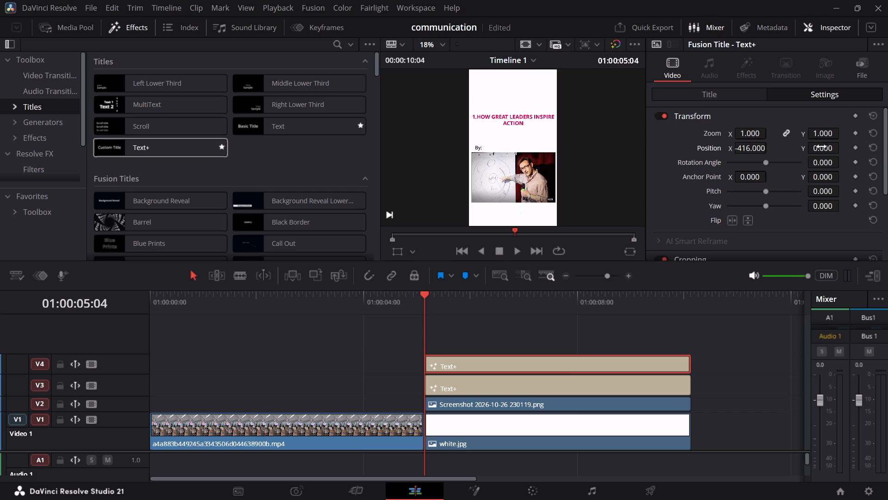
left_click_drag(821, 147, 495, 263)
left_click_drag(495, 263, 500, 266)
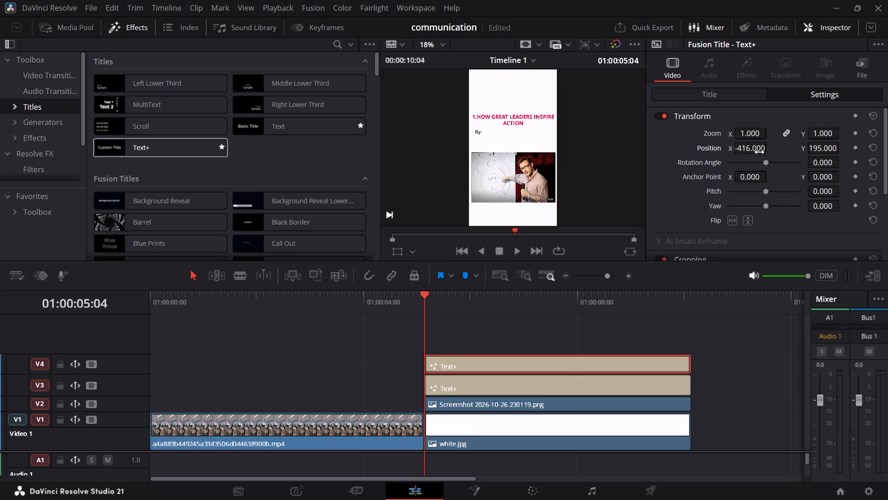
left_click(755, 146)
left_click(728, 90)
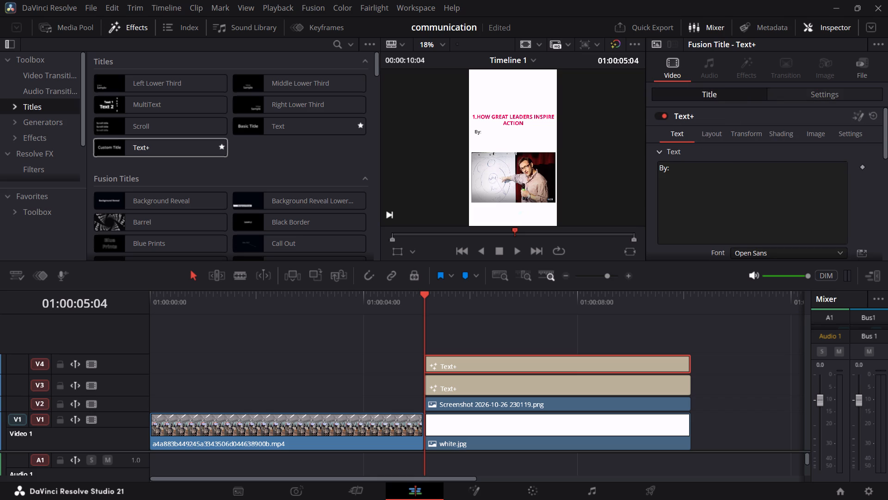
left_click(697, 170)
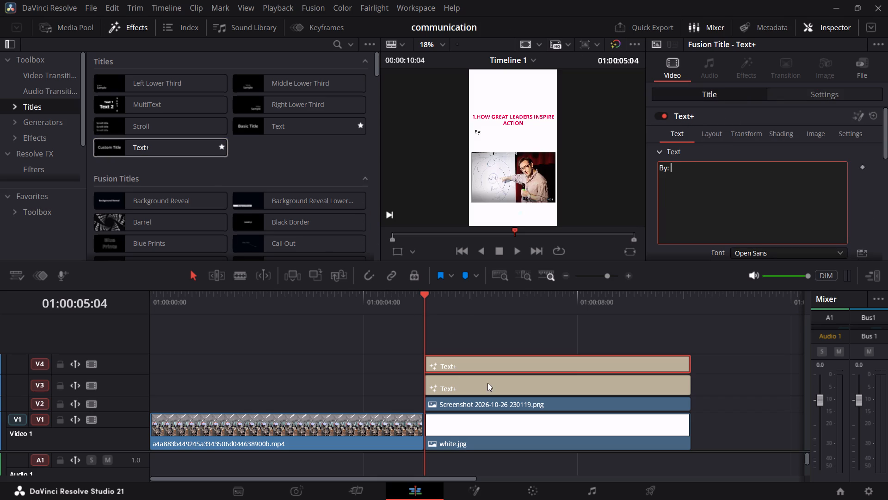
Duplicate the "By:" title onto a new V5 track directly above it, reduce that track's height, and select the copy.
left_click(496, 367)
left_click_drag(496, 367, 496, 349)
scroll(432, 340, "up", 3)
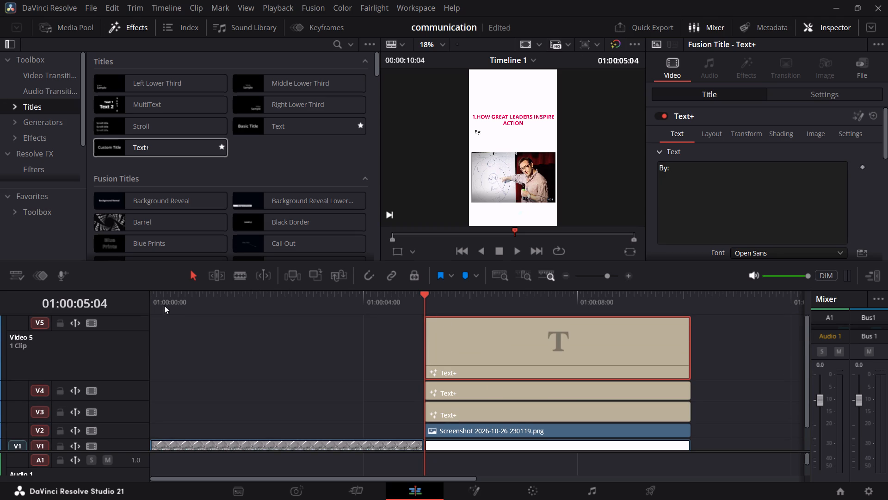
left_click_drag(128, 318, 123, 369)
left_click(453, 345)
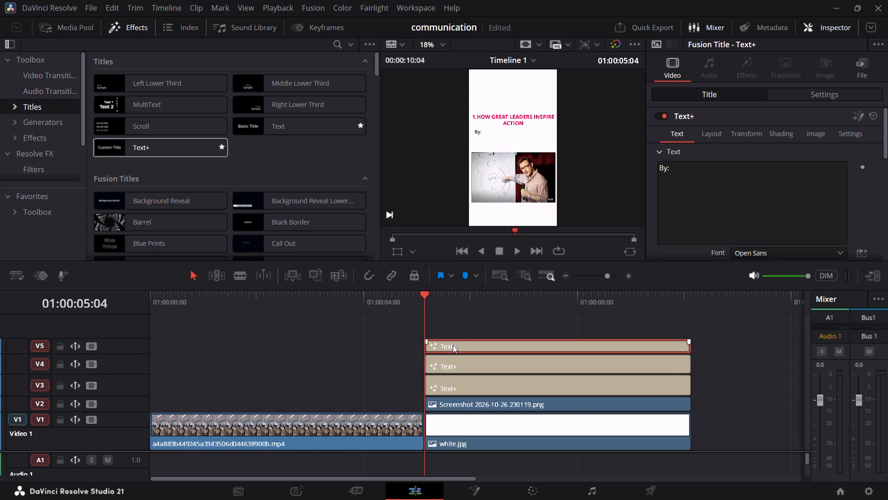
Replace the copied "By:" text of the V5 title with the speaker's name, "Simon Sinek".
left_click(682, 174)
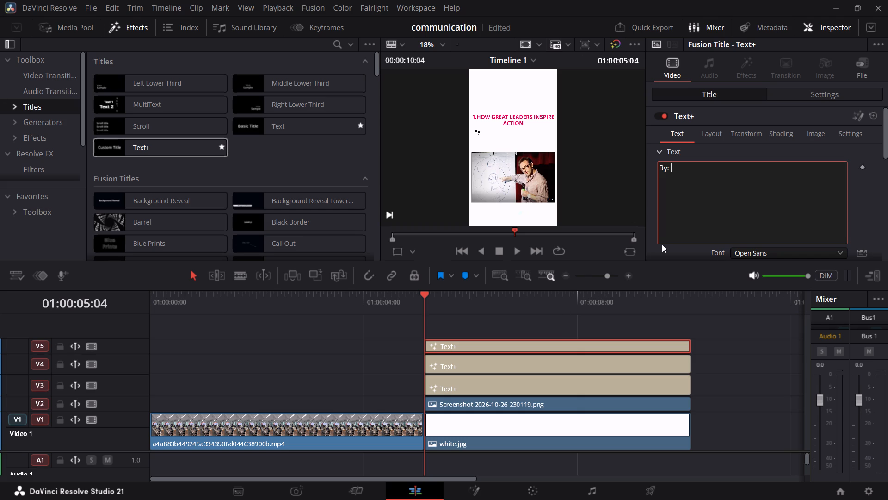
key("BackSpace")
key("BackSpace")
key("BackSpace")
key("BackSpace")
type("SIMON")
key("BackSpace")
key("BackSpace")
key("BackSpace")
key("BackSpace")
type("imon")
key("space")
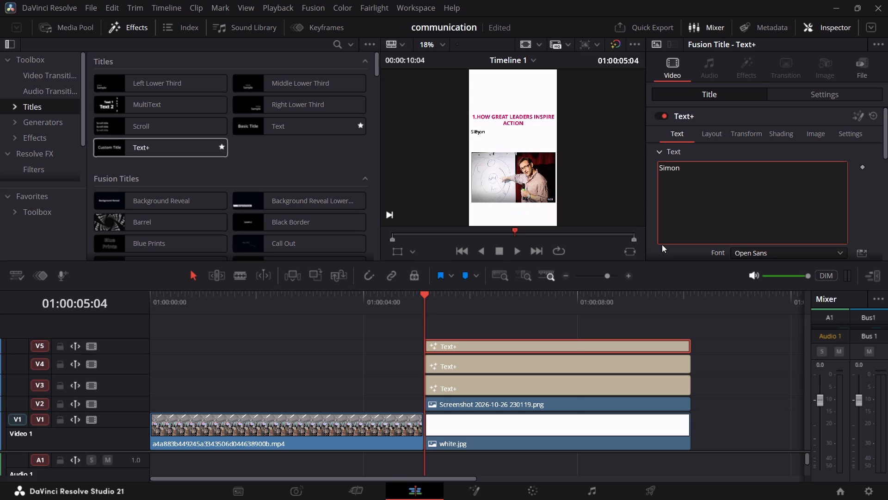
key("shift+s")
key("i")
type("nek")
Move the "Simon Sinek" title beside "By:", at about X -218 and Y 193.
left_click(817, 88)
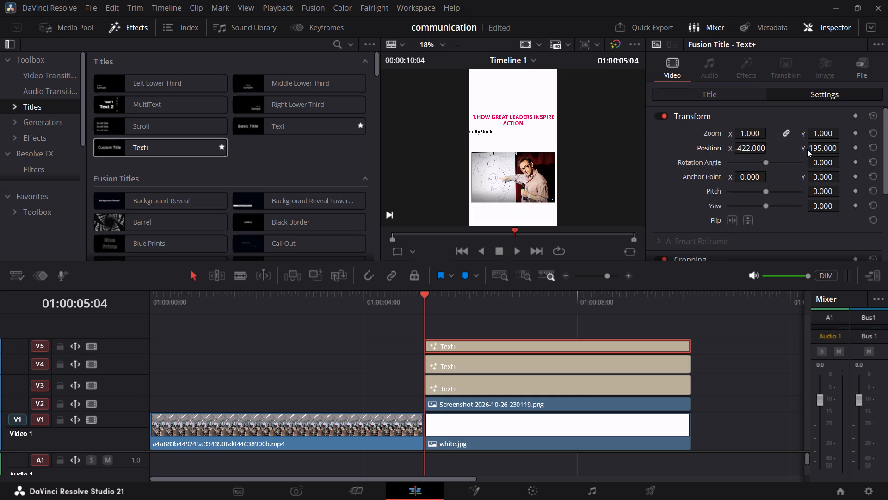
left_click_drag(822, 148, 484, 252)
left_click_drag(484, 252, 388, 278)
left_click_drag(730, 148, 742, 148)
left_click_drag(742, 148, 809, 148)
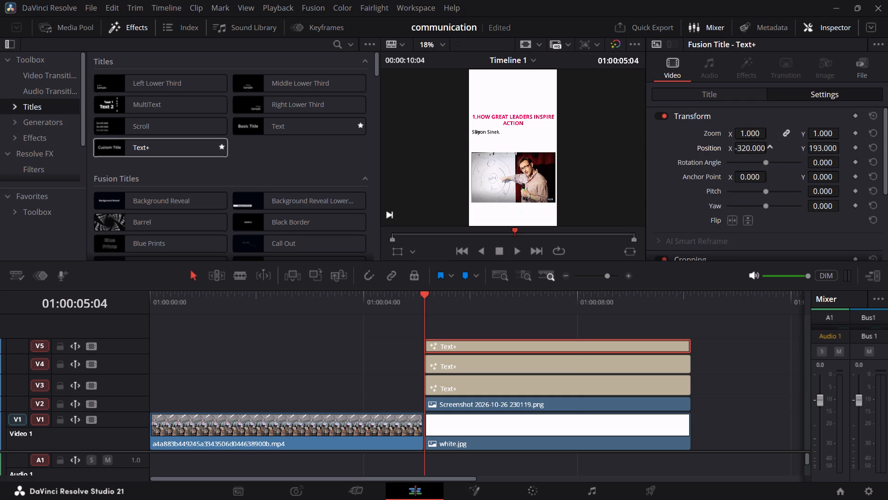
left_click_drag(809, 148, 432, 250)
left_click_drag(432, 250, 427, 252)
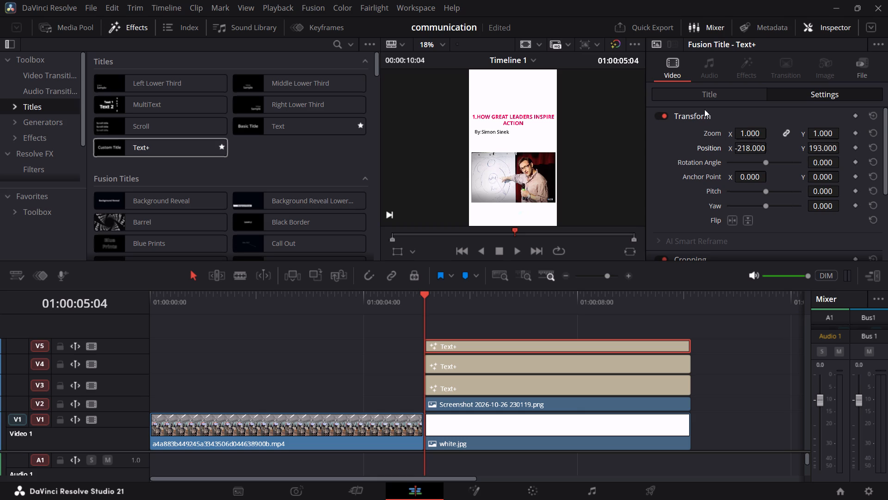
Set the "Simon Sinek" title's Open Sans font style to Bold.
left_click(703, 95)
scroll(783, 157, "down", 2)
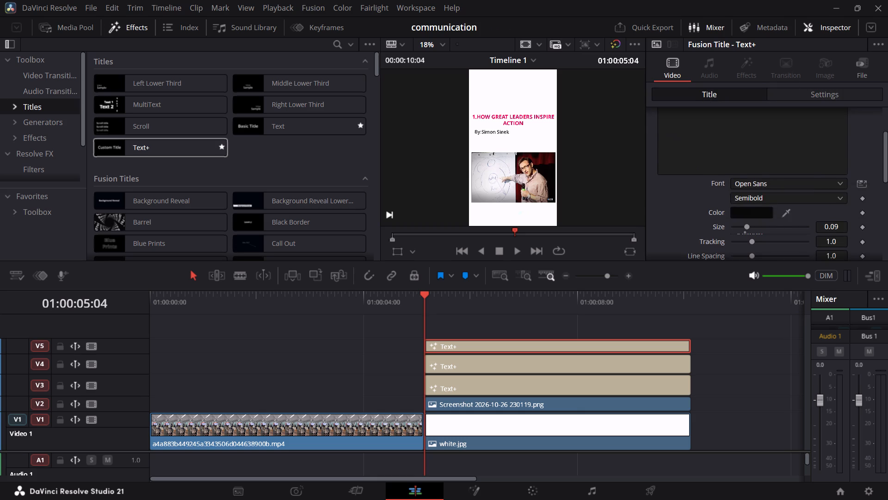
scroll(774, 163, "down", 2)
scroll(766, 160, "up", 1)
left_click(767, 163)
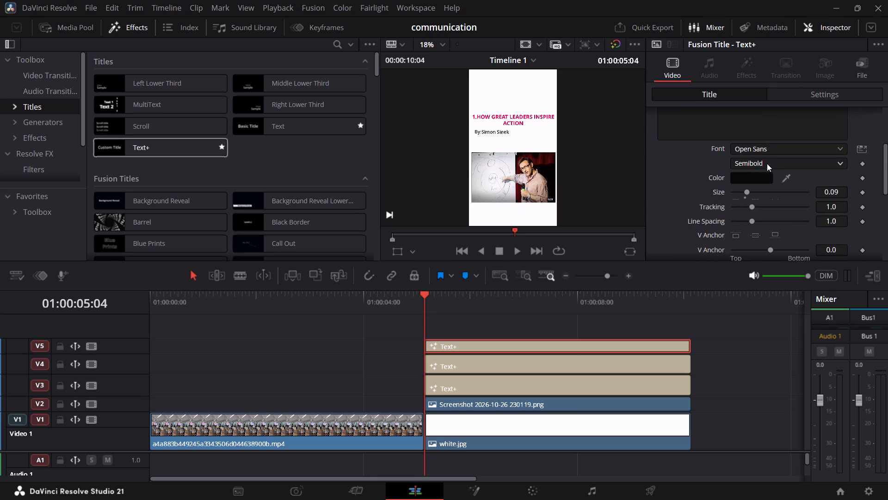
left_click(744, 222)
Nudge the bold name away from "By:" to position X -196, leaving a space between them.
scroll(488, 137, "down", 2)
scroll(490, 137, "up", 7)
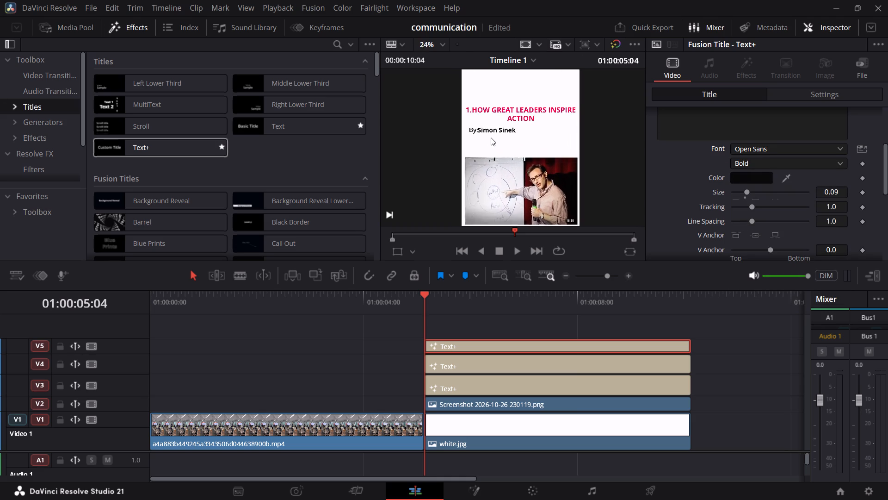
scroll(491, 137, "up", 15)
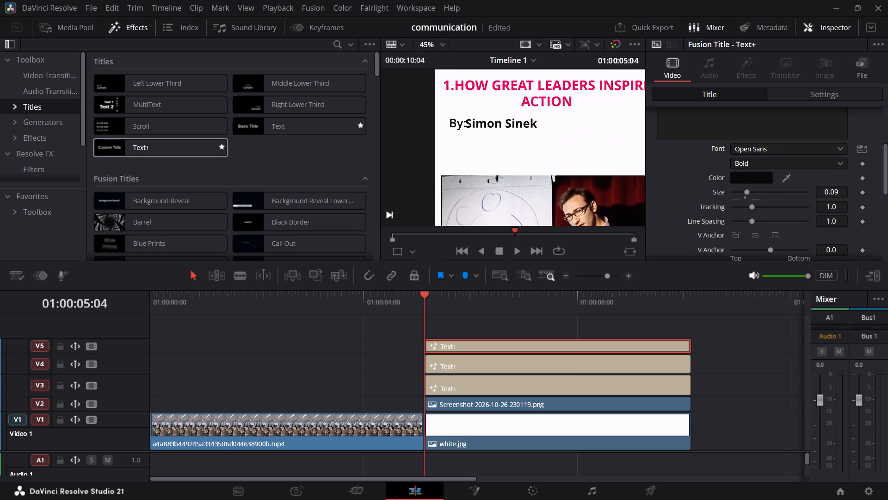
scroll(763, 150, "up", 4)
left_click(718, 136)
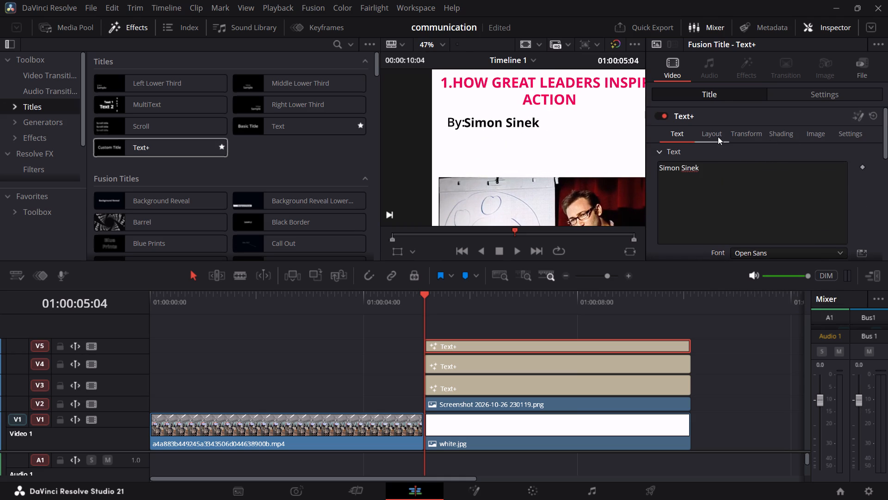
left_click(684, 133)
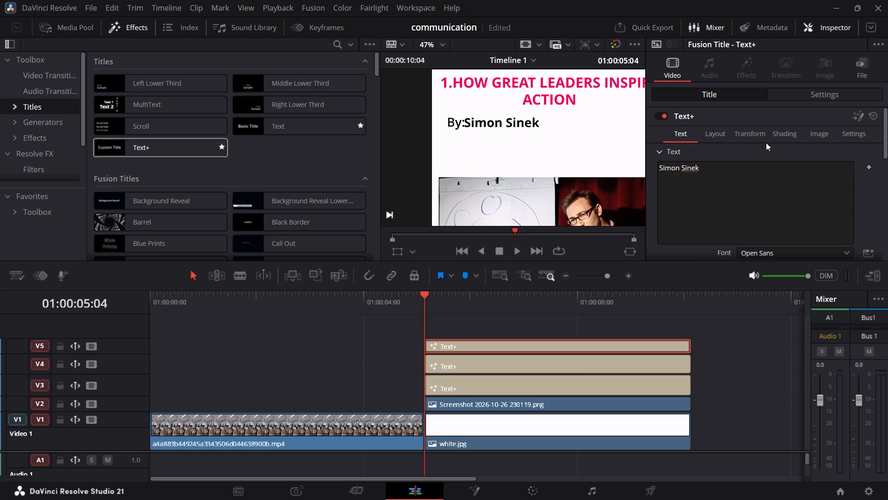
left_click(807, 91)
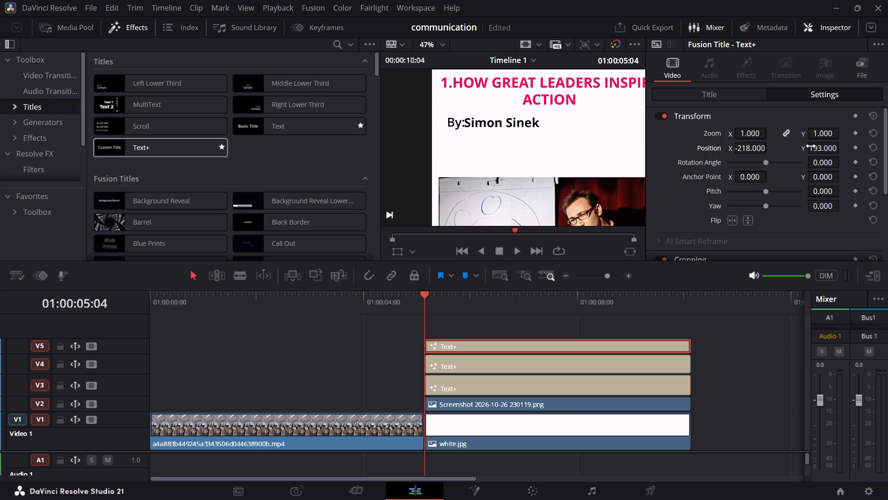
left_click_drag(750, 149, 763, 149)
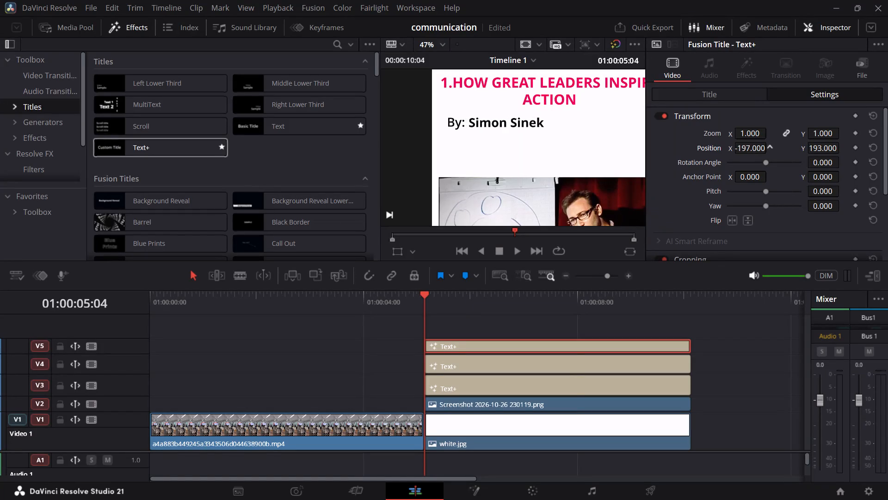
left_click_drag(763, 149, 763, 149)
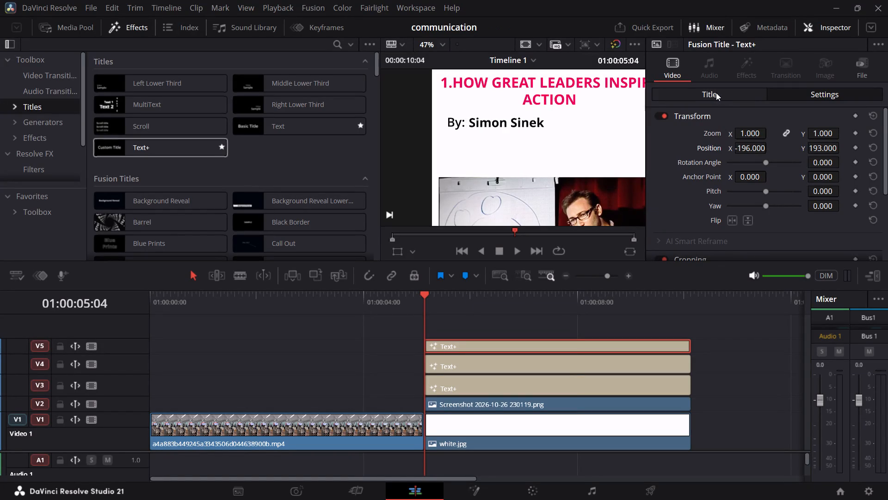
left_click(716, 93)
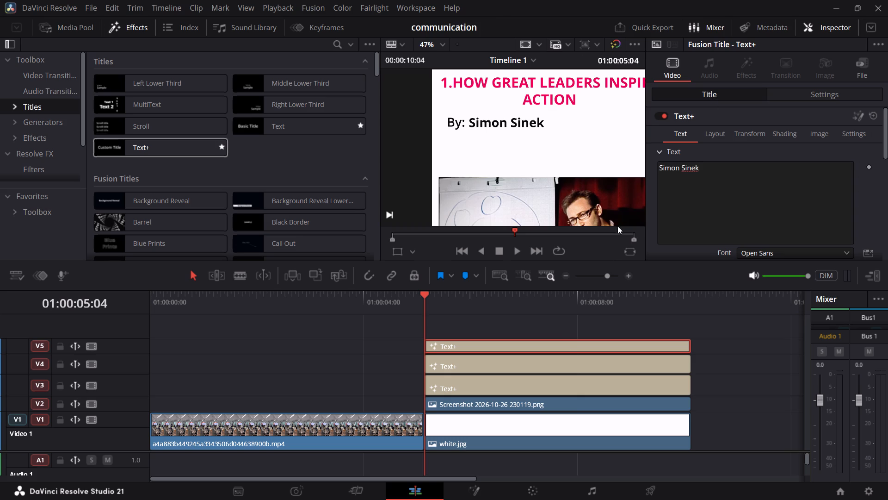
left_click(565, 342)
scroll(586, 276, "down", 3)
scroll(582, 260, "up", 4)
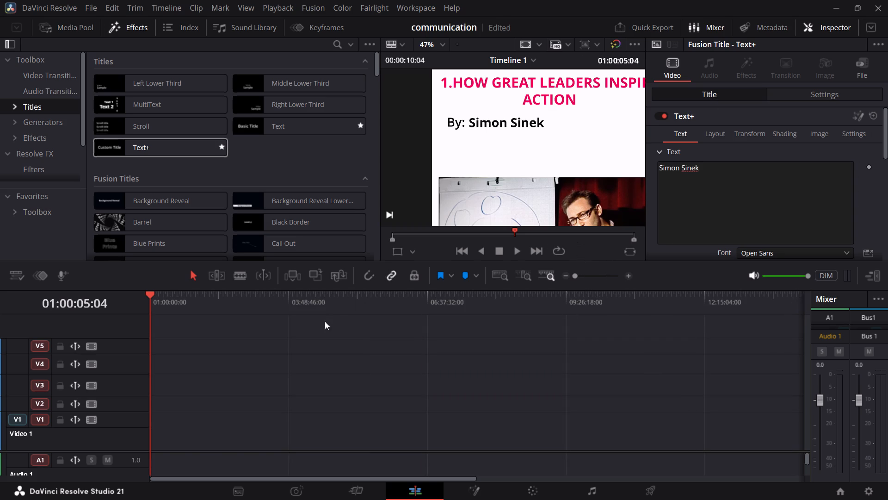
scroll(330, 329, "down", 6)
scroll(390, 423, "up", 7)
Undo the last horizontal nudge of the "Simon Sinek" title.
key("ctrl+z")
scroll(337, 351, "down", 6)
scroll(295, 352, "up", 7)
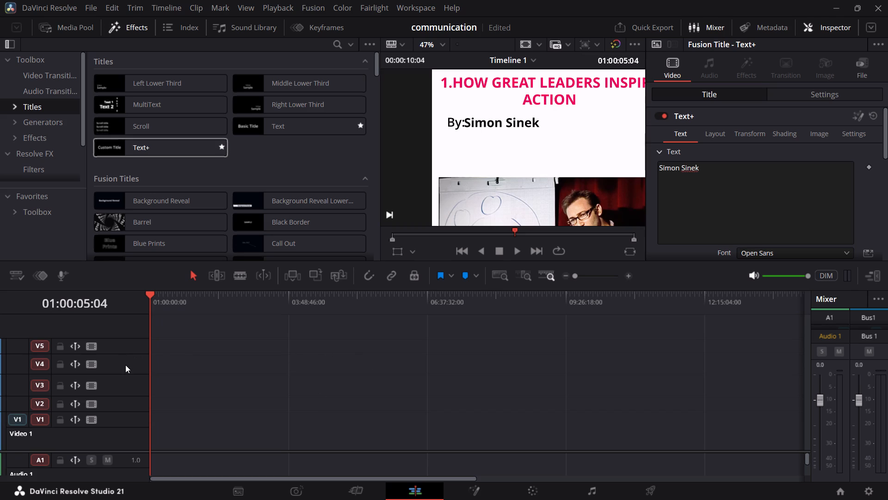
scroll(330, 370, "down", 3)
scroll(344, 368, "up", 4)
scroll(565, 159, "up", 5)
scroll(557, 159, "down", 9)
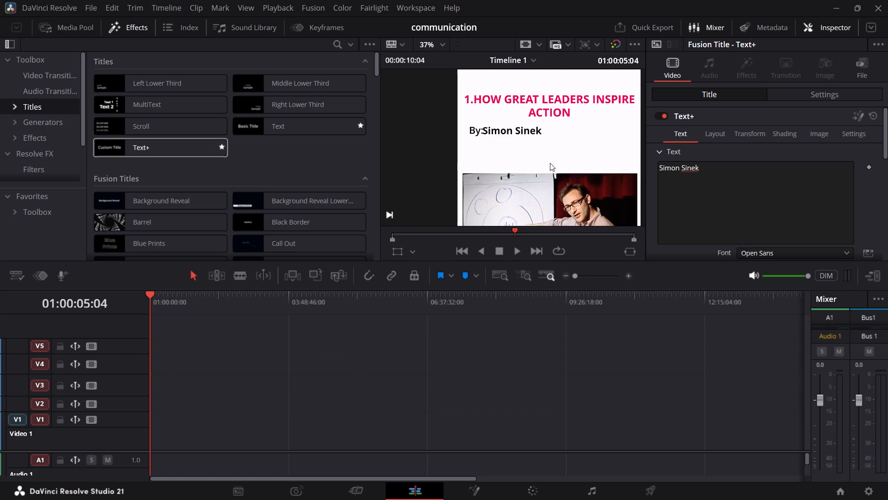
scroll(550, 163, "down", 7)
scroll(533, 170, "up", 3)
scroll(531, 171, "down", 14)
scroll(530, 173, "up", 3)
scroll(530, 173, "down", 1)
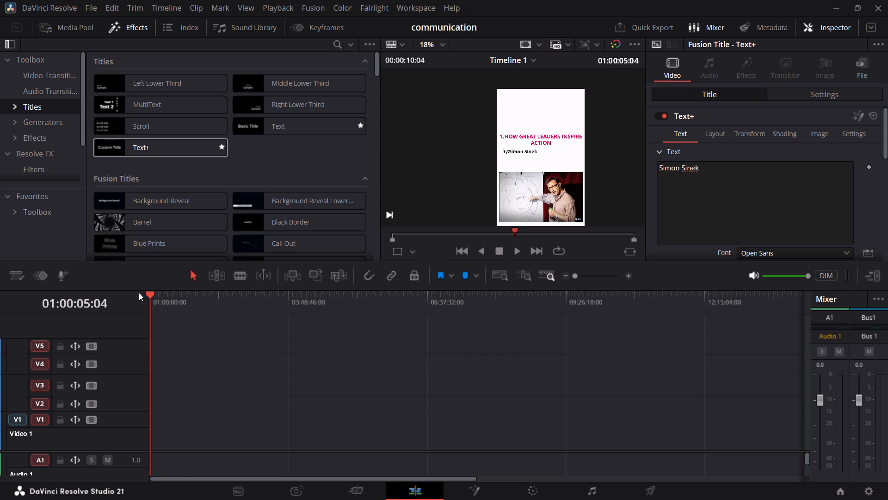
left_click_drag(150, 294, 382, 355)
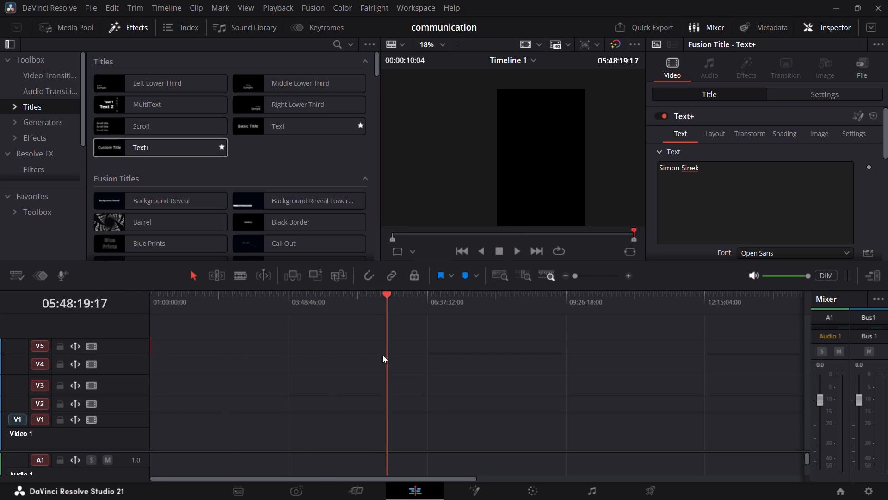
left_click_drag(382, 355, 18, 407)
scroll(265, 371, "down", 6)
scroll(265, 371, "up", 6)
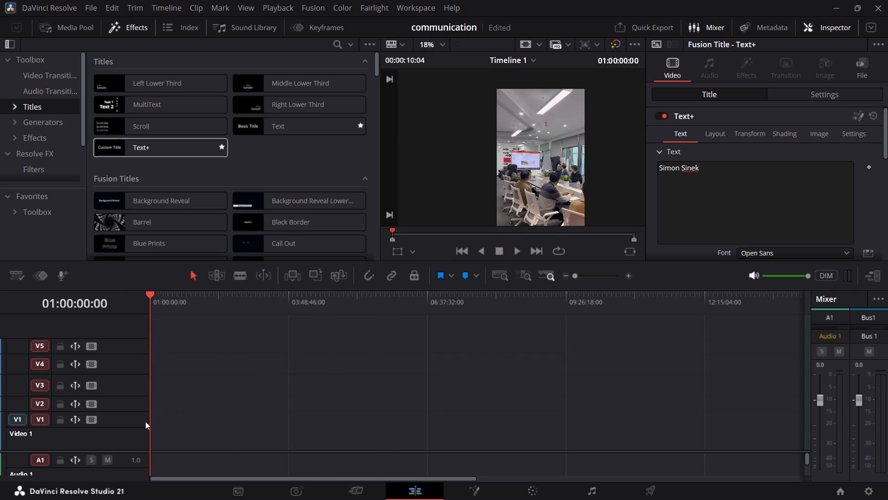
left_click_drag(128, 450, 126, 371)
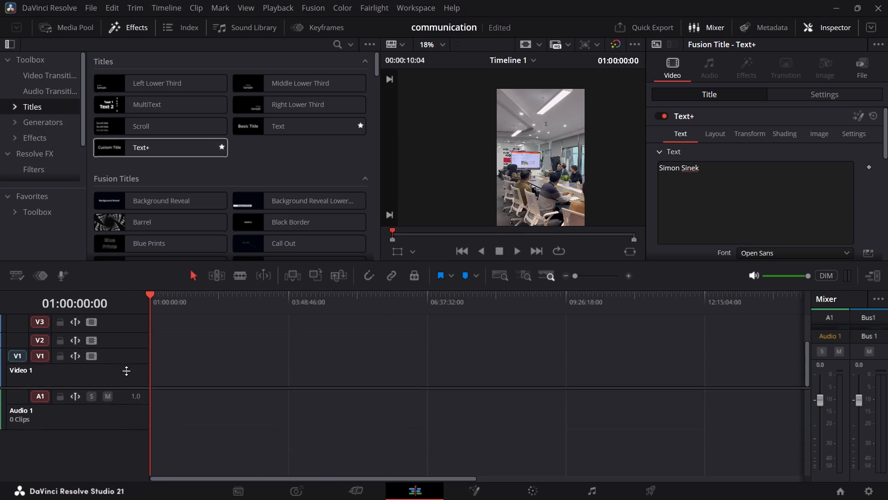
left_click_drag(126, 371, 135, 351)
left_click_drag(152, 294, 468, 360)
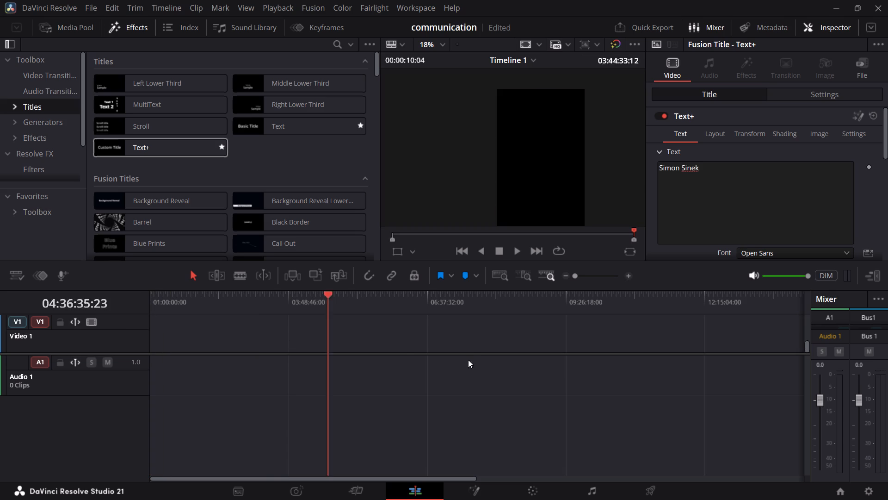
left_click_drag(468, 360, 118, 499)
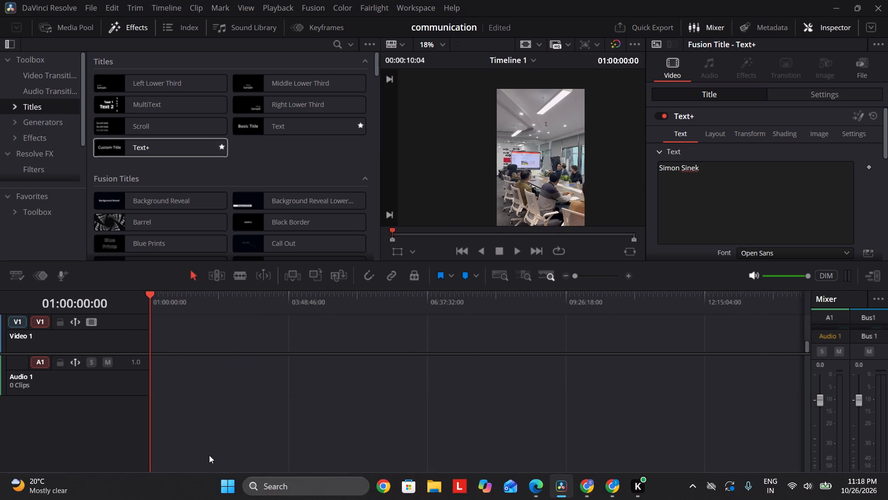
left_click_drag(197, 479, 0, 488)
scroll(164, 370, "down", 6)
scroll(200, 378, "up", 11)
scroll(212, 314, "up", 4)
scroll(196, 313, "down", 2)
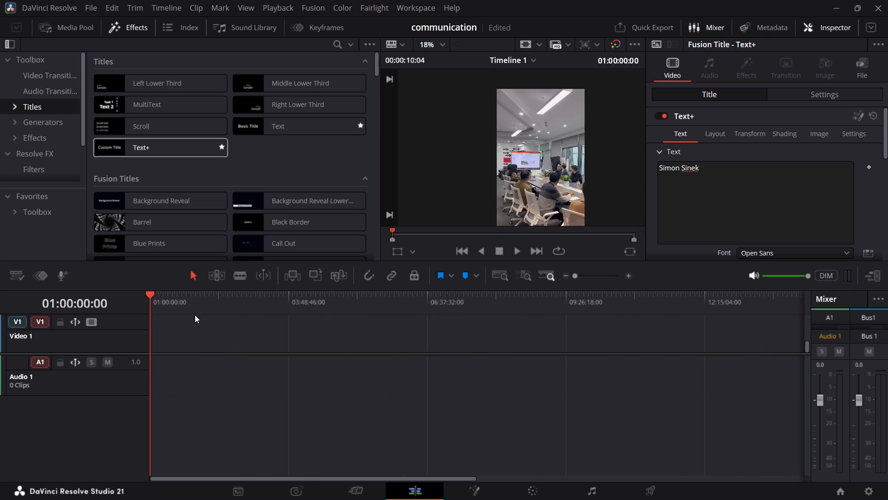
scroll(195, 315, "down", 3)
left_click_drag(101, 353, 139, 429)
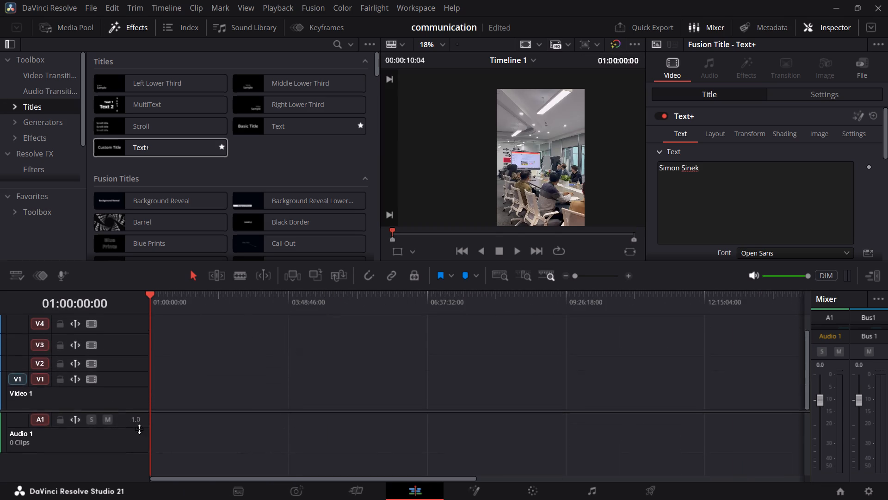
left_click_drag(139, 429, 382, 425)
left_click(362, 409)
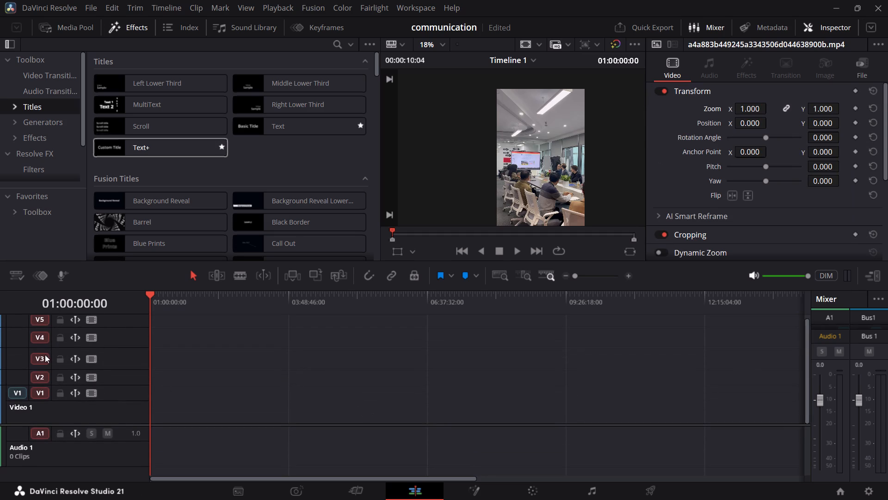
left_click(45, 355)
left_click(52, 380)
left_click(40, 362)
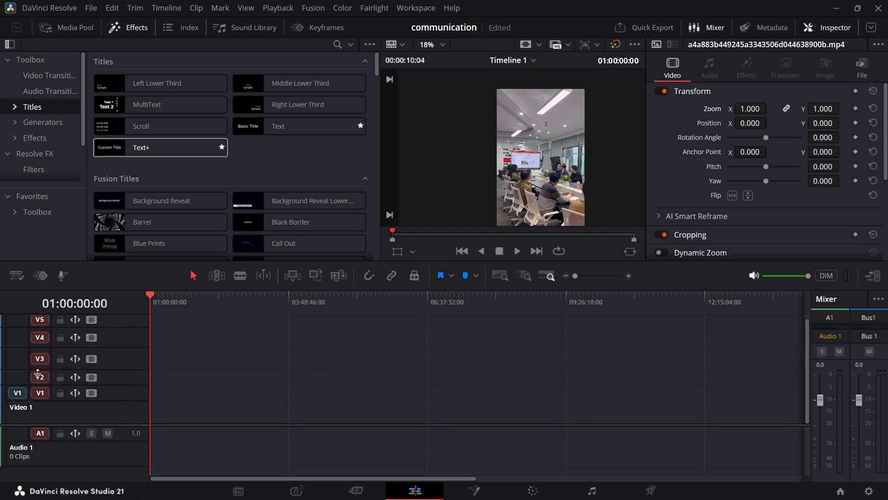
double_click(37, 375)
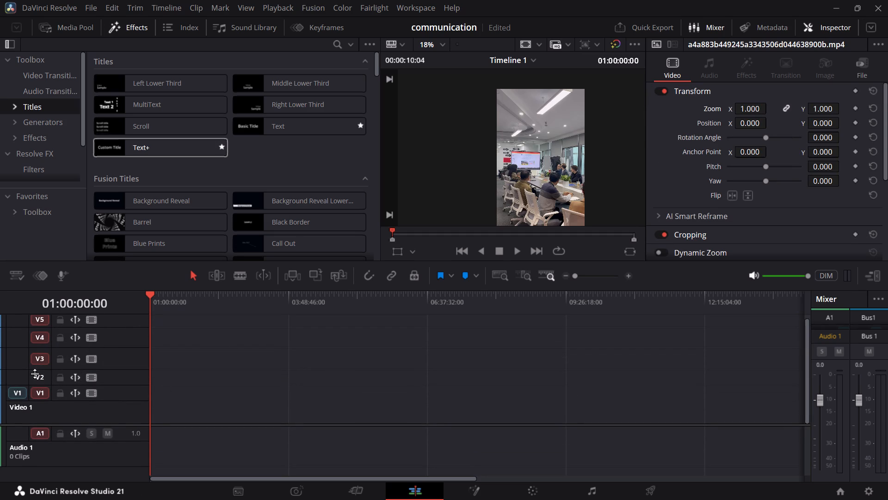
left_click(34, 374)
Play the timeline from the beginning into the first speaker's title screen to review the edit.
left_click_drag(152, 294, 109, 320)
left_click_drag(109, 320, 62, 382)
key("space")
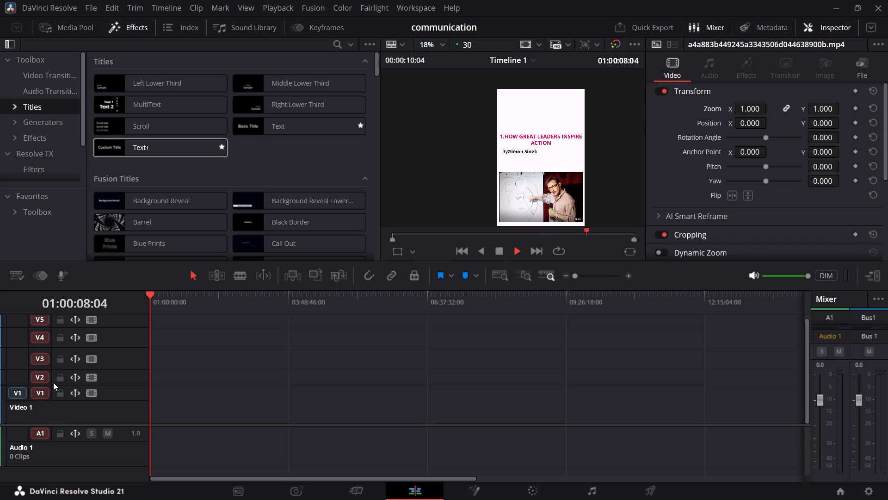
key("space")
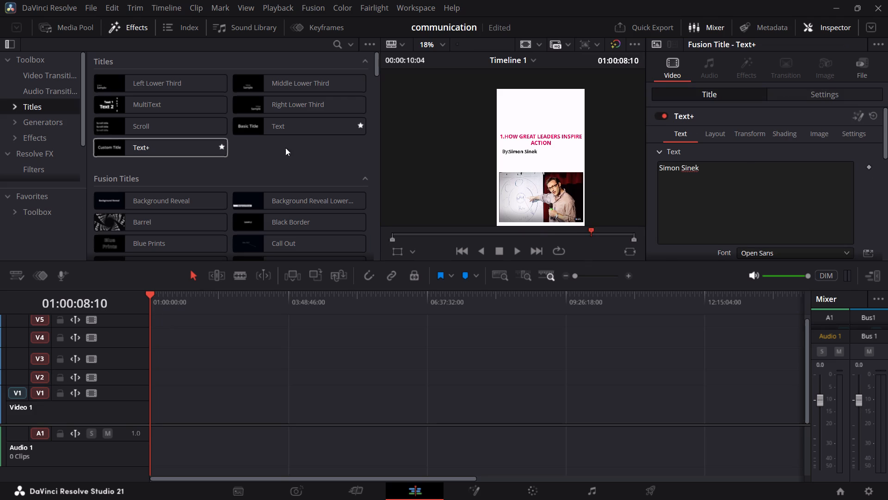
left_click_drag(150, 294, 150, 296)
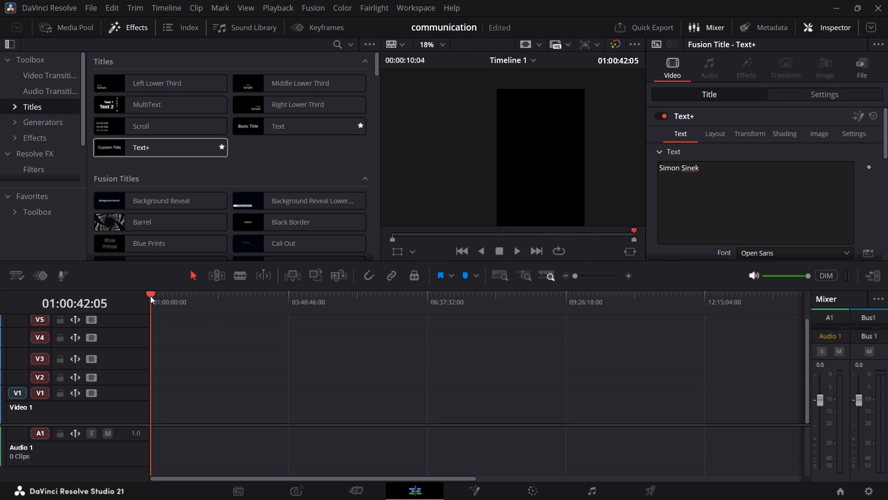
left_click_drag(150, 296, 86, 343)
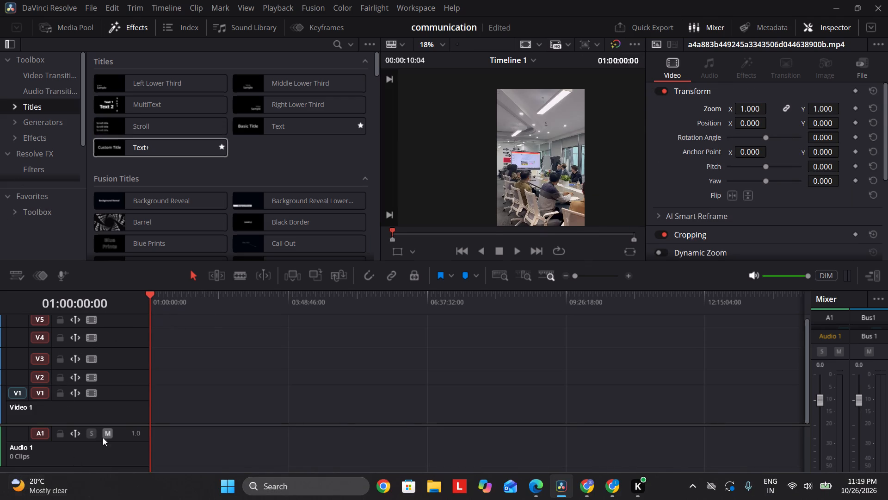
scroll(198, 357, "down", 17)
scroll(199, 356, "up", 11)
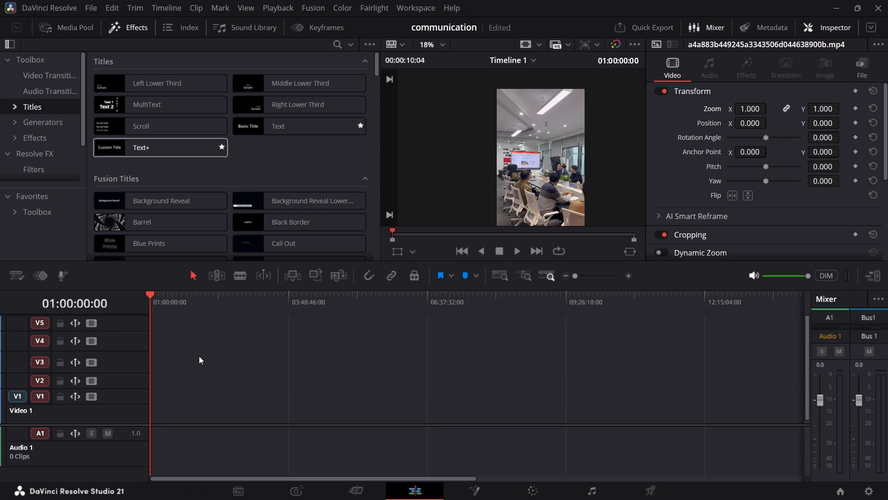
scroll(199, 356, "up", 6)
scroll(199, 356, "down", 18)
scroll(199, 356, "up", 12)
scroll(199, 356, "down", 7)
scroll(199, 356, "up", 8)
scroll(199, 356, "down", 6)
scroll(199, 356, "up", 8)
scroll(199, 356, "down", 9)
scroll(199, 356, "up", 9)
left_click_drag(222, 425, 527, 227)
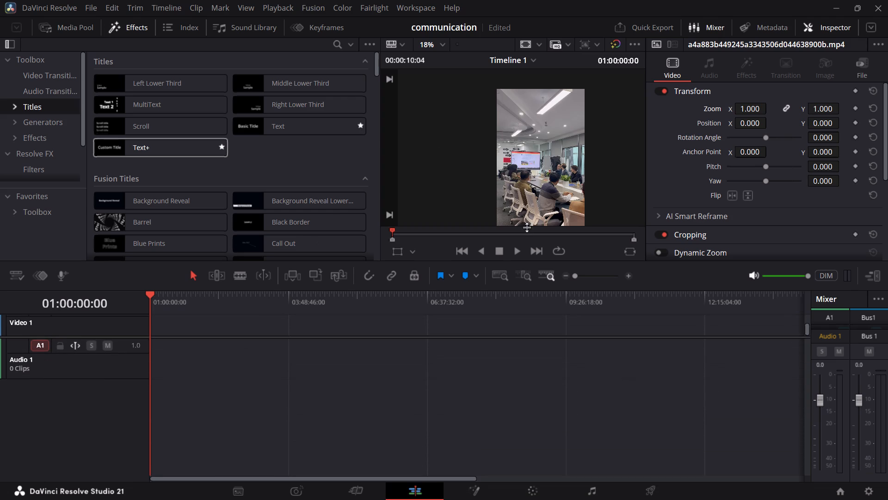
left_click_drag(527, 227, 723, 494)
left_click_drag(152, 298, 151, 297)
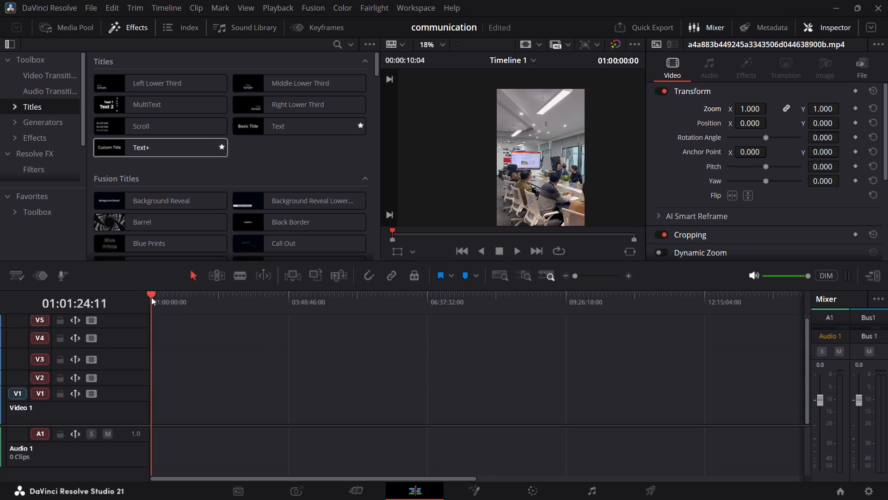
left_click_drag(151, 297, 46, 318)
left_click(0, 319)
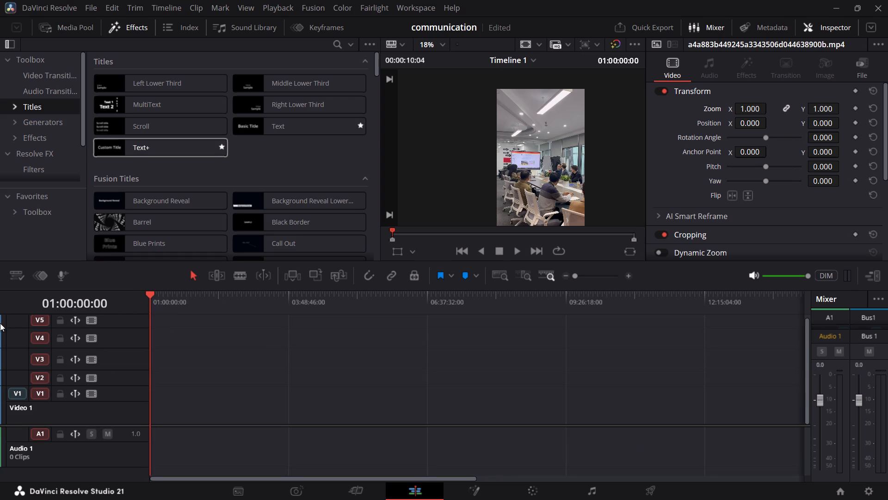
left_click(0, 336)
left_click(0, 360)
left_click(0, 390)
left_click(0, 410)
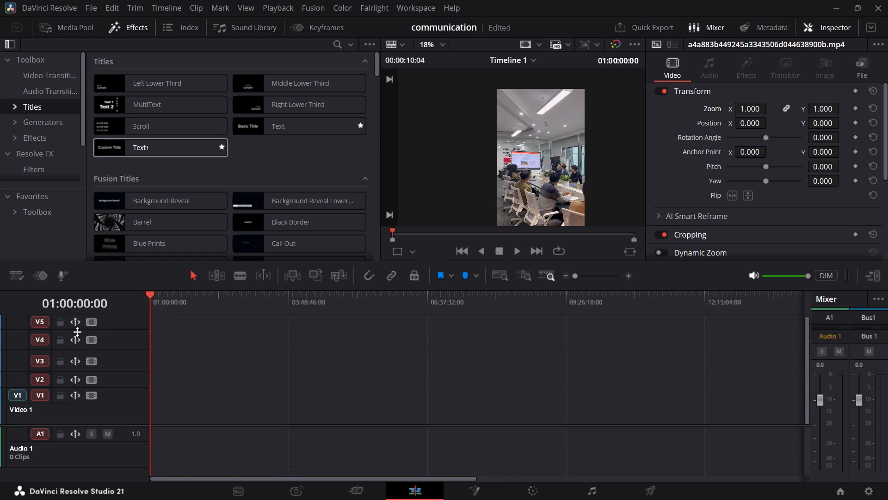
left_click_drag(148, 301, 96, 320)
Add a Text+ title to Video 1 far beyond the existing clips, over two hours into the timeline.
left_click_drag(171, 149, 172, 151)
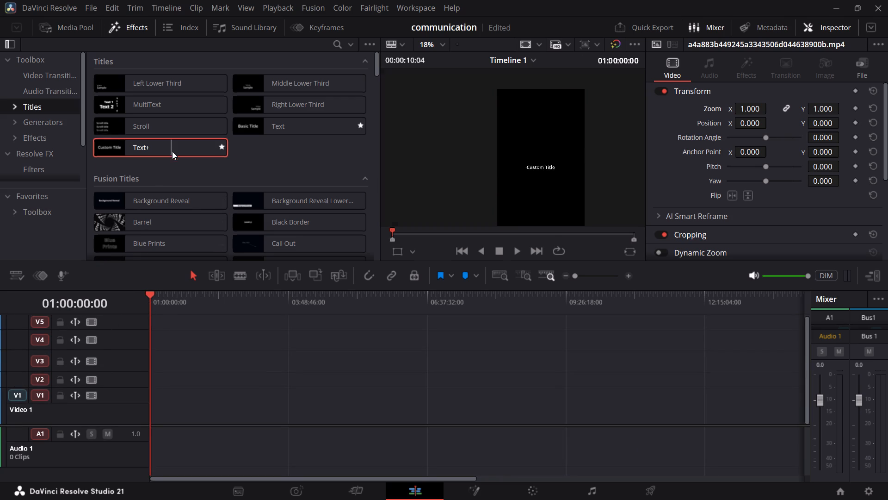
left_click_drag(172, 151, 259, 421)
Examine the clips at the start of the timeline and play the opening meeting clip from the beginning.
scroll(238, 381, "down", 7)
scroll(238, 380, "up", 3)
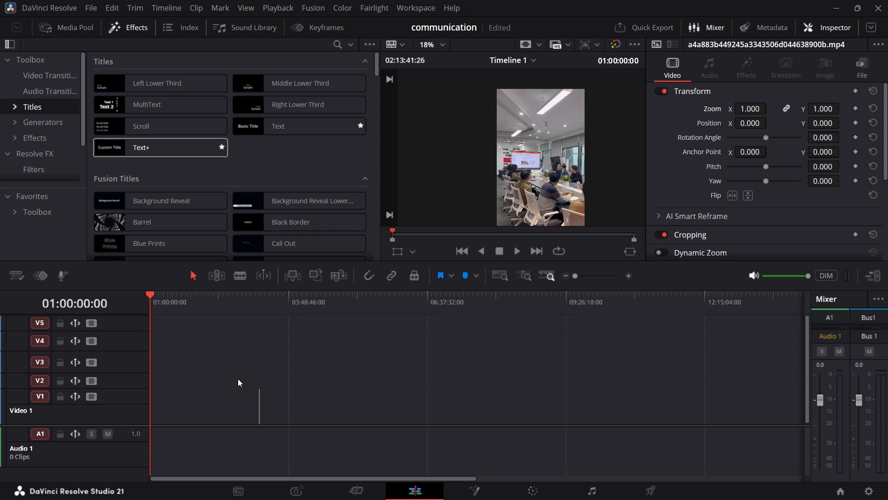
scroll(238, 379, "up", 4)
scroll(259, 392, "down", 6)
left_click(252, 394)
scroll(257, 398, "down", 2)
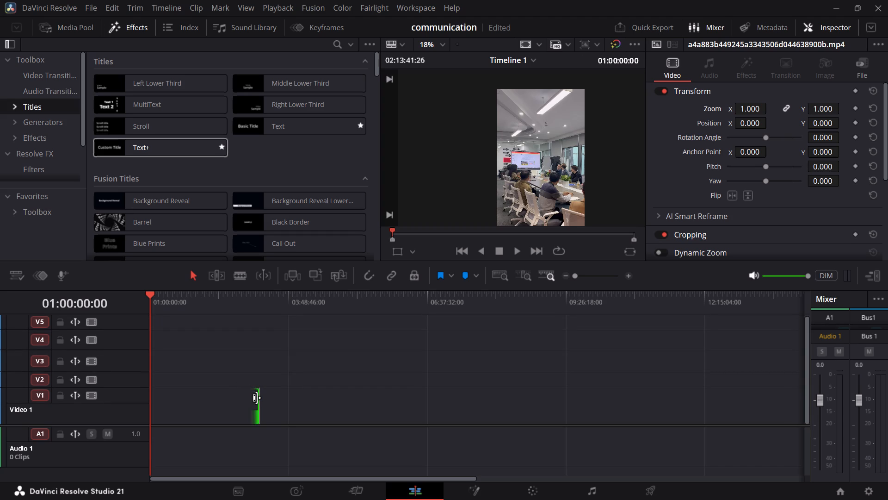
scroll(257, 398, "up", 6)
scroll(257, 398, "down", 7, "alt")
scroll(257, 398, "up", 7, "alt")
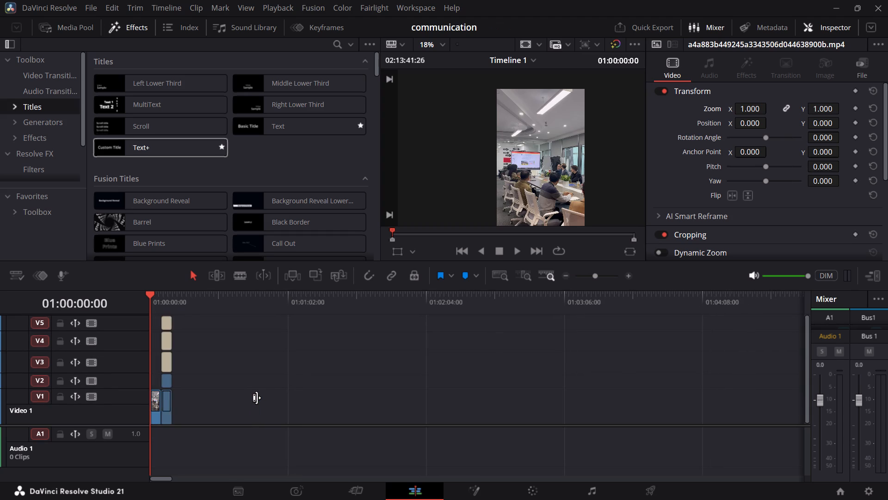
scroll(257, 398, "up", 15, "alt")
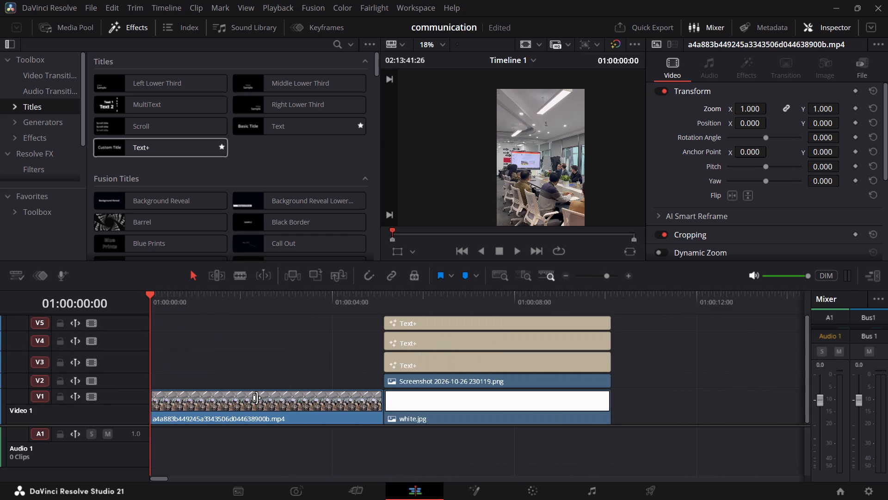
scroll(257, 398, "down", 1, "alt")
scroll(257, 398, "up", 1, "alt")
left_click_drag(148, 294, 73, 331)
left_click(419, 322)
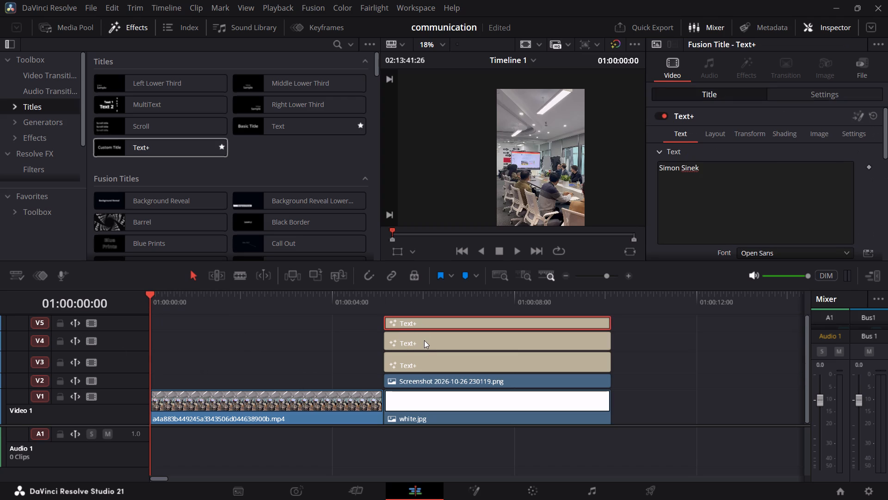
left_click(424, 340)
key("space")
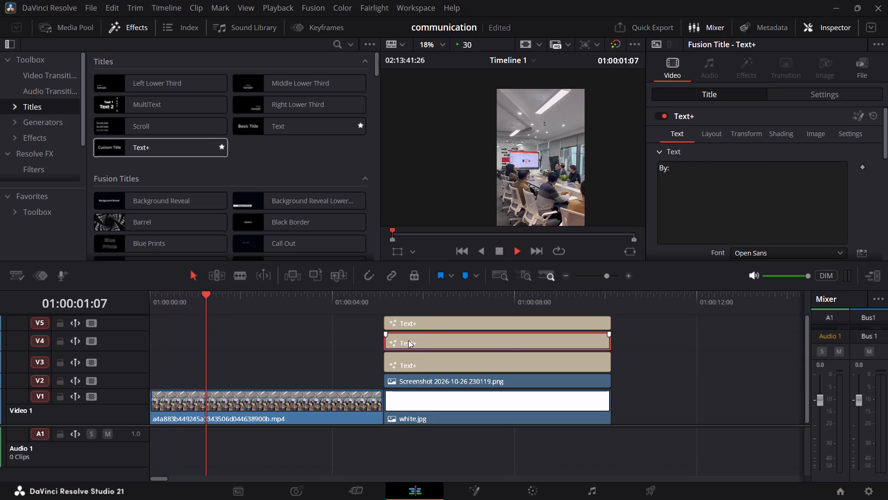
key("space")
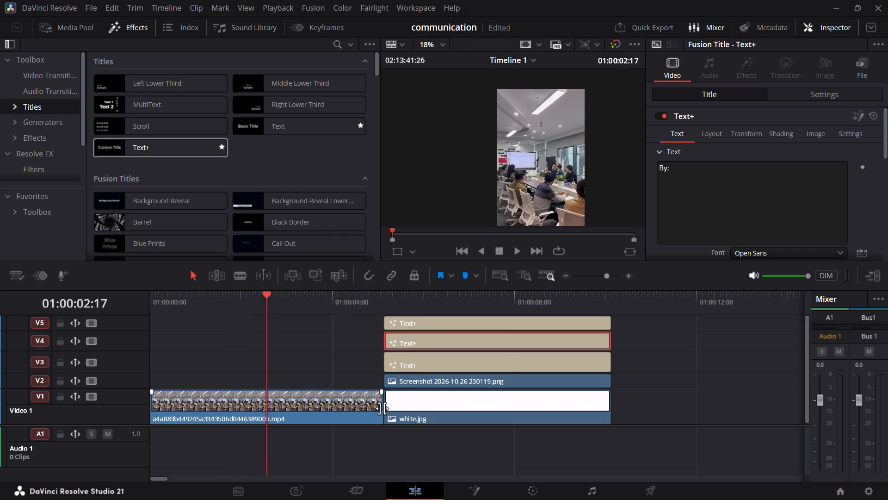
Enable retime controls on the opening meeting clip and speed it up to 127%, shortening it to about 4 seconds.
left_click(371, 404)
right_click(368, 403)
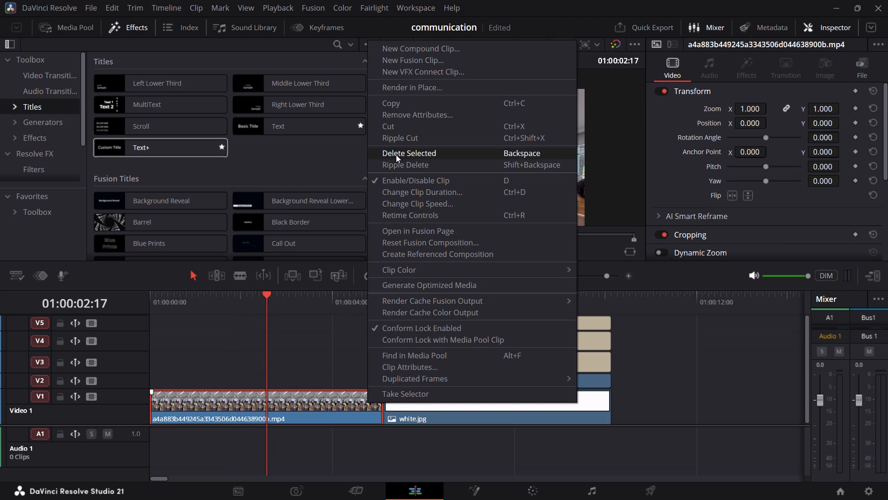
left_click(415, 218)
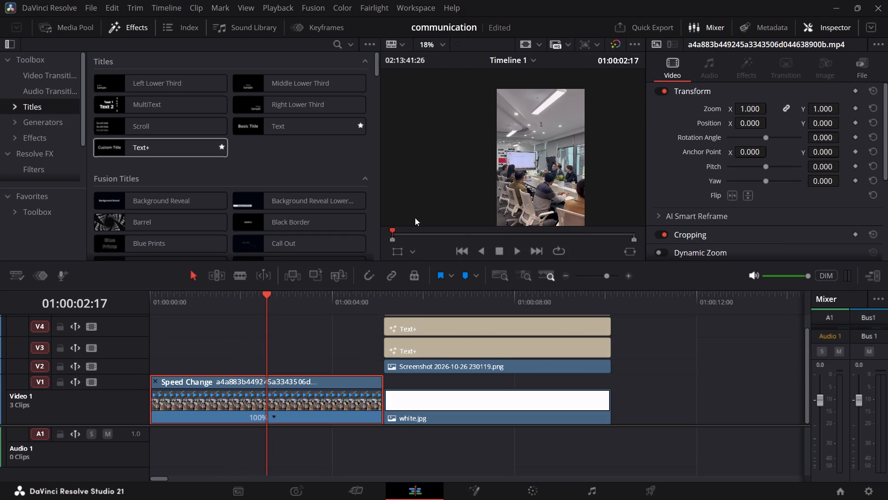
left_click_drag(342, 392, 330, 397)
left_click_drag(320, 394, 308, 396)
left_click_drag(289, 413, 278, 415)
left_click_drag(377, 389, 341, 394)
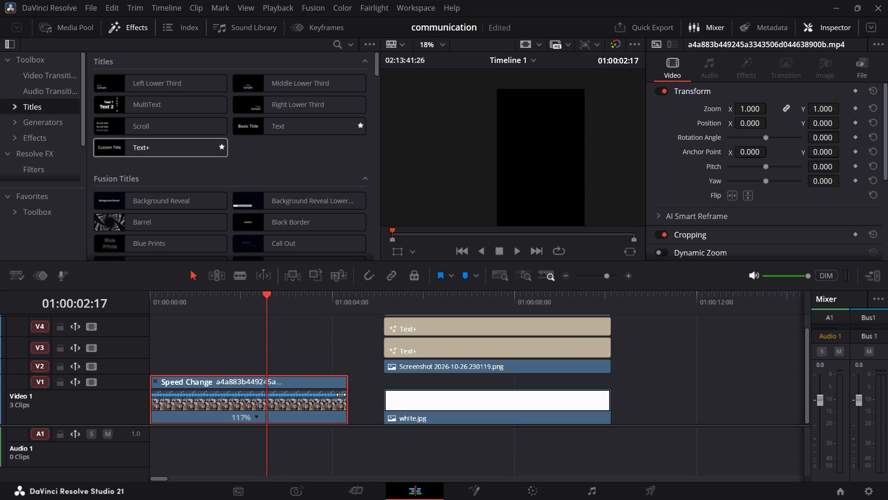
left_click_drag(341, 394, 329, 395)
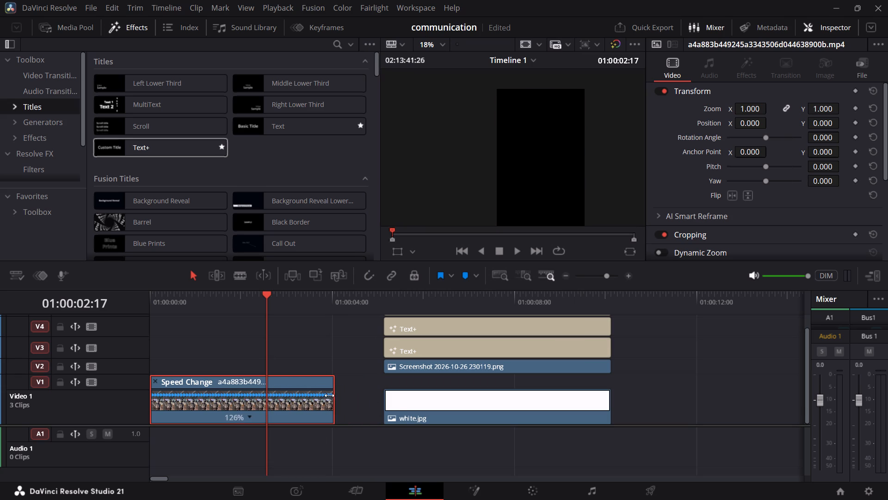
left_click_drag(329, 395, 327, 395)
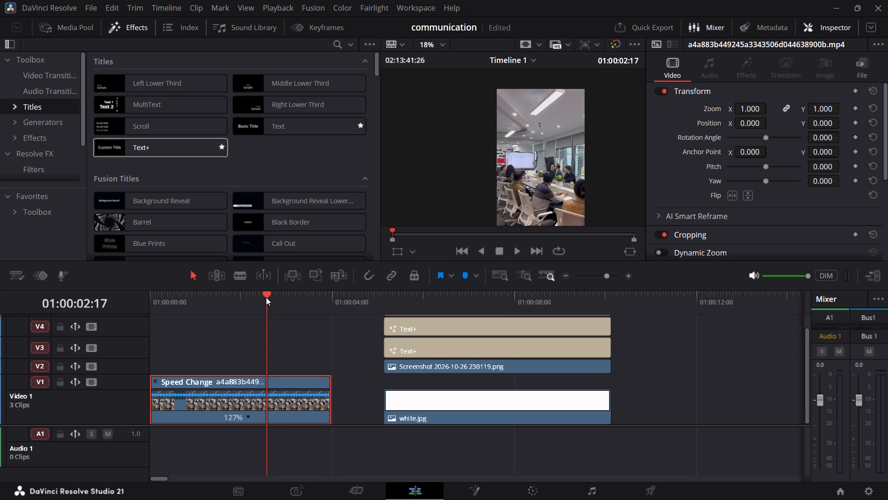
Play the retimed meeting clip from the beginning of the timeline to check its speed.
left_click_drag(266, 297, 0, 428)
key("space")
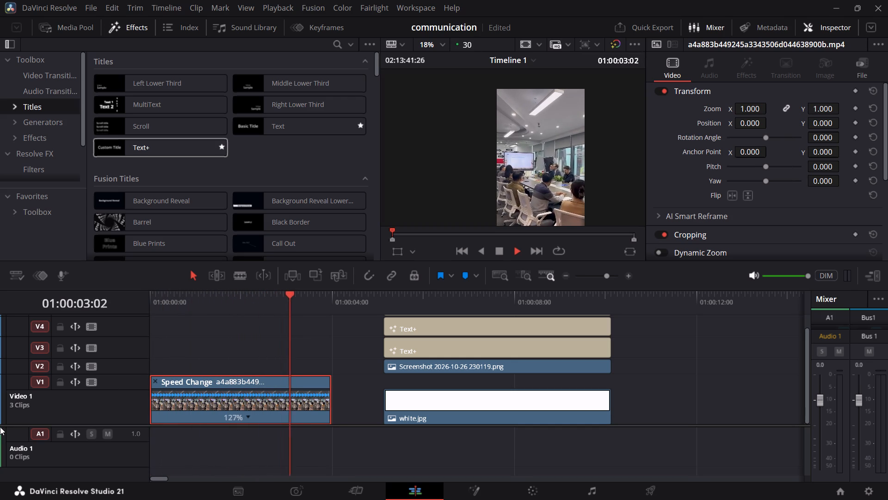
key("space")
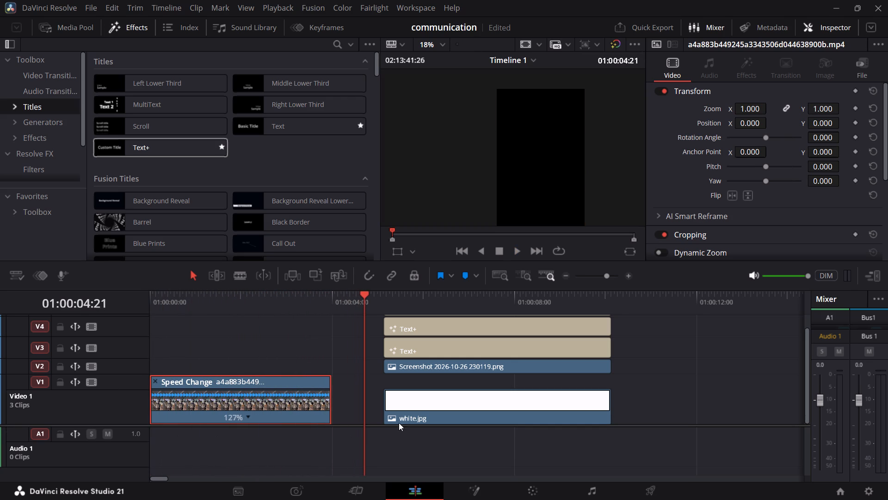
Move the white.jpg background on Video 1 back so it starts directly after the sped-up meeting clip, at about 01:00:04:00.
left_click_drag(414, 406, 371, 412)
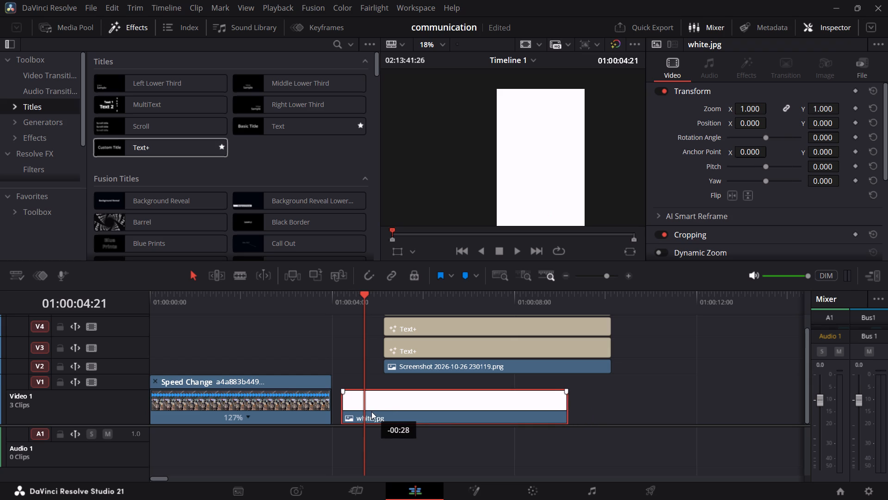
left_click_drag(371, 412, 355, 419)
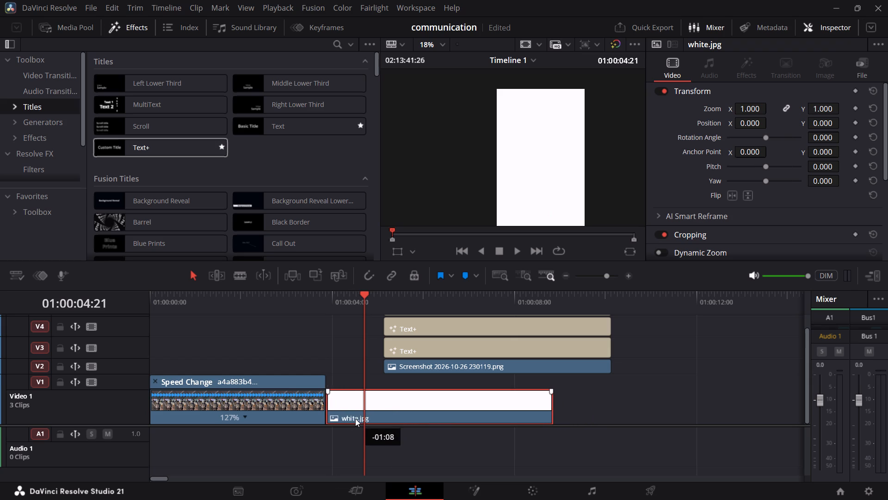
left_click_drag(355, 419, 363, 417)
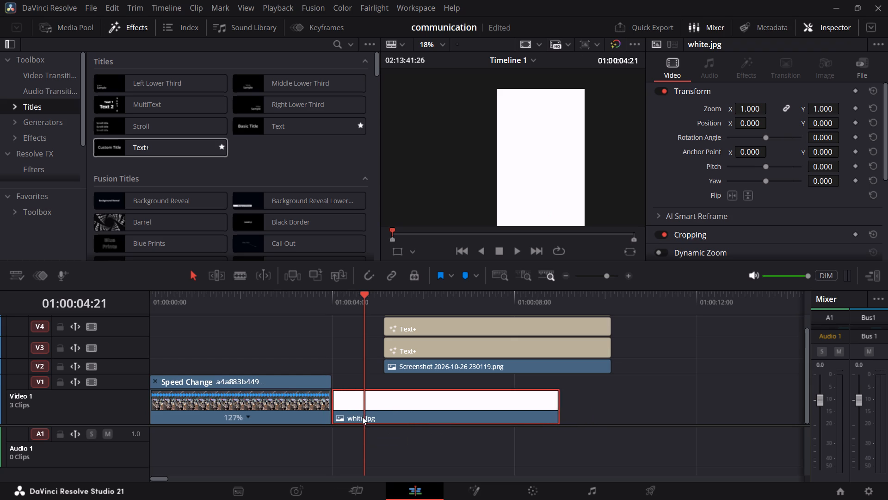
Move the speaker screenshot on Video 2 earlier so it lines up with the start of the white background.
left_click_drag(399, 367, 359, 370)
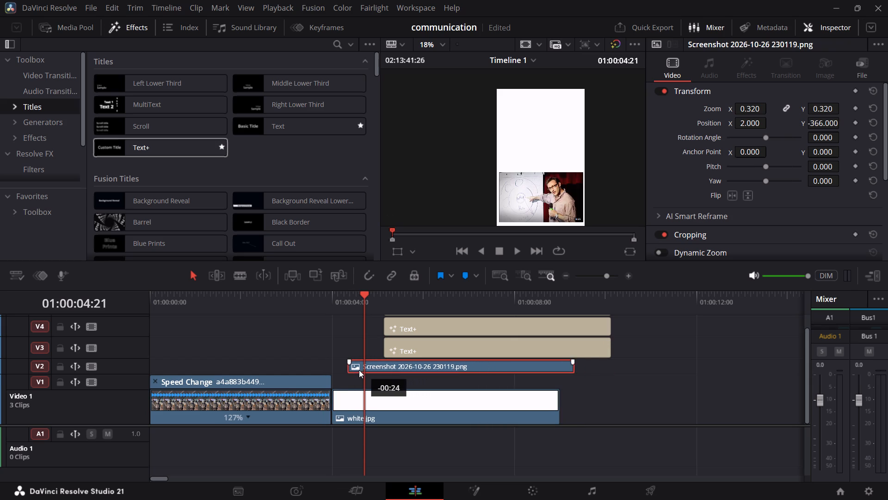
left_click_drag(359, 370, 343, 382)
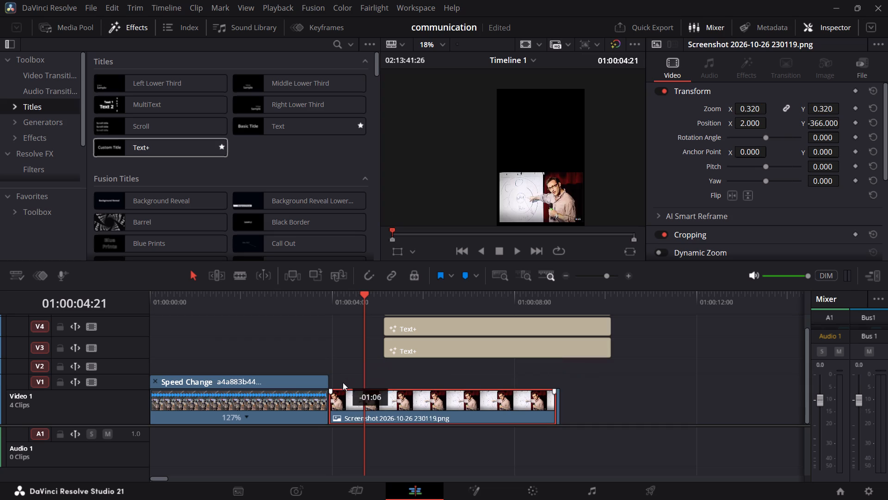
left_click_drag(343, 382, 369, 383)
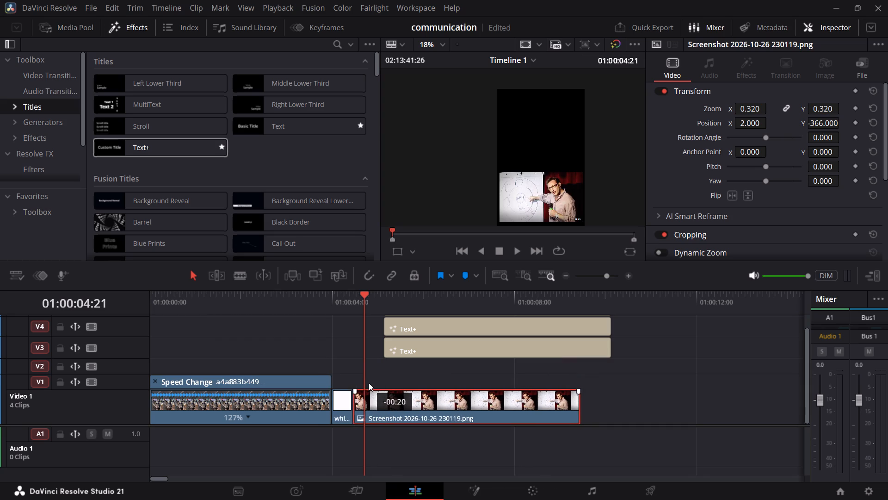
left_click_drag(369, 383, 363, 367)
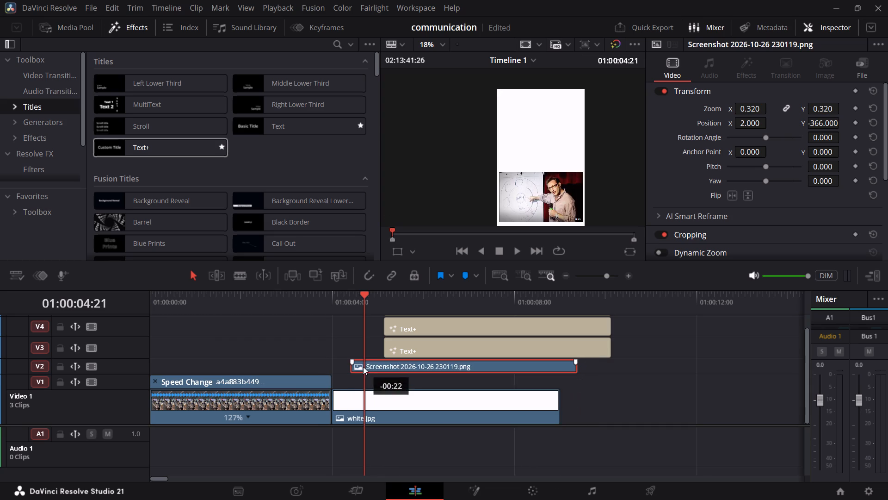
left_click_drag(363, 367, 346, 372)
Move the numbered heading title on Video 3 and the "By:" title on Video 4 to start with the screenshot, checking the cut.
left_click_drag(396, 352, 346, 356)
left_click_drag(400, 325, 346, 333)
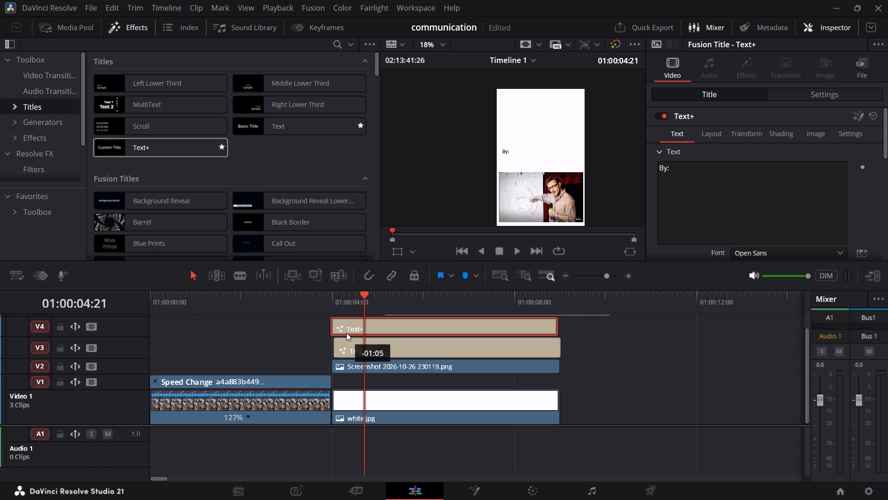
left_click_drag(346, 333, 347, 332)
left_click(351, 342)
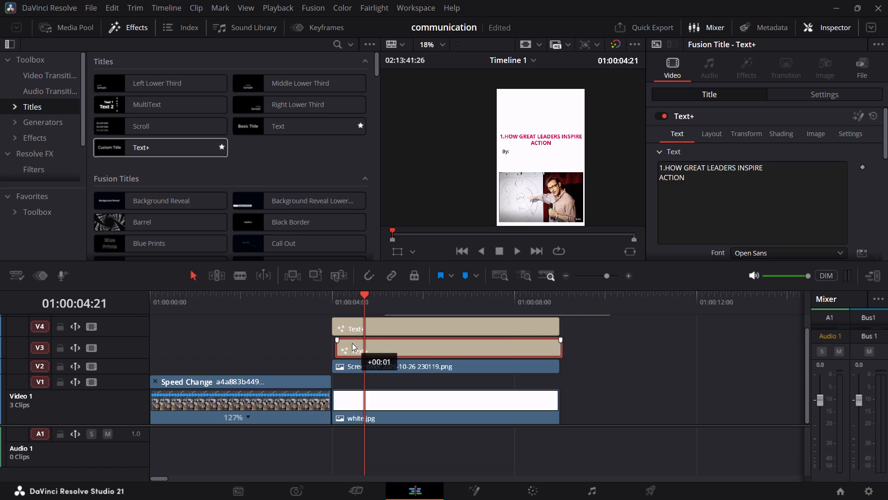
left_click_drag(362, 294, 341, 307)
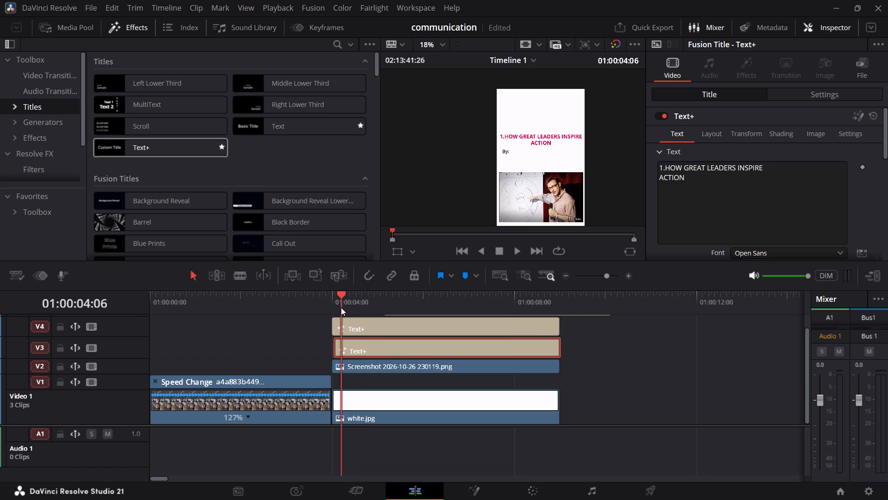
left_click_drag(341, 307, 331, 316)
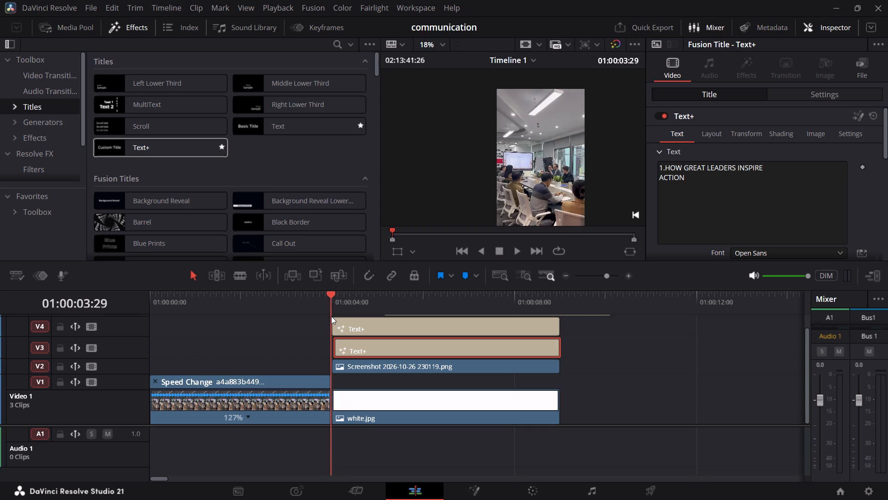
left_click_drag(331, 316, 333, 317)
left_click(333, 317)
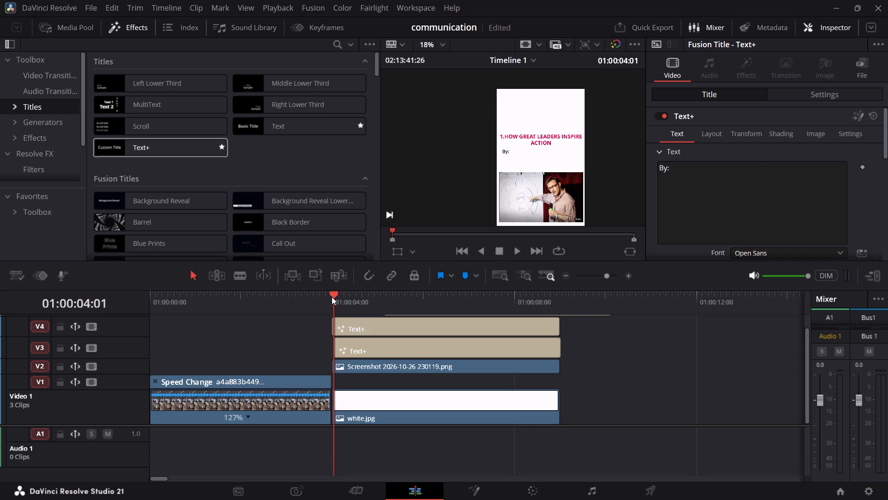
left_click_drag(332, 293, 332, 297)
Align the speaker-name title on Video 5 and the heading title on Video 3 with the slide's start, then play across the cut.
scroll(394, 343, "up", 3)
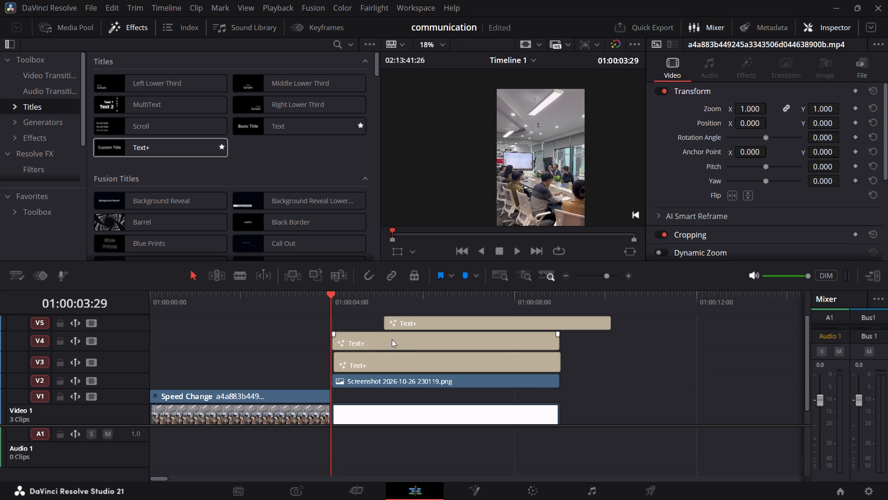
left_click_drag(404, 324, 352, 324)
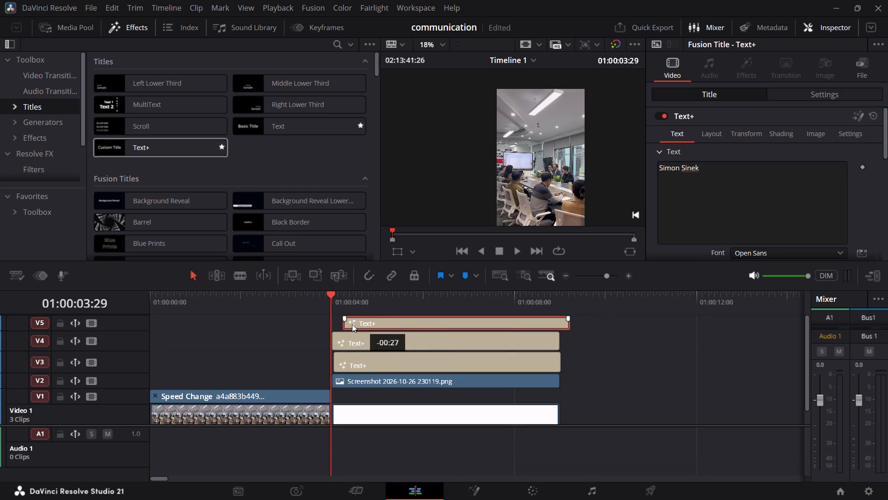
left_click_drag(352, 324, 351, 324)
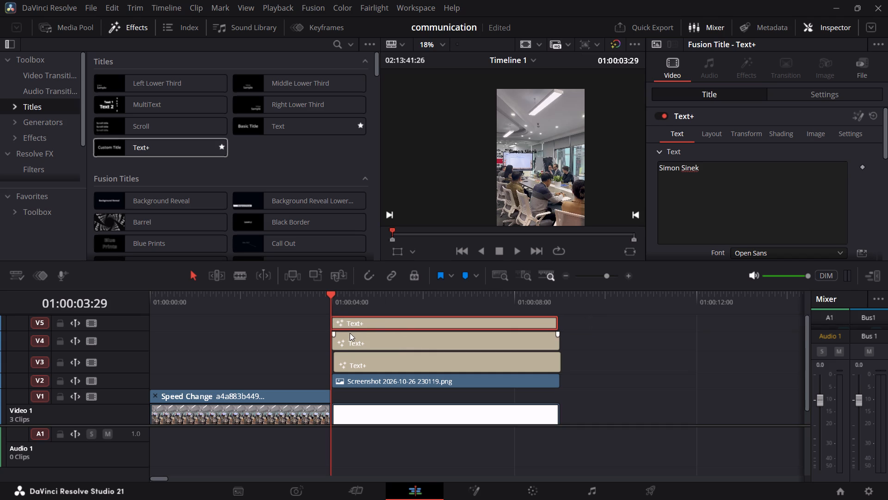
left_click(350, 340)
left_click(350, 367)
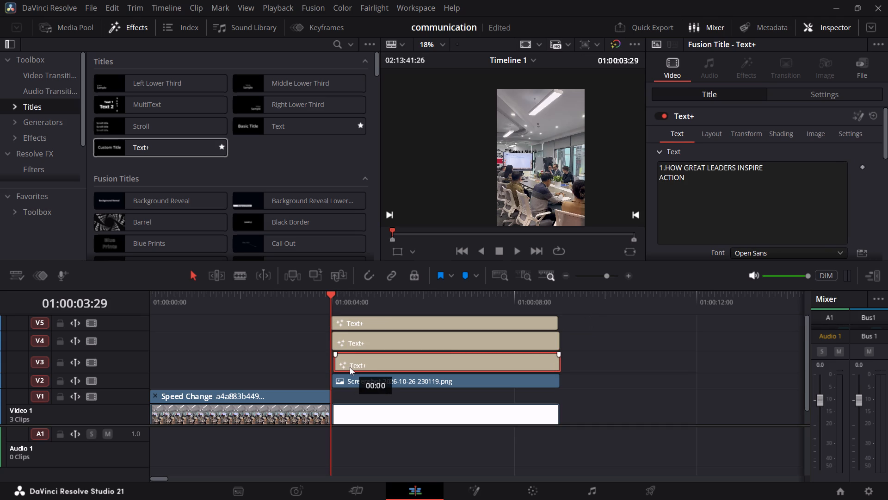
left_click(352, 384)
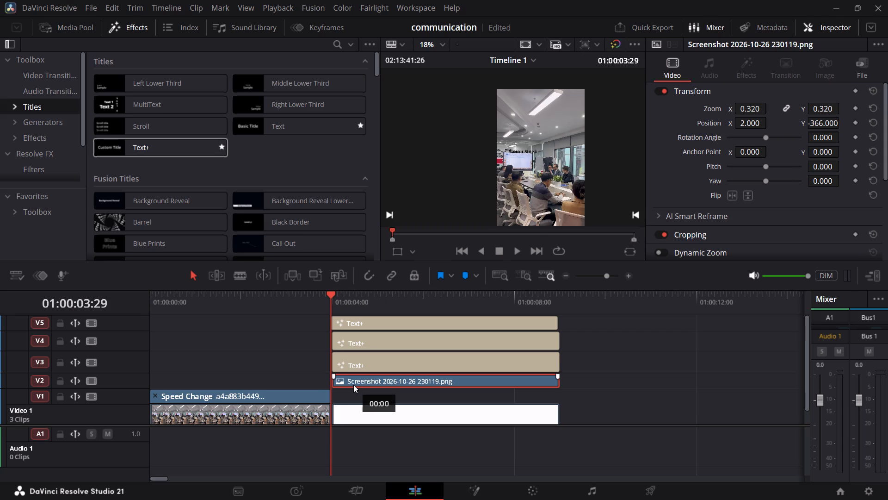
left_click_drag(354, 383, 354, 387)
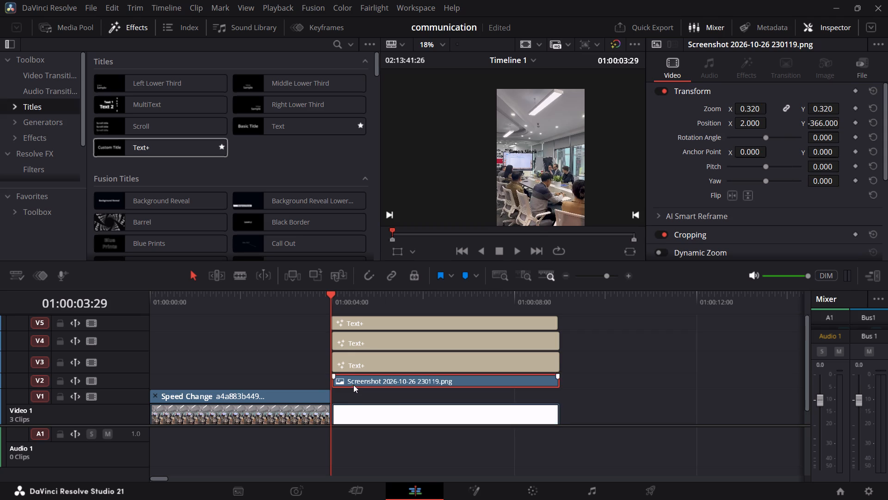
left_click_drag(328, 293, 43, 400)
key("space")
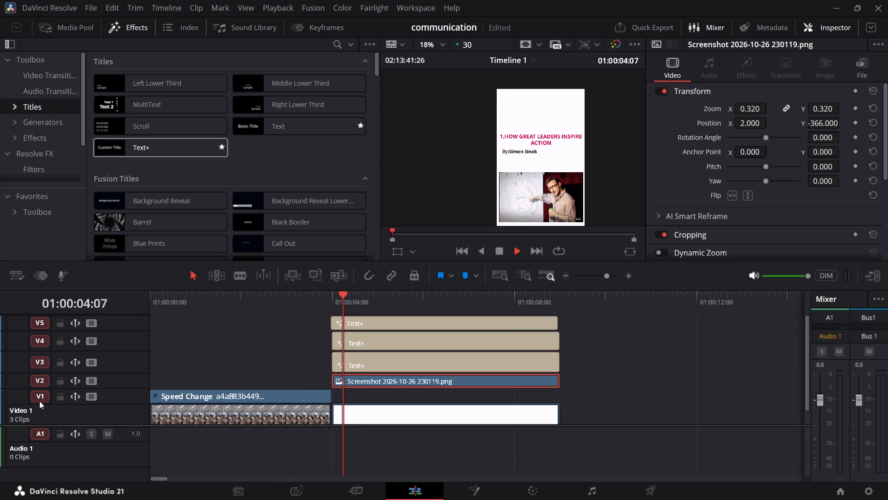
key("space")
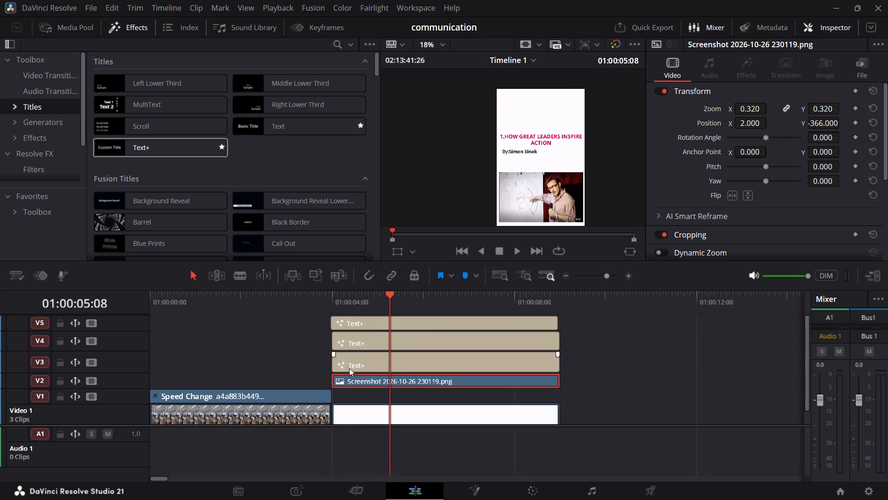
Add a short fade-in and fade-out to the speaker screenshot on Video 2 and play back the fade-in.
left_click_drag(333, 377, 342, 378)
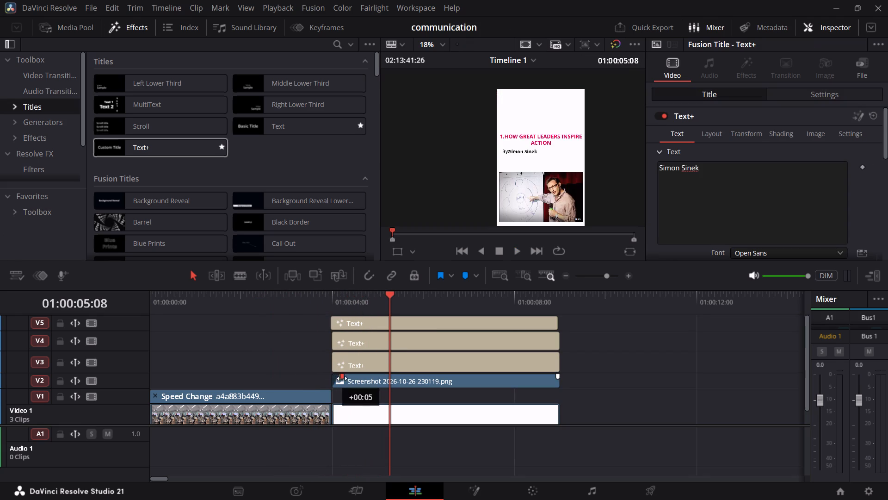
left_click_drag(342, 378, 349, 382)
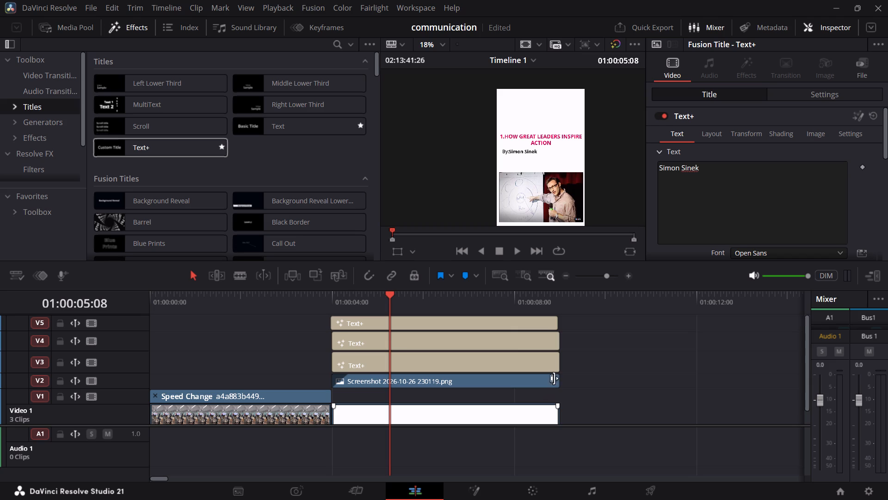
left_click_drag(559, 377, 547, 385)
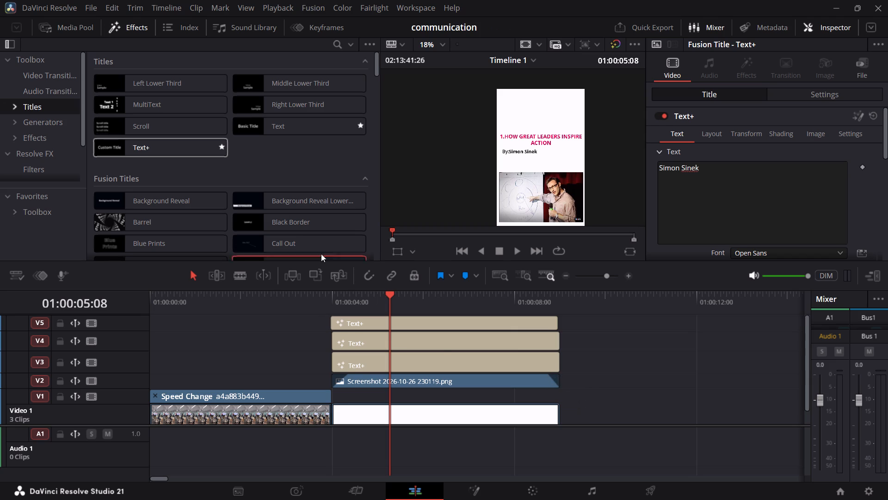
left_click_drag(387, 294, 237, 354)
key("space")
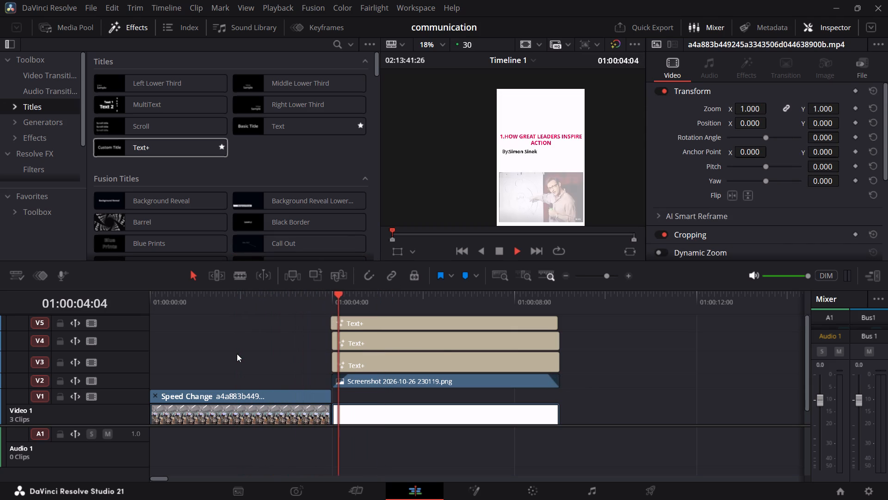
key("space")
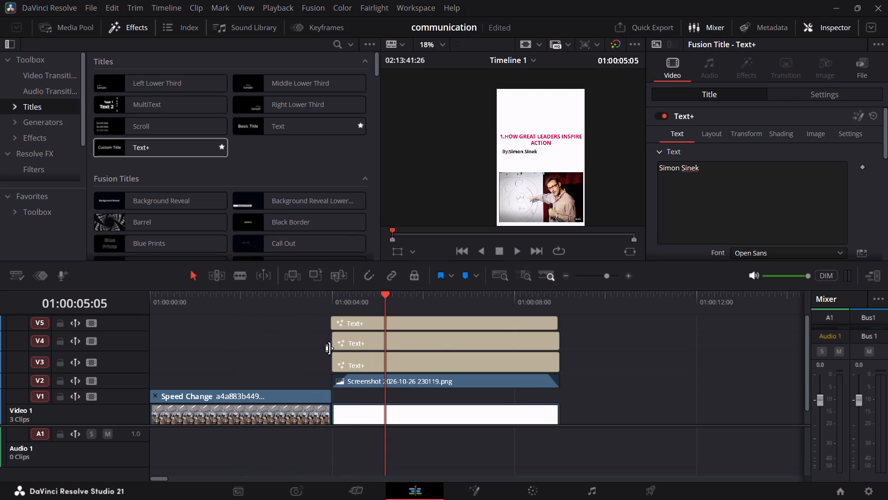
Add a matching short fade-in and fade-out to the "1.HOW GREAT LEADERS INSPIRE ACTION" title on Video 3.
left_click_drag(335, 356, 344, 356)
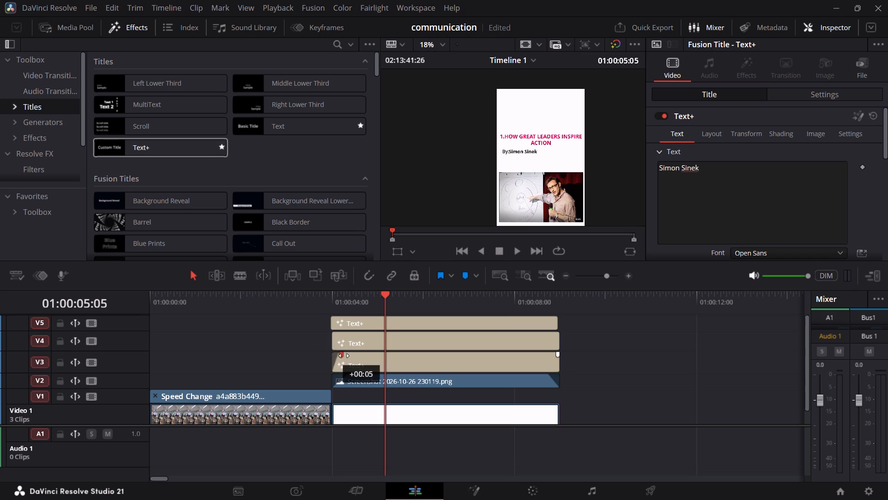
left_click_drag(344, 356, 352, 364)
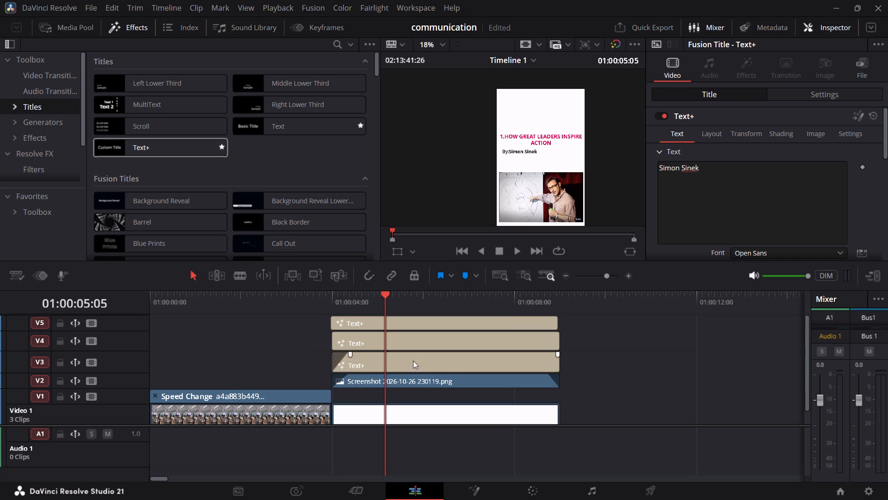
left_click_drag(556, 353, 545, 362)
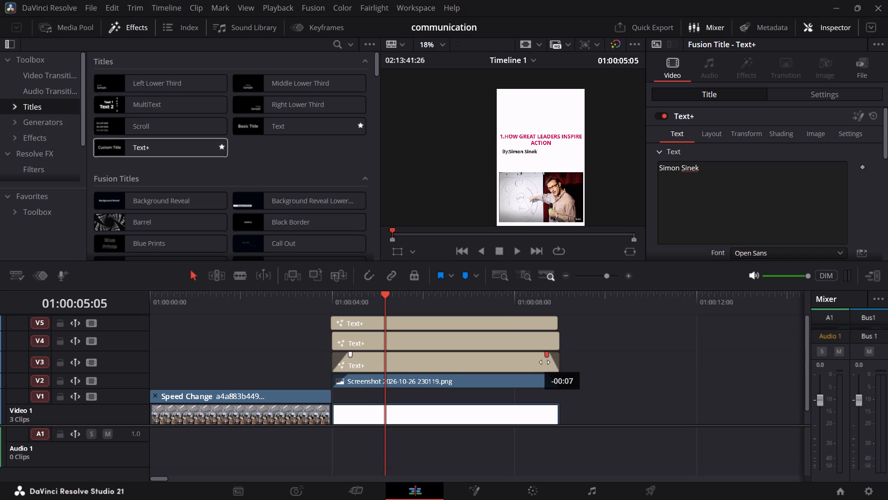
left_click_drag(545, 362, 540, 370)
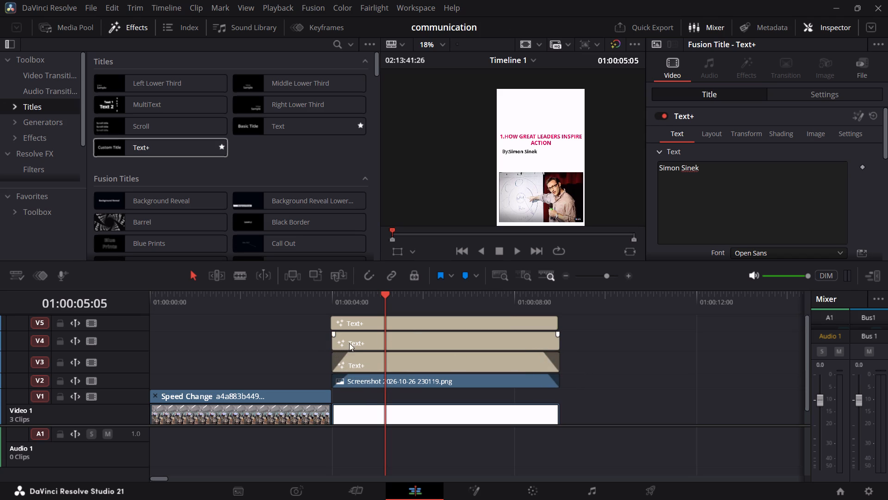
Add a short fade-in and a fade-out of about 11 frames to the "By:" title on Video 4.
left_click(337, 332)
left_click_drag(333, 335, 339, 335)
left_click_drag(339, 335, 349, 337)
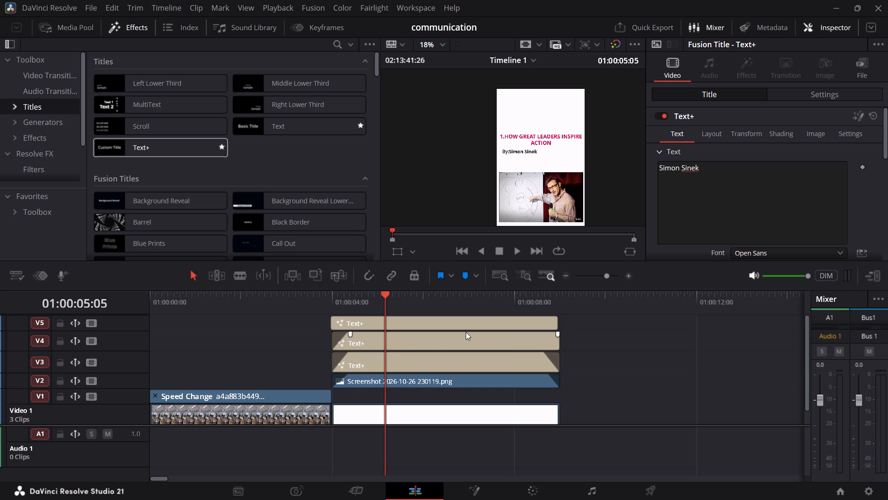
left_click_drag(555, 335, 540, 344)
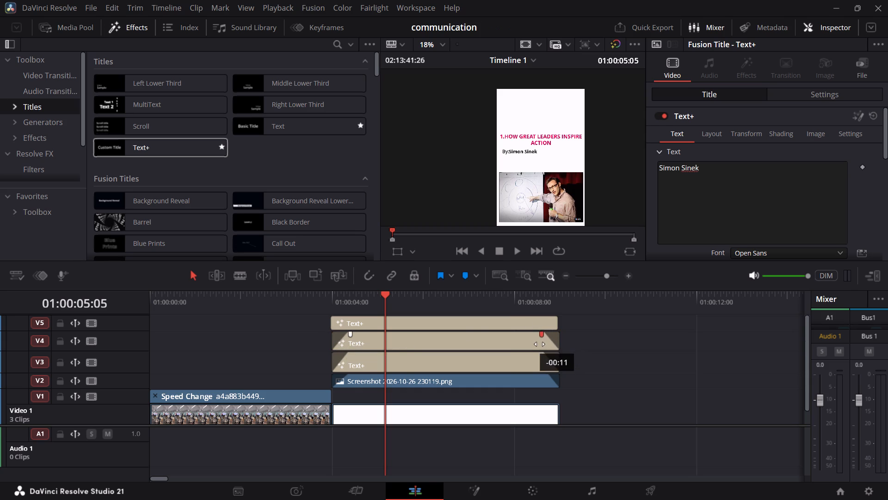
left_click_drag(540, 344, 539, 344)
Add a short fade-in and a matching fade-out to the speaker-name title on Video 5.
scroll(493, 339, "up", 3)
scroll(307, 337, "up", 4)
left_click_drag(127, 424, 131, 456)
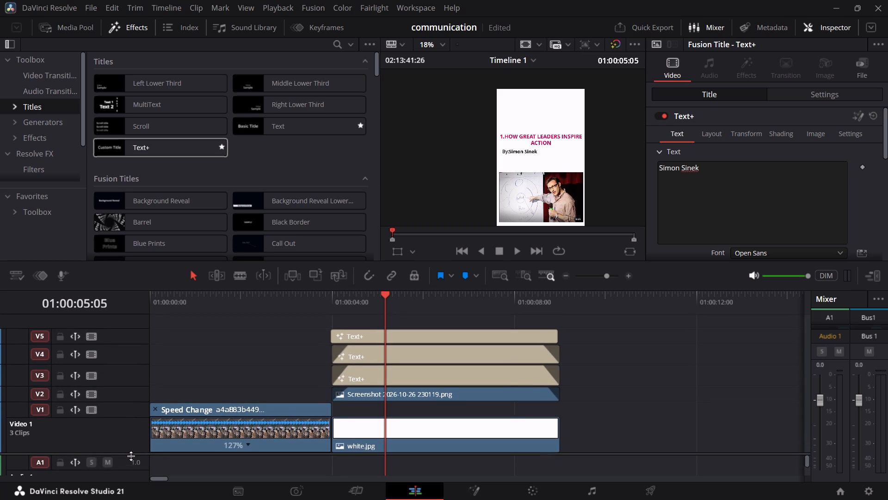
left_click_drag(131, 456, 132, 448)
left_click_drag(333, 327, 335, 327)
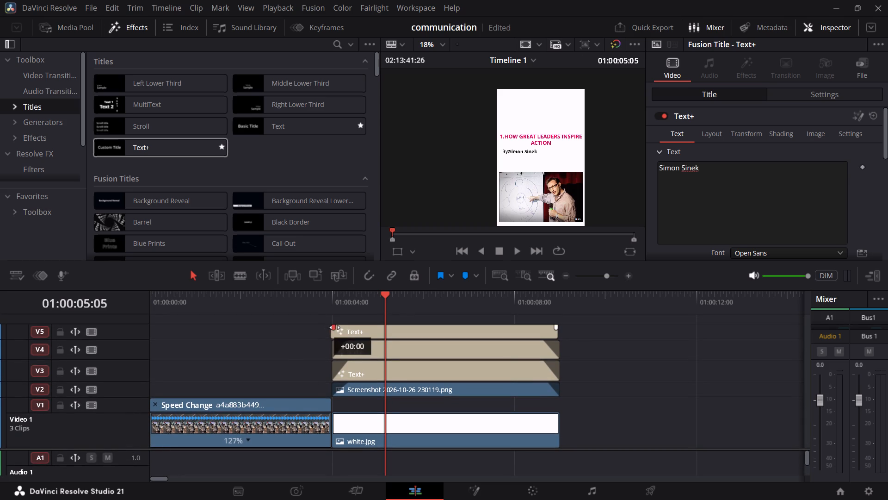
left_click_drag(335, 327, 350, 332)
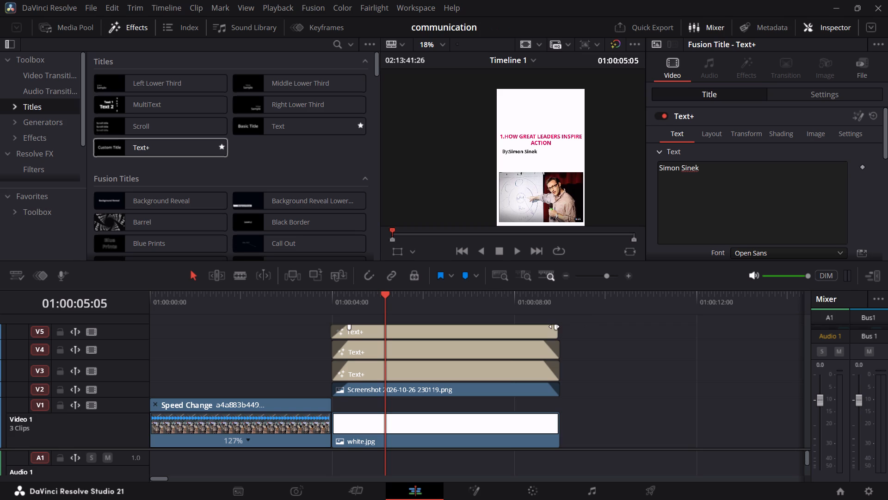
left_click_drag(555, 326, 540, 337)
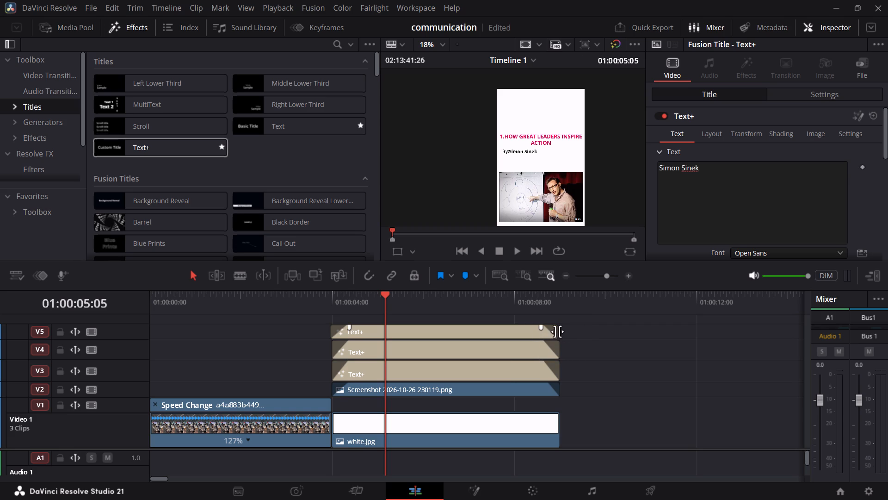
left_click(557, 331)
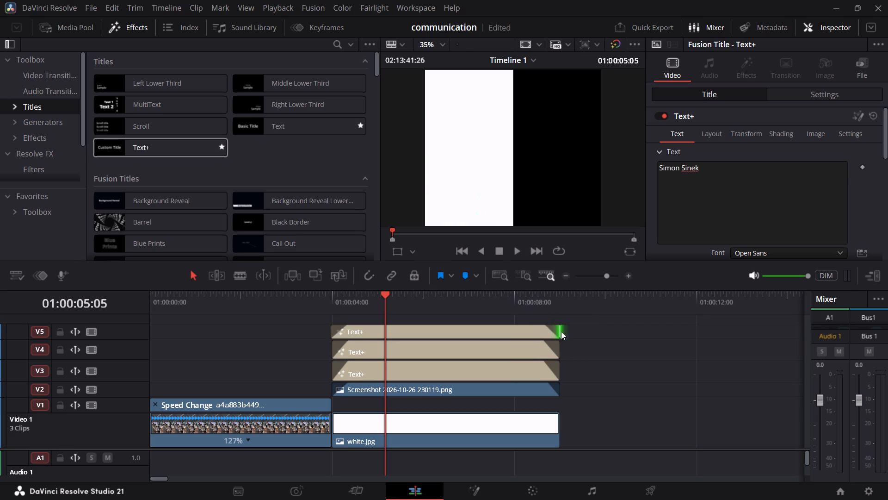
Play back the cut from the meeting clip into the slide several times to examine the fade-in and the slide's timing.
key("space")
key("space")
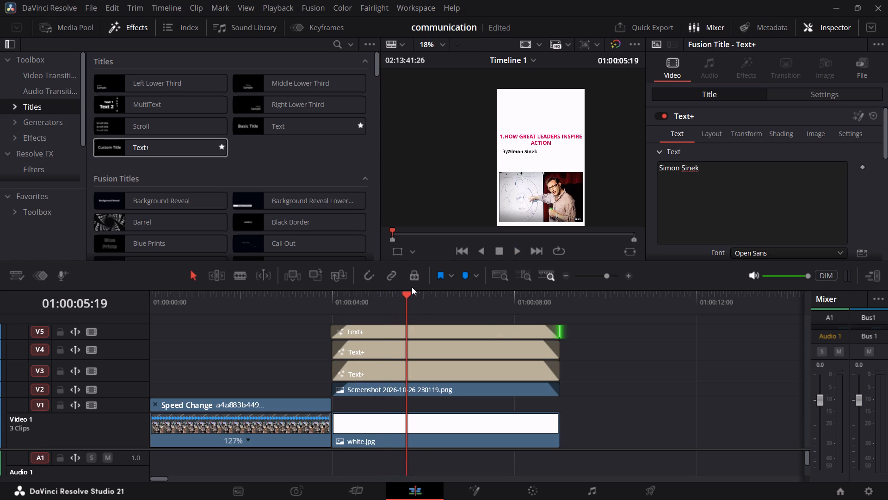
left_click_drag(408, 288, 356, 184)
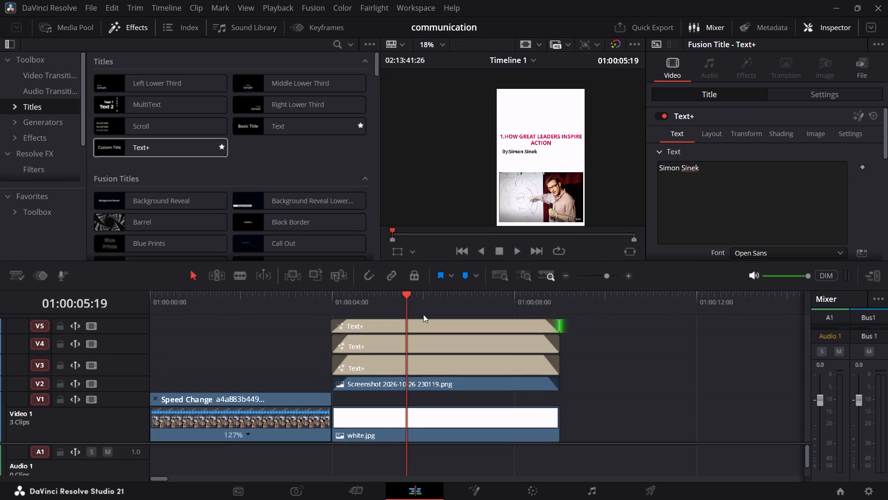
left_click_drag(407, 294, 158, 380)
key("space")
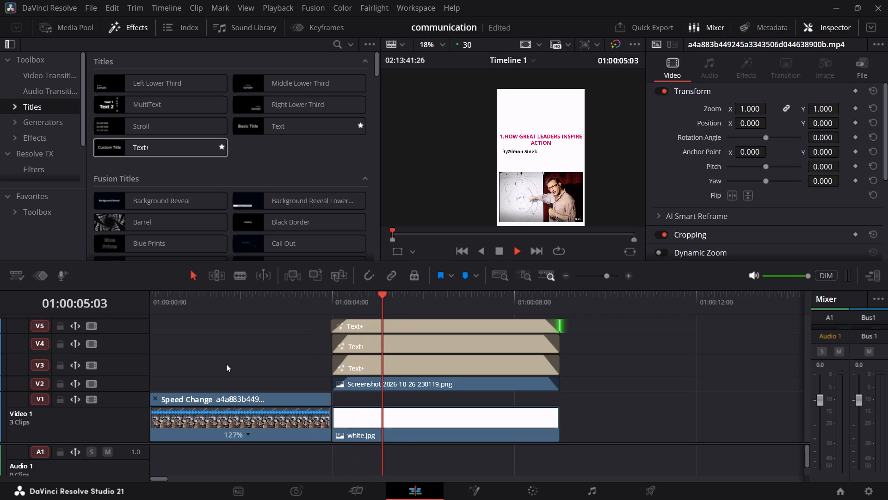
key("space")
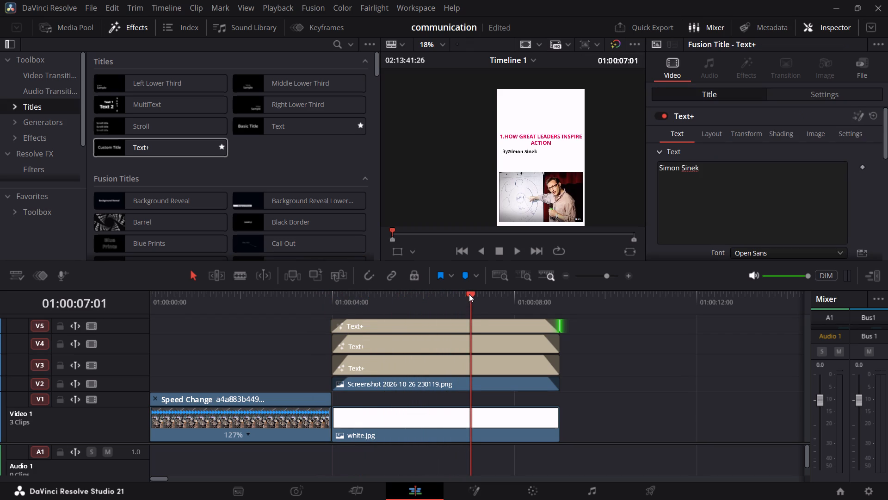
left_click_drag(470, 292, 334, 344)
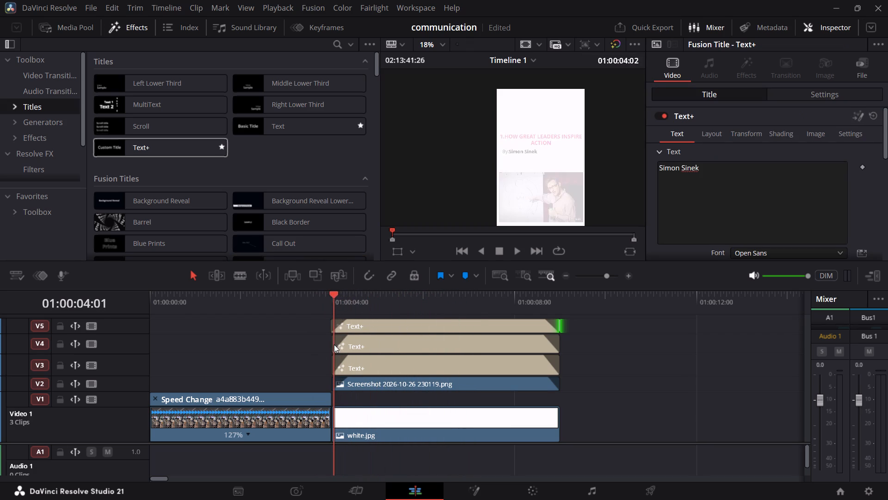
left_click_drag(334, 344, 299, 363)
key("space")
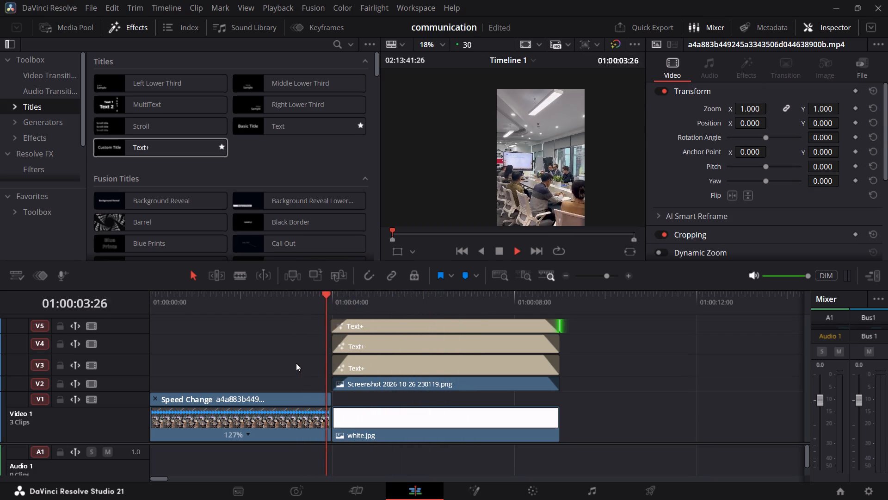
key("space")
key("space")
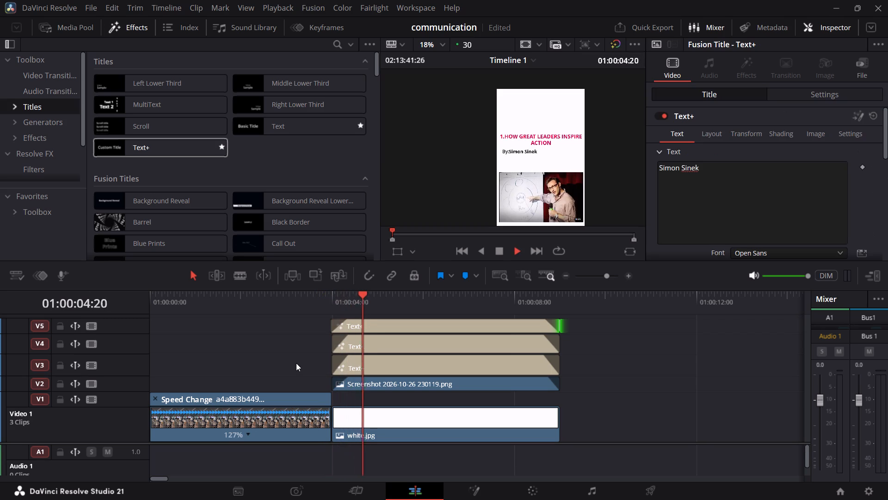
key("space")
left_click_drag(395, 297, 392, 297)
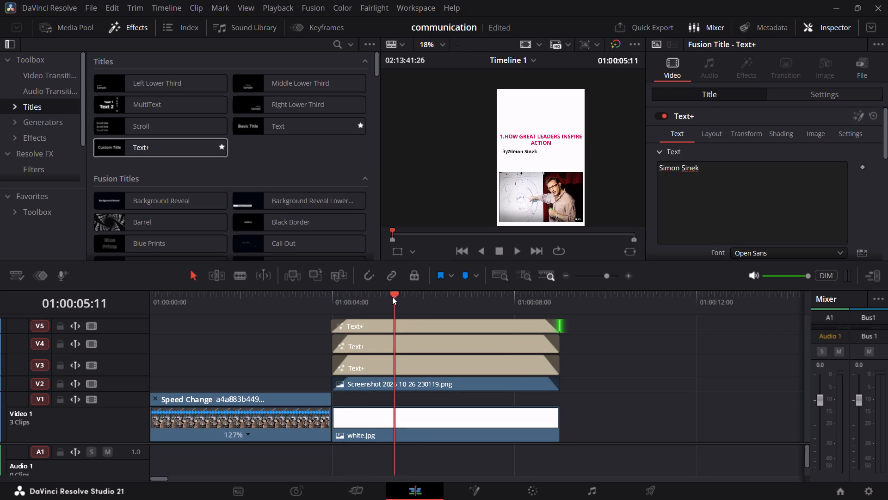
left_click_drag(392, 297, 298, 344)
key("space")
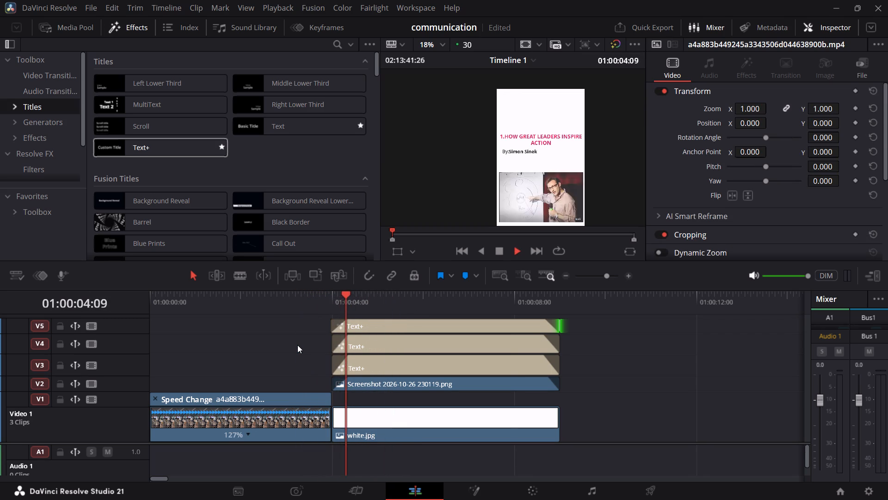
key("space")
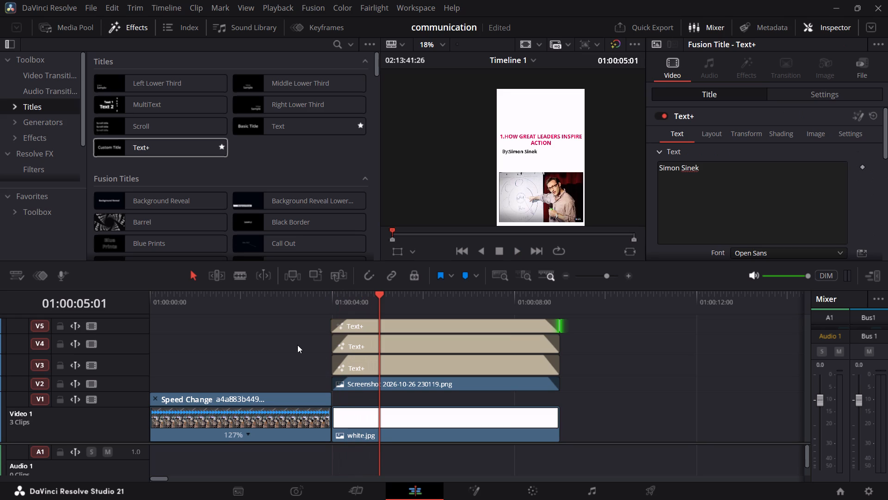
Split all the slide's clips at 01:00:05:01 and delete the portions after the cut.
key("ctrl+b")
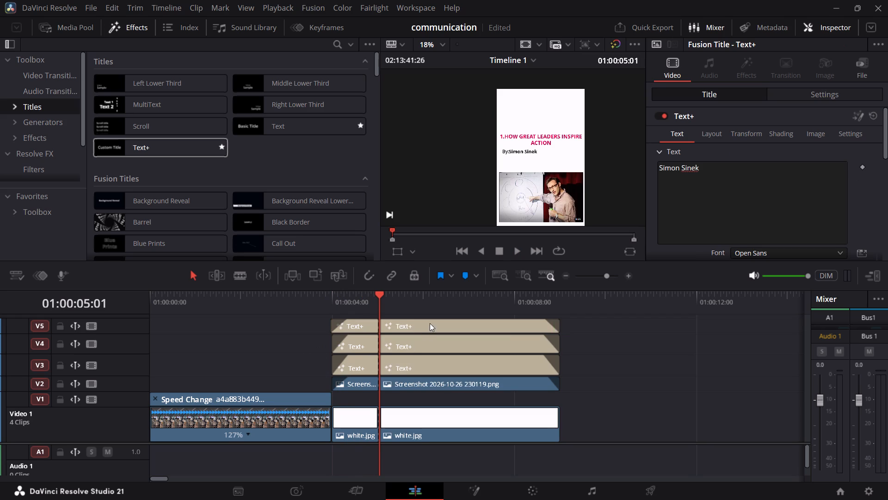
left_click(430, 323)
key("Delete")
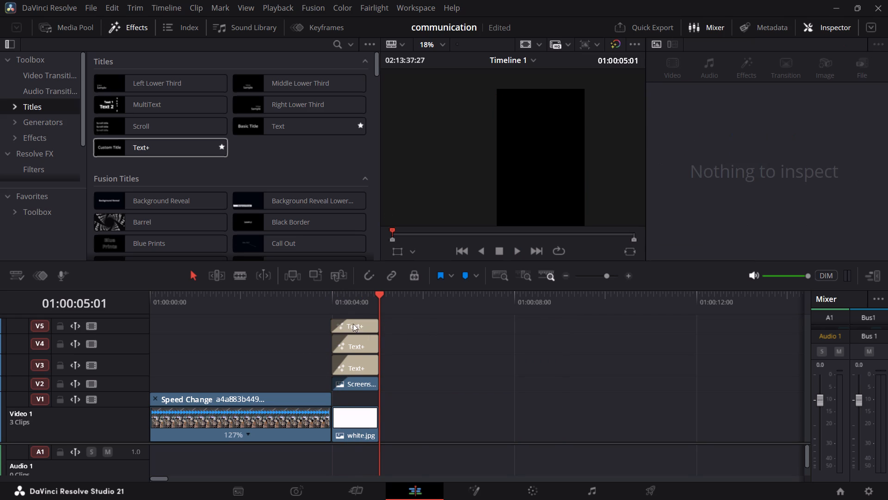
Add short fade-outs to the shortened titles on Video 5, Video 4 and Video 3 and to the screenshot on Video 2.
left_click_drag(378, 295, 333, 330)
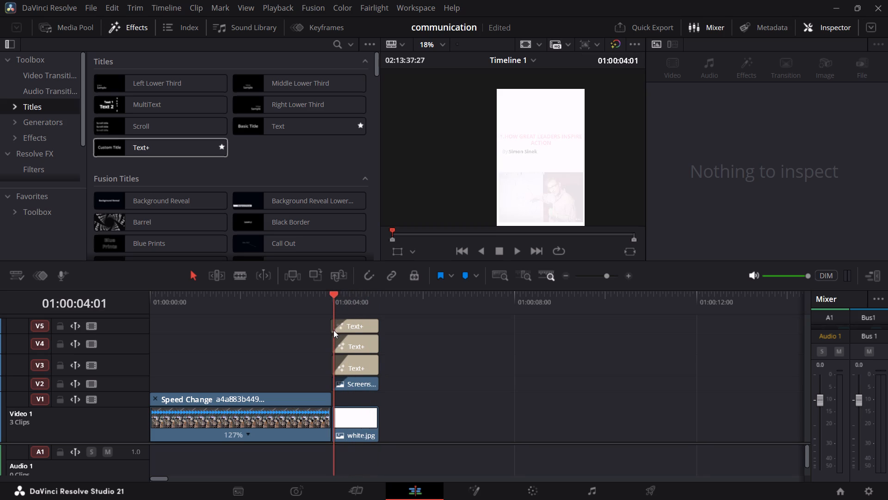
left_click_drag(333, 330, 333, 331)
left_click_drag(379, 323, 376, 324)
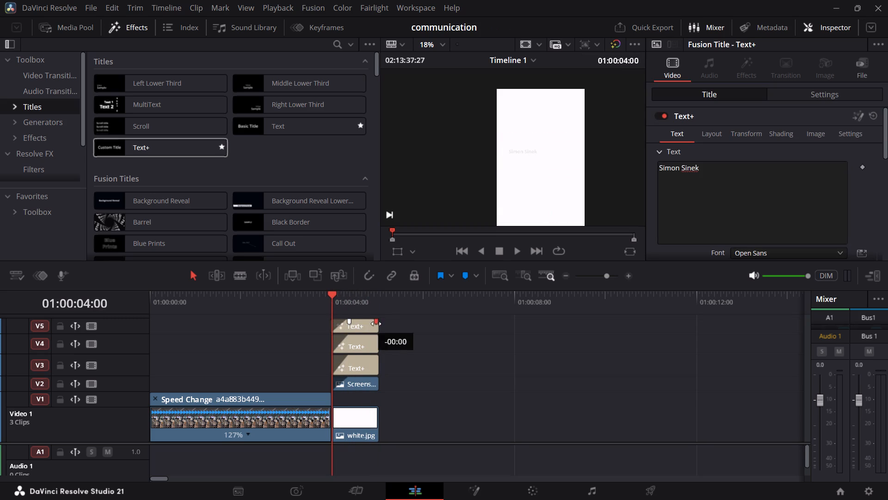
left_click_drag(376, 324, 368, 331)
left_click_drag(378, 338, 375, 339)
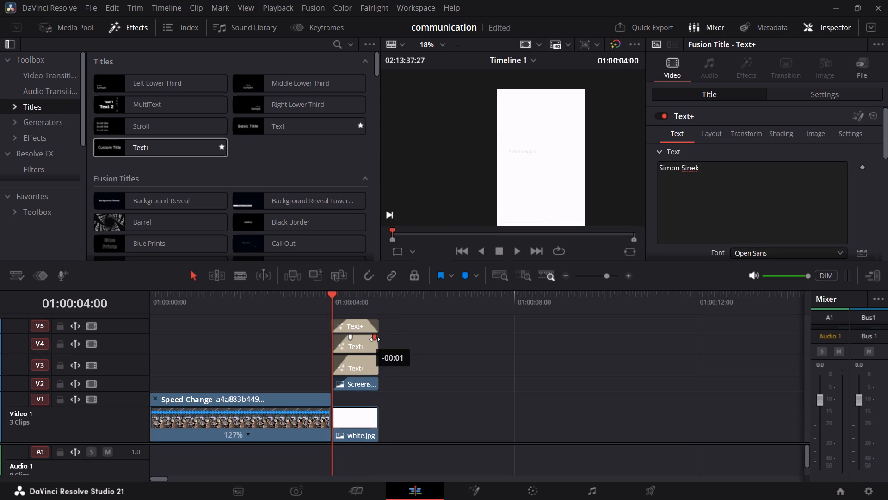
left_click_drag(375, 339, 367, 348)
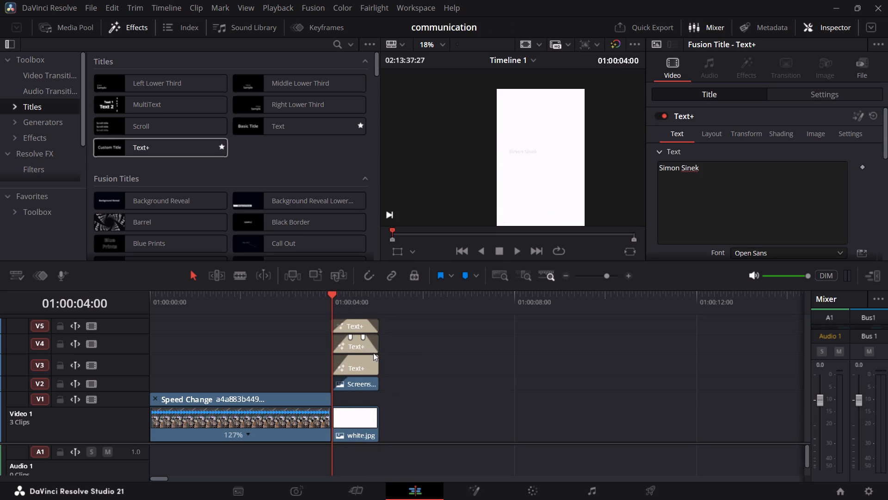
left_click_drag(376, 357, 364, 364)
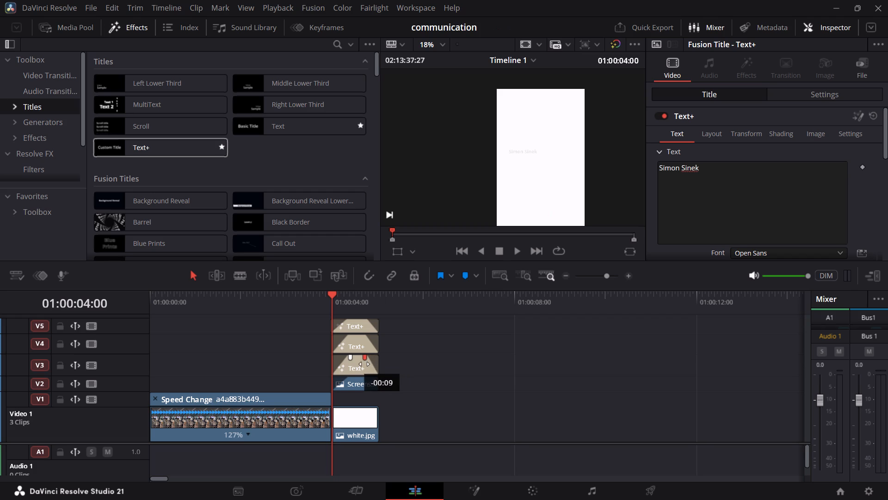
left_click_drag(364, 364, 365, 364)
left_click_drag(376, 378, 366, 383)
Play the timeline from near its start through the shortened slide to check the fades.
left_click_drag(331, 296, 166, 395)
key("space")
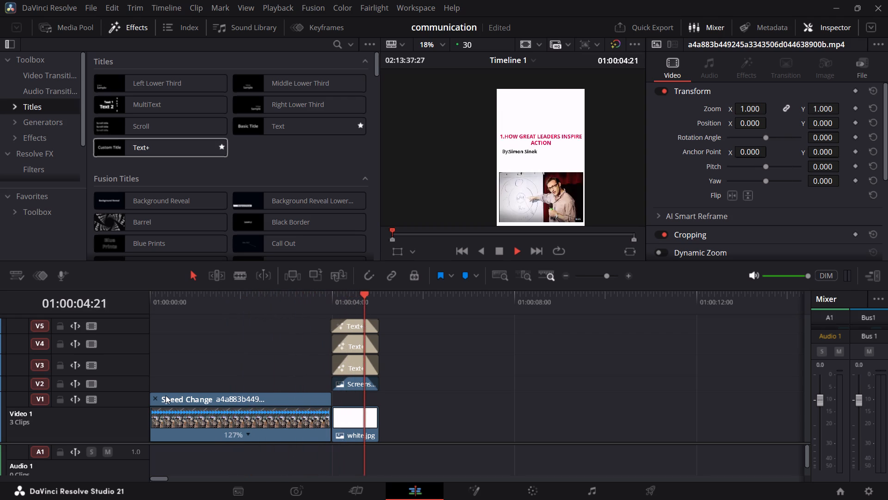
key("space")
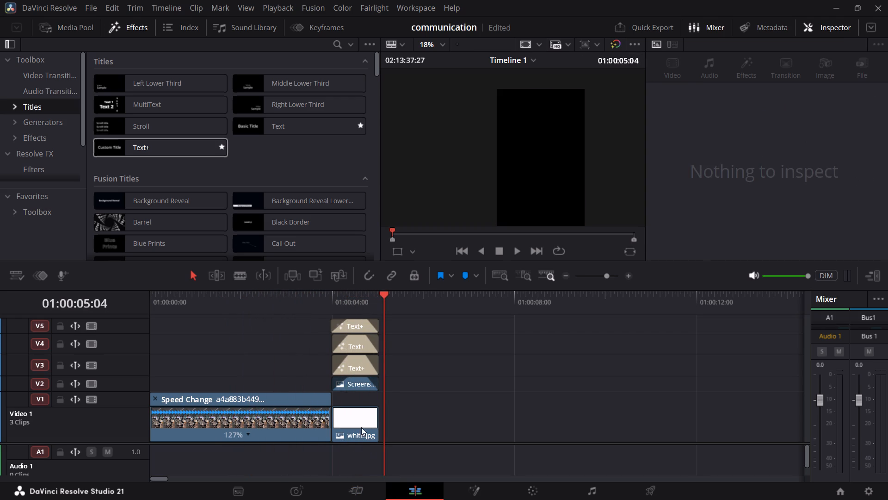
Duplicate the white.jpg clip on Video 1 and place the copy right after the original.
left_click(358, 421)
left_click_drag(355, 424, 374, 427, "alt")
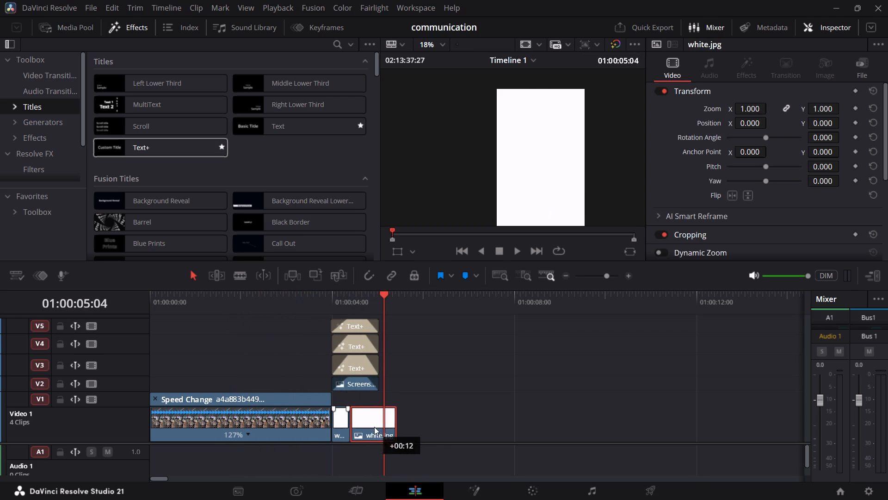
left_click_drag(374, 427, 401, 437, "alt")
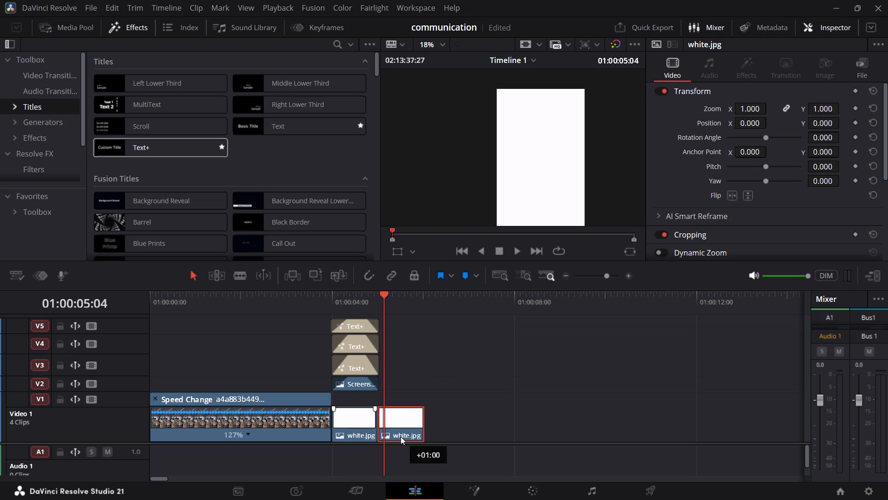
left_click_drag(401, 437, 406, 437, "alt")
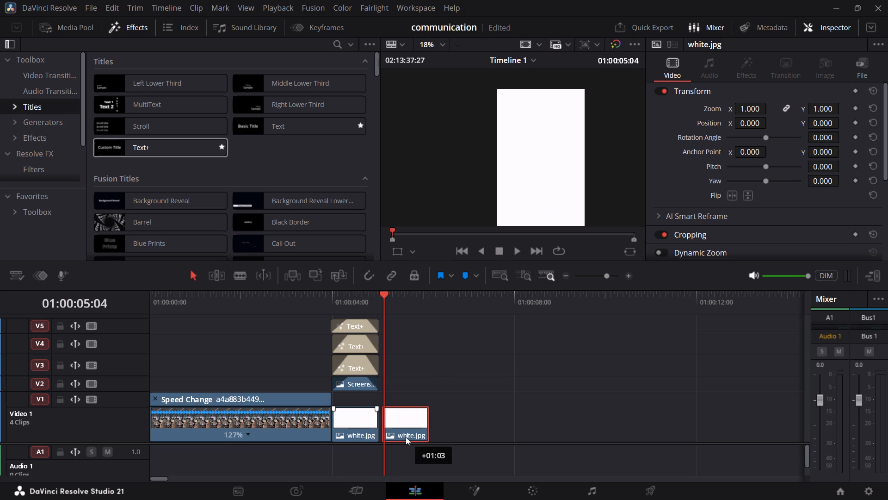
left_click_drag(406, 437, 402, 437, "alt")
Duplicate the heading title on Video 3 and the "By:" title on Video 4, placing the copies above the second white.jpg clip.
left_click(359, 385, "alt")
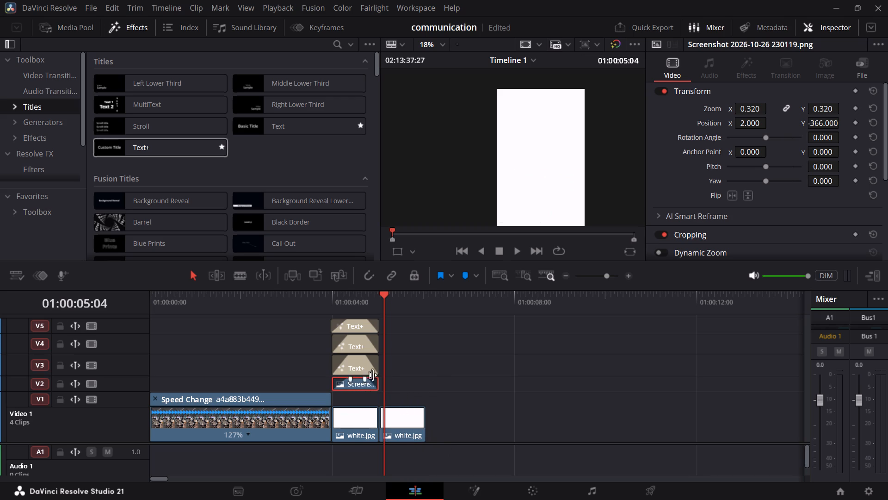
left_click_drag(354, 361, 399, 373, "alt")
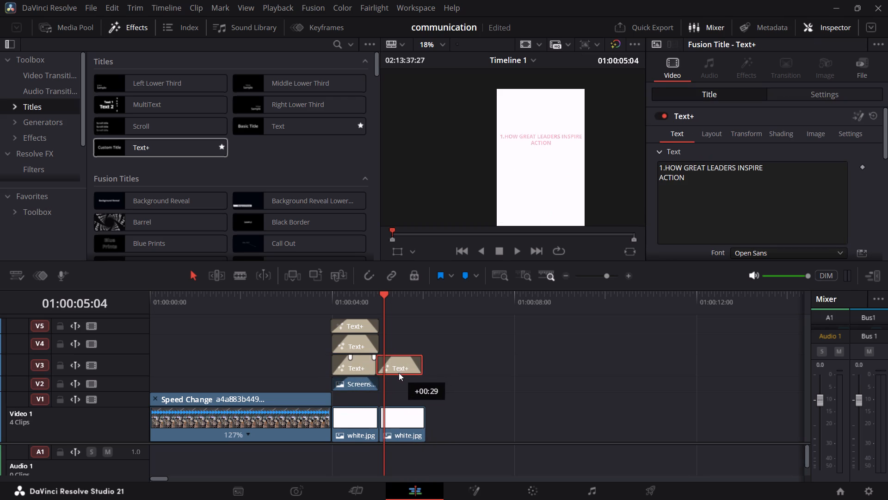
left_click_drag(399, 373, 401, 374, "alt")
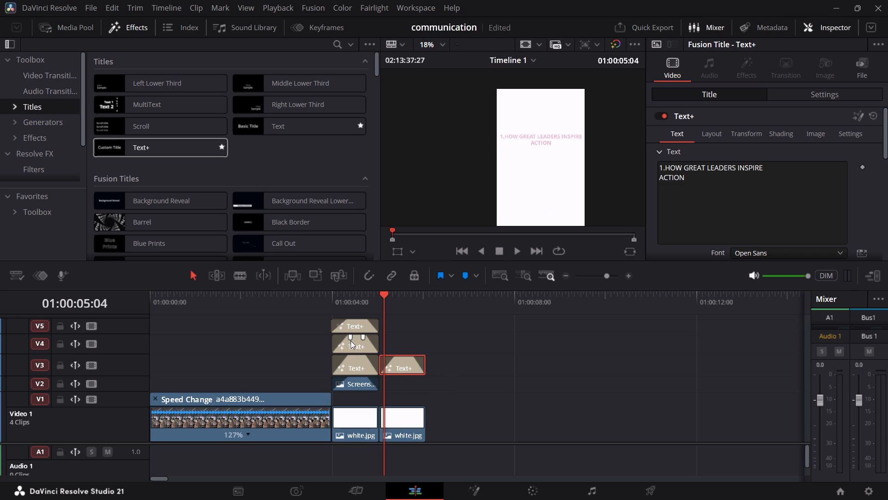
left_click_drag(357, 349, 404, 341, "alt")
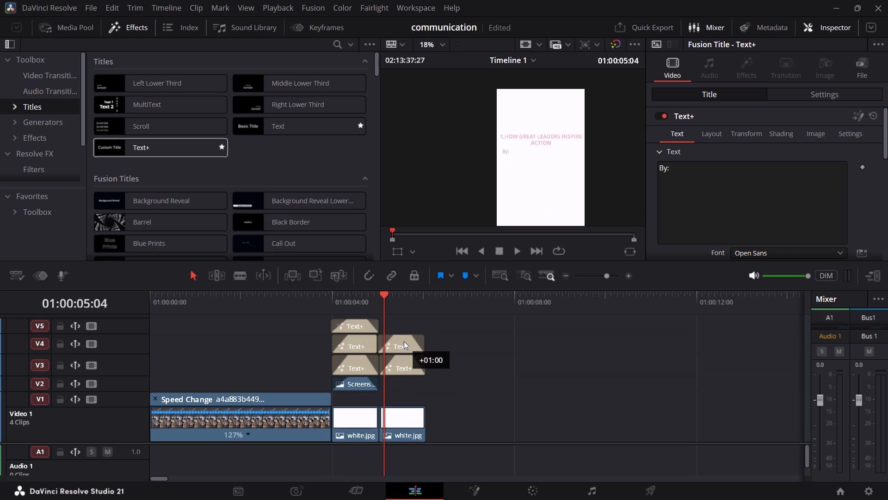
left_click_drag(404, 341, 405, 341, "alt")
Duplicate the speaker-name title on Video 5 and place the copy above the second white.jpg clip.
left_click(365, 324, "alt")
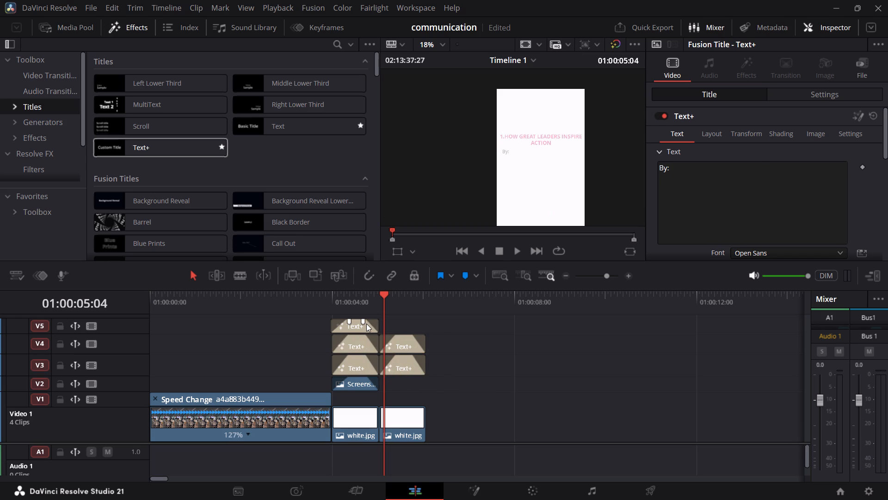
left_click_drag(363, 326, 411, 328, "alt")
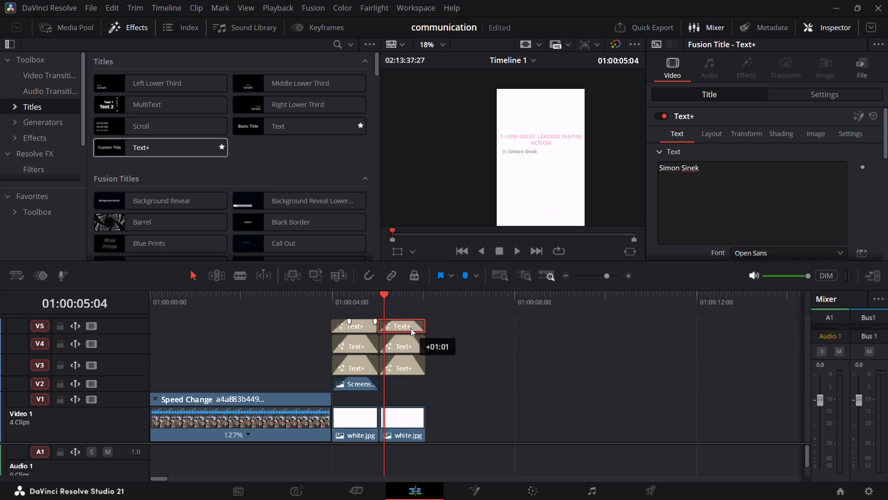
left_click_drag(411, 328, 412, 331, "alt")
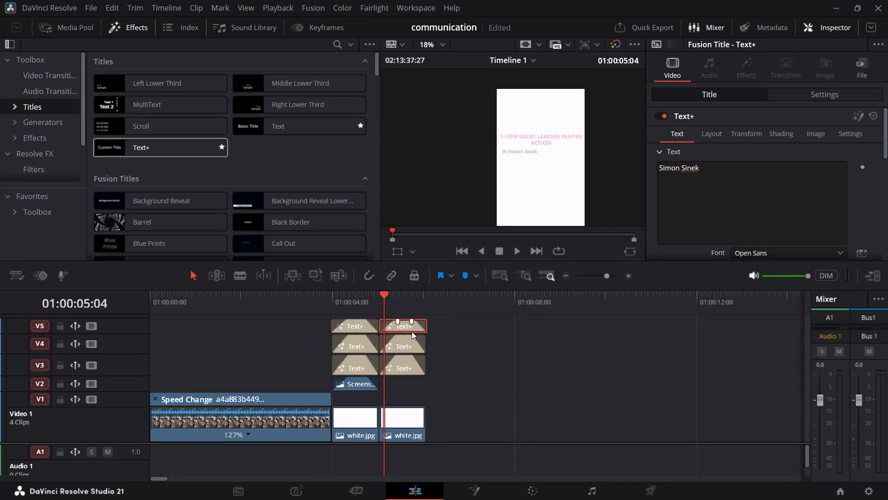
left_click_drag(381, 292, 370, 301)
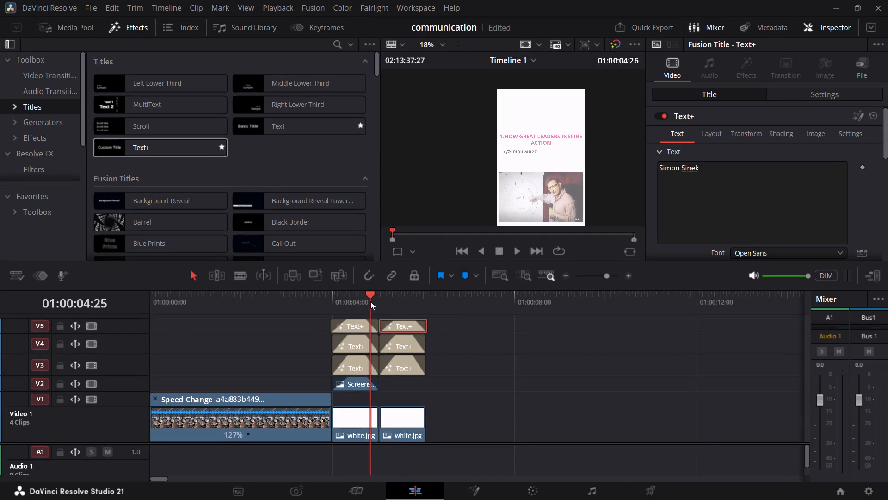
left_click_drag(370, 301, 414, 326)
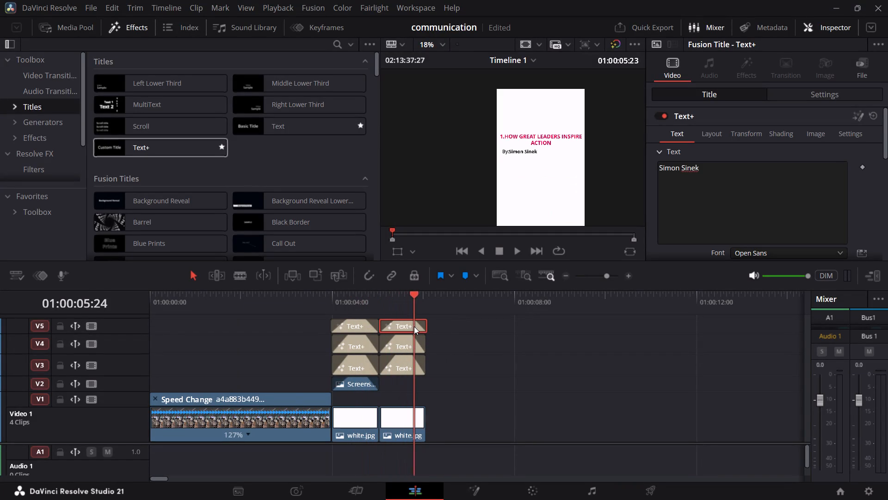
left_click_drag(414, 326, 364, 341)
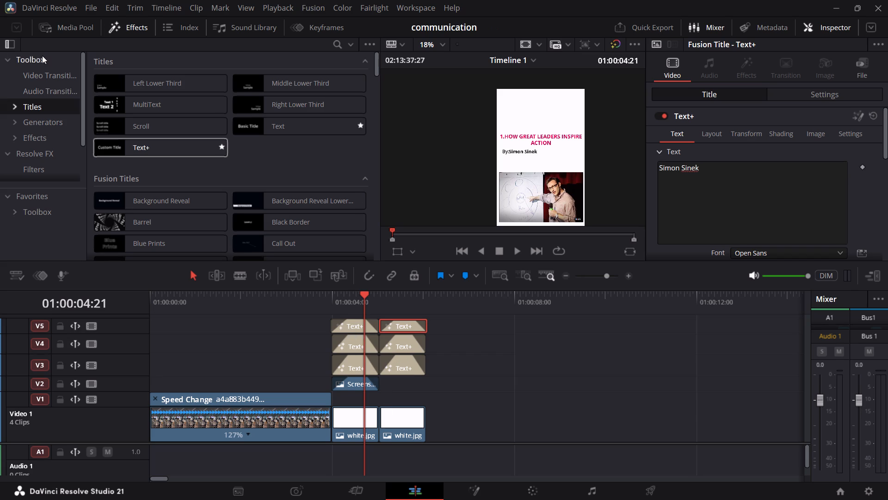
Add Screenshot 2026-10-26 230159.png to Video 2 over the second white.jpg clip and extend the first screenshot's end to meet it.
left_click(77, 21)
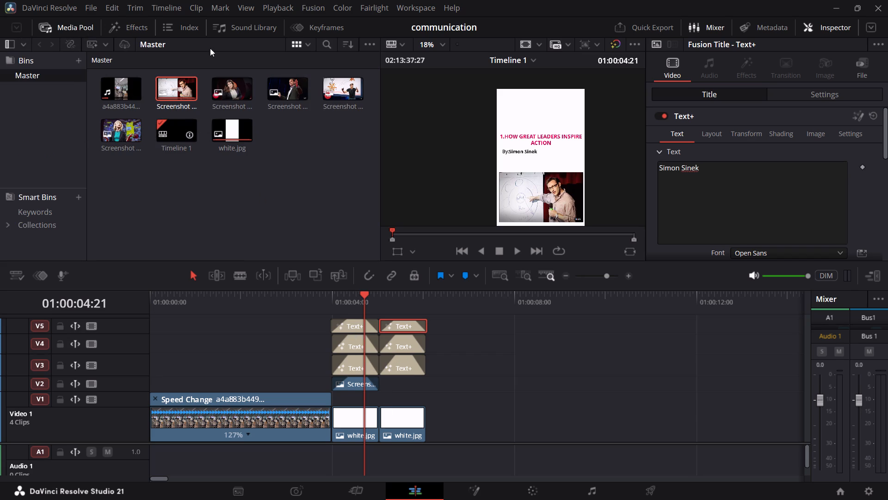
left_click_drag(231, 89, 346, 227)
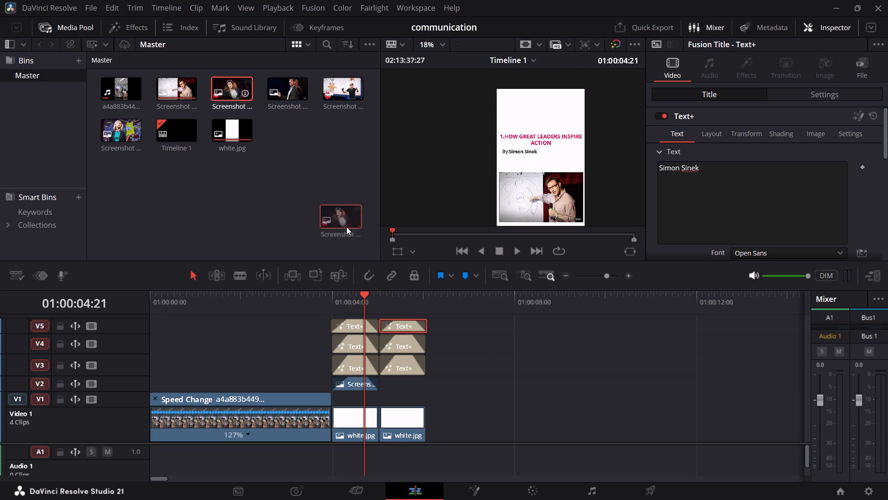
left_click_drag(346, 227, 391, 389)
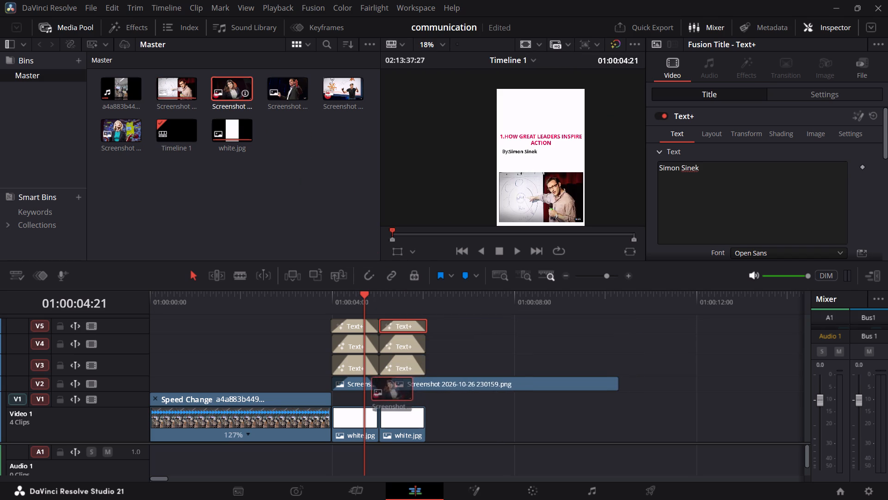
left_click_drag(391, 389, 377, 390)
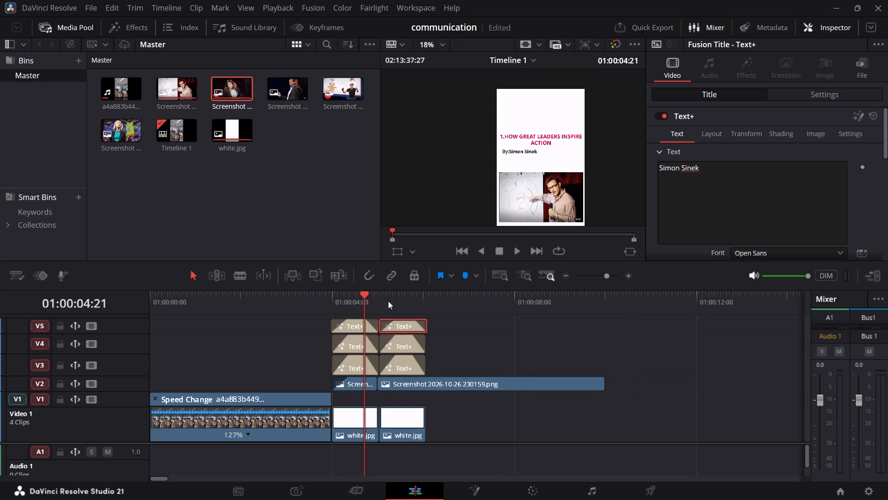
left_click(395, 385)
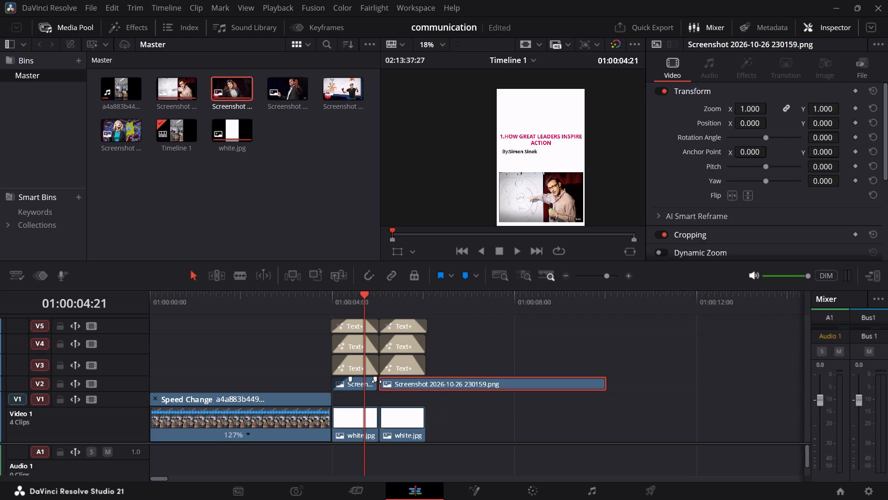
left_click_drag(377, 384, 382, 387)
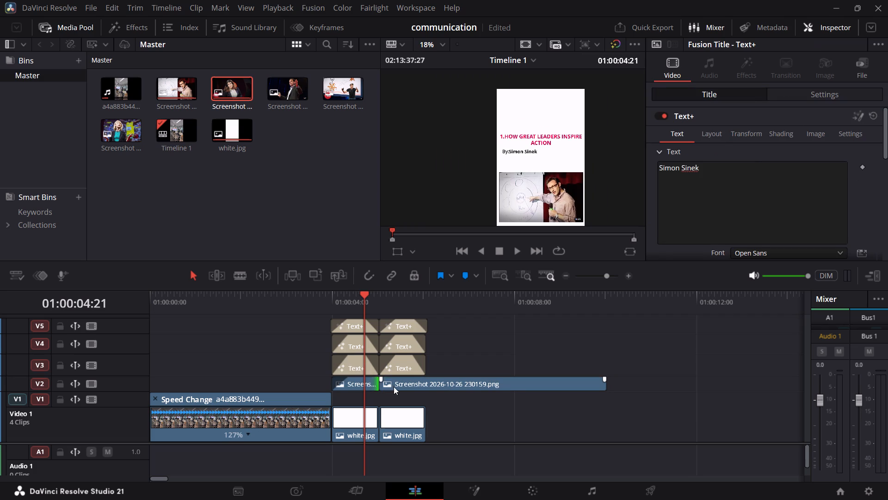
Split the second screenshot at 01:00:06:02, where the second slide ends, and delete the excess after the cut.
left_click(396, 385)
left_click_drag(363, 292, 369, 294)
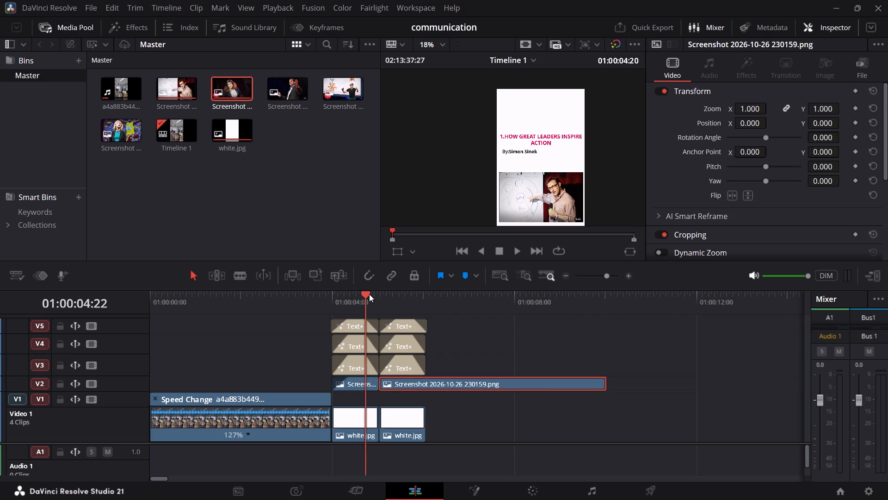
left_click_drag(369, 294, 426, 321)
key("ctrl+b")
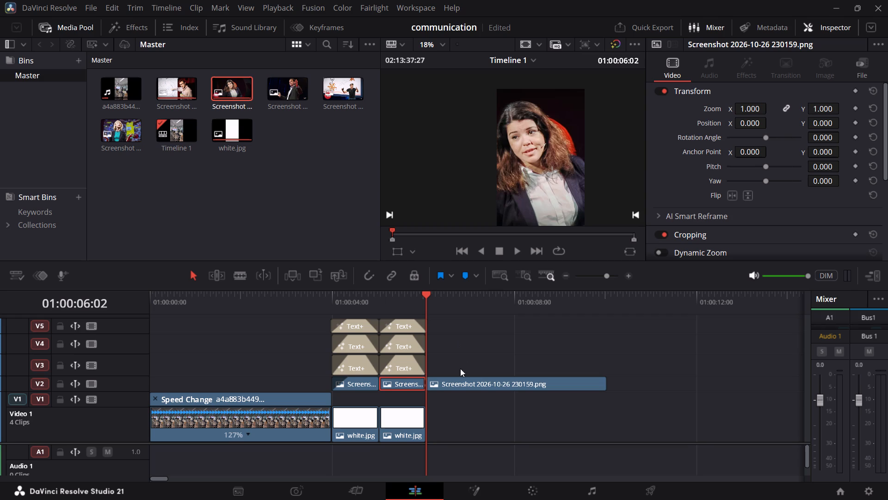
left_click(473, 384)
key("BackSpace")
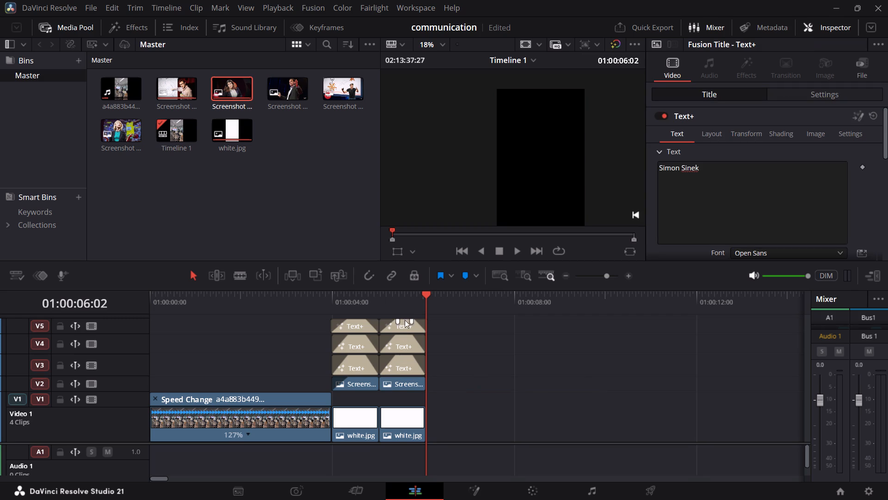
Trim the end of the second speaker-name title on Video 5 to one second, flush with the slide's end.
left_click_drag(425, 296, 406, 321)
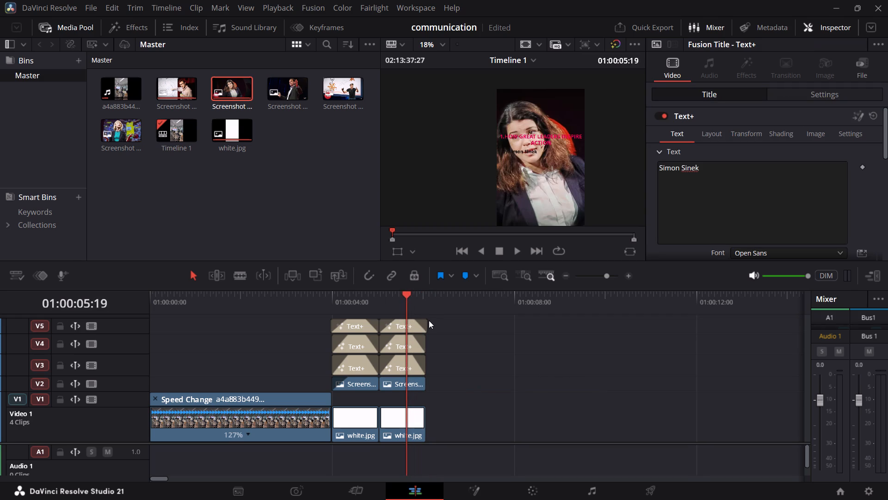
left_click_drag(427, 324, 424, 331)
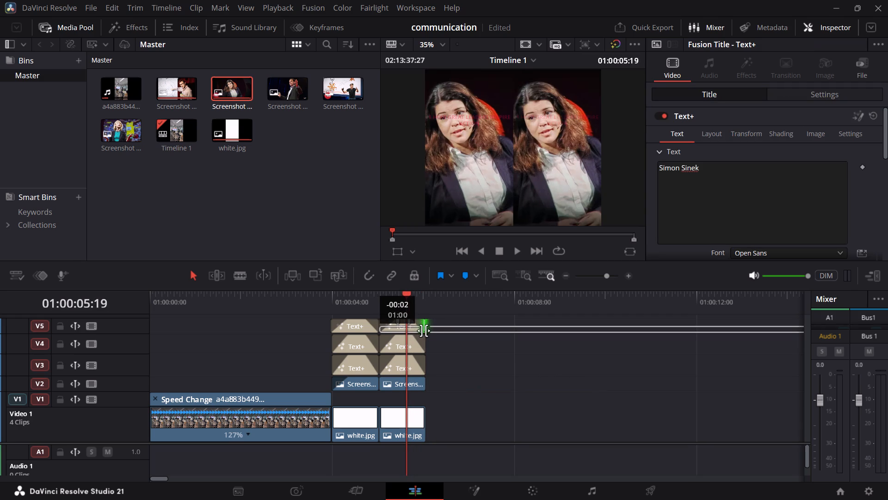
left_click_drag(424, 331, 425, 331)
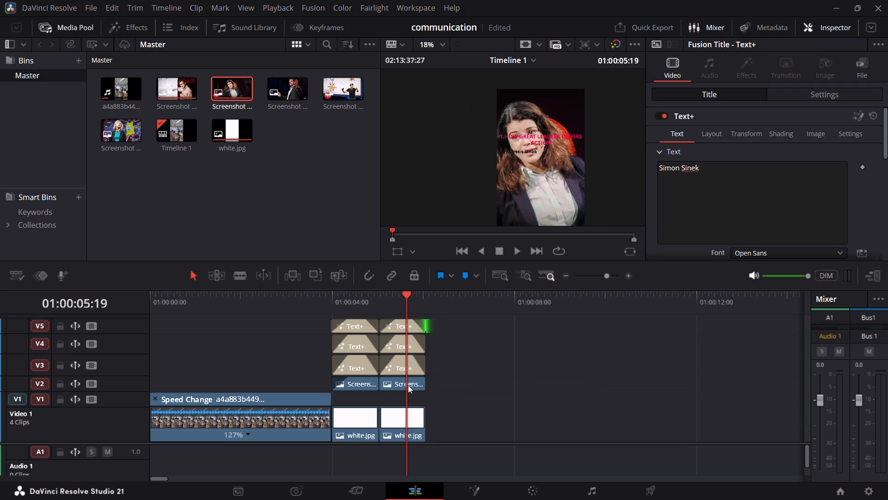
Scale the second slide's screenshot to a zoom of 0.280 and position it at X -2, Y -245.
left_click(412, 383)
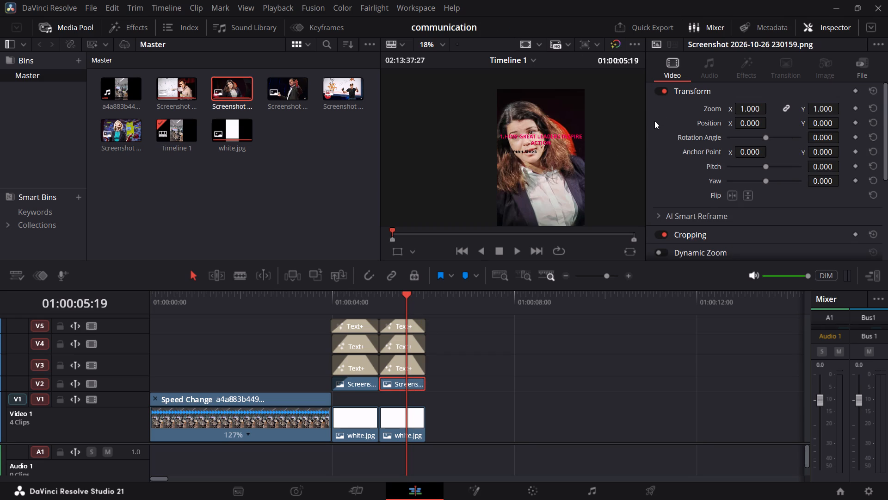
left_click_drag(751, 110, 745, 111)
left_click_drag(745, 111, 709, 136)
left_click_drag(758, 122, 743, 131)
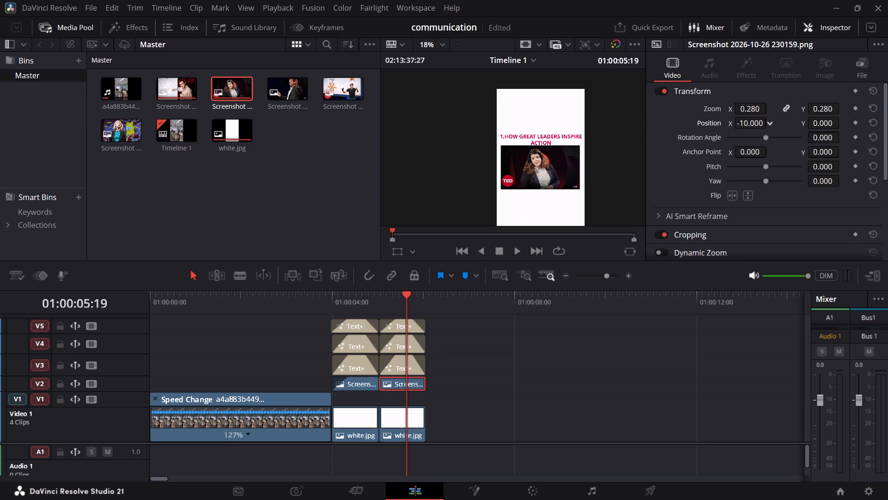
left_click_drag(743, 131, 757, 144)
left_click_drag(819, 124, 737, 188)
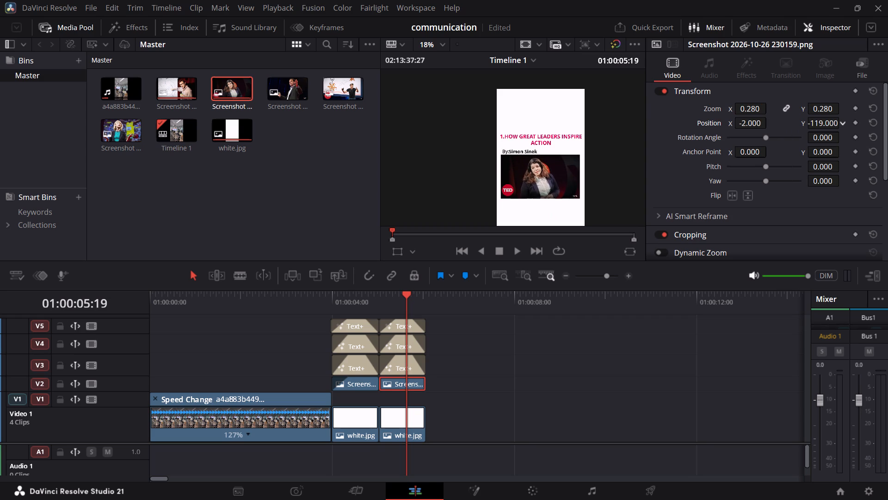
left_click_drag(737, 188, 673, 201)
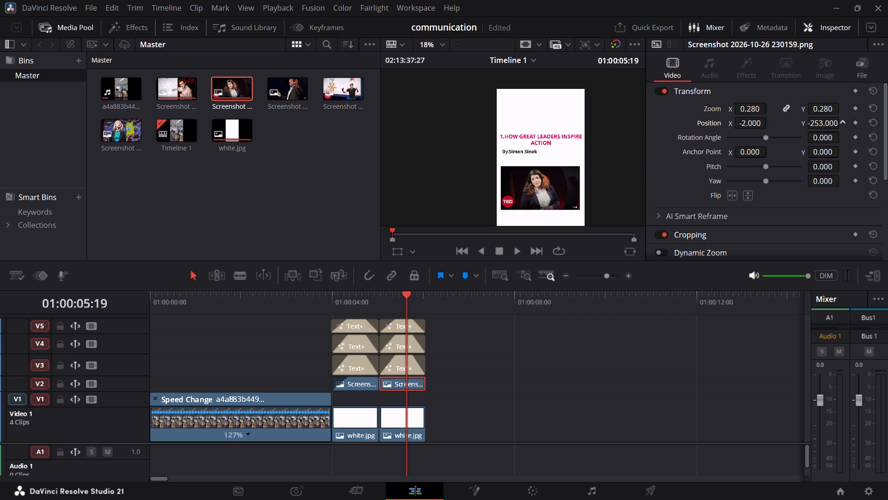
left_click_drag(673, 201, 678, 201)
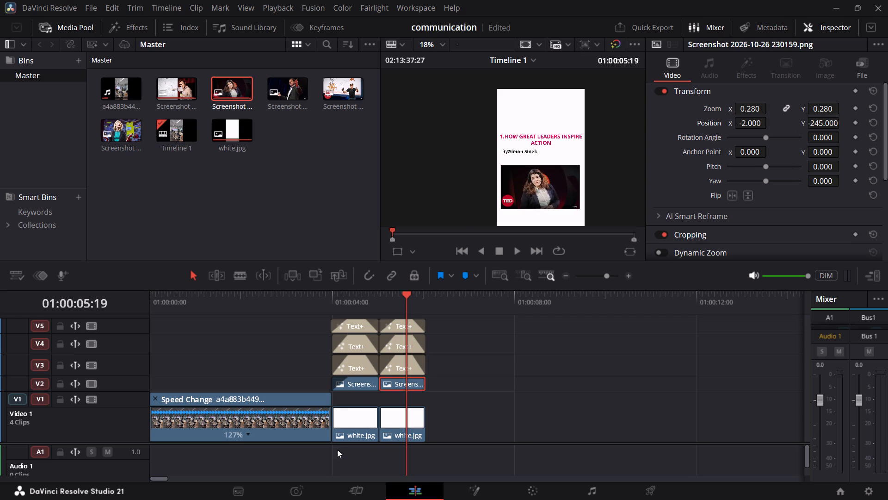
Compare with the first slide's screenshot placement and lower the second slide's screenshot to position Y -342.
left_click(357, 386)
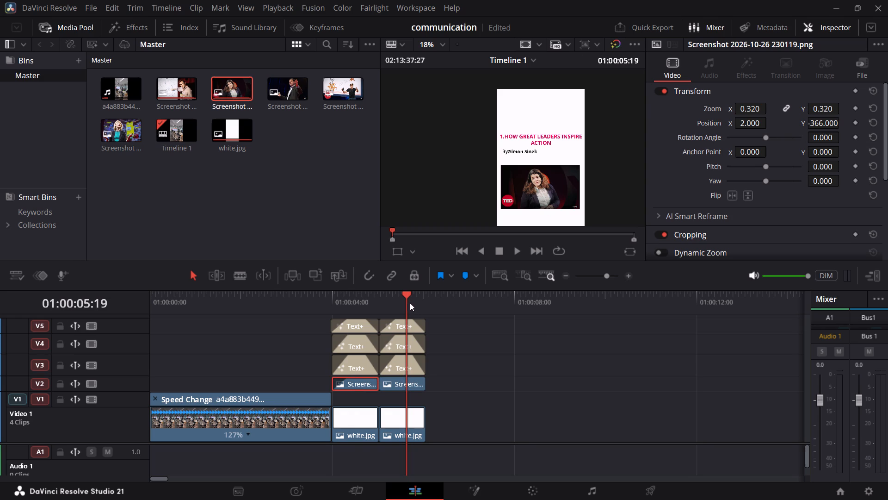
left_click_drag(406, 300, 362, 326)
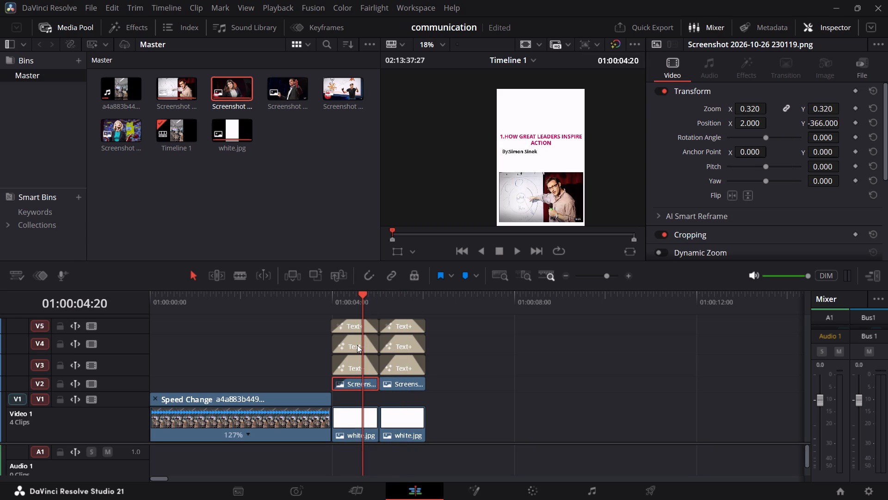
left_click(358, 381)
left_click_drag(365, 295, 401, 323)
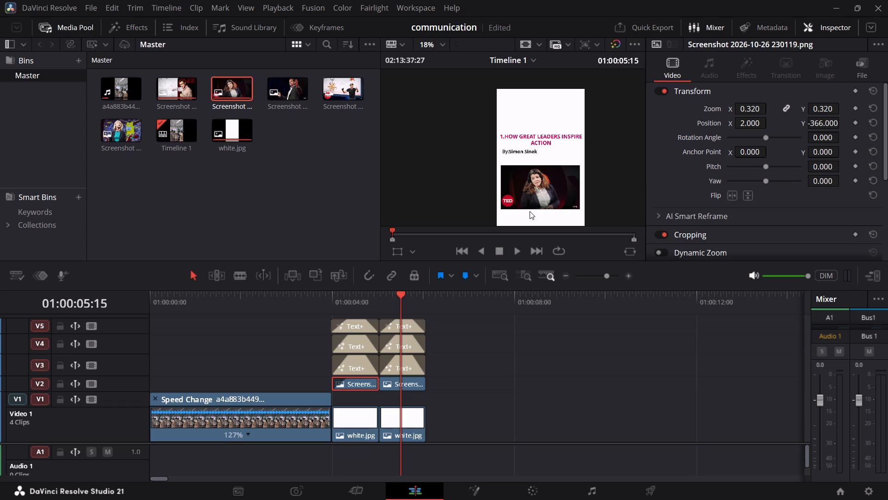
left_click(406, 381)
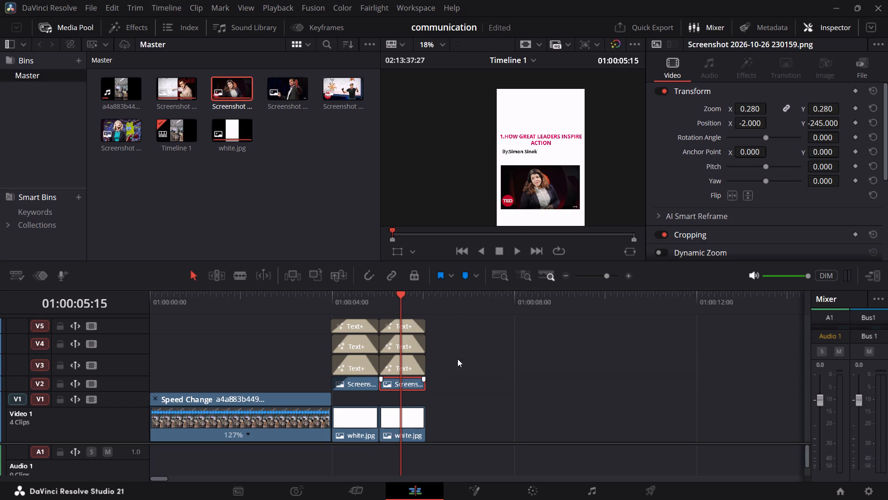
left_click_drag(823, 125, 832, 124)
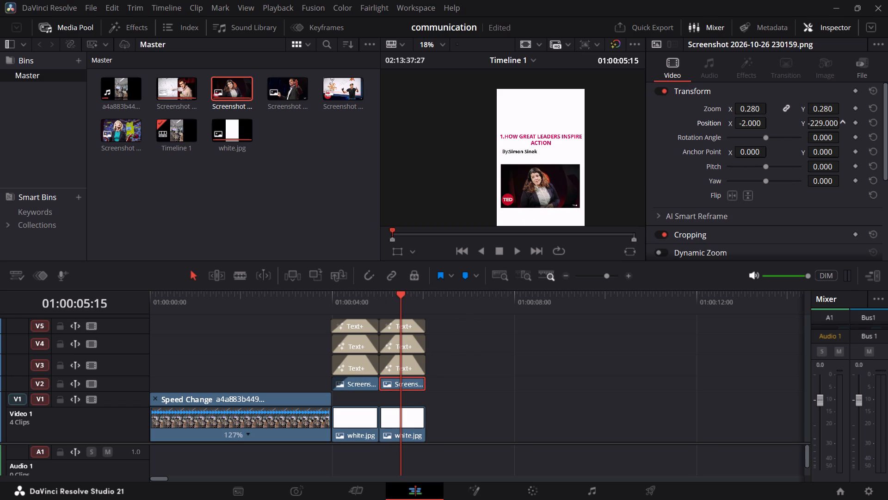
left_click_drag(832, 124, 772, 144)
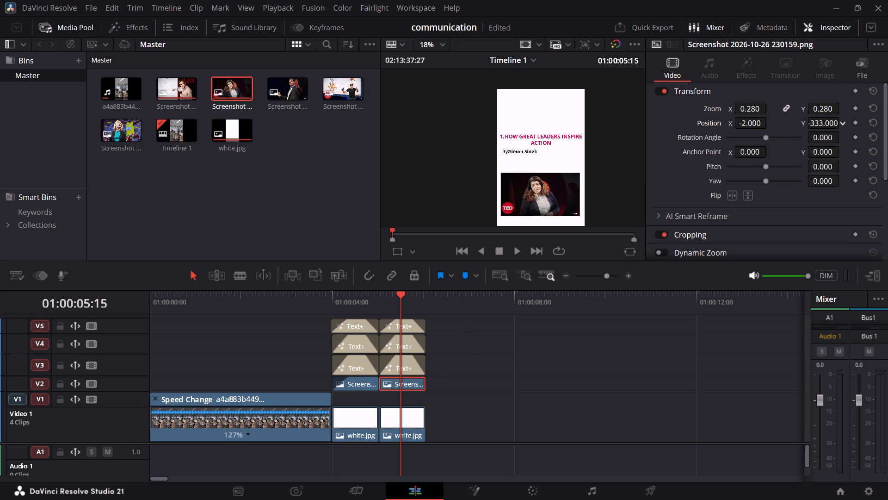
left_click_drag(772, 144, 763, 152)
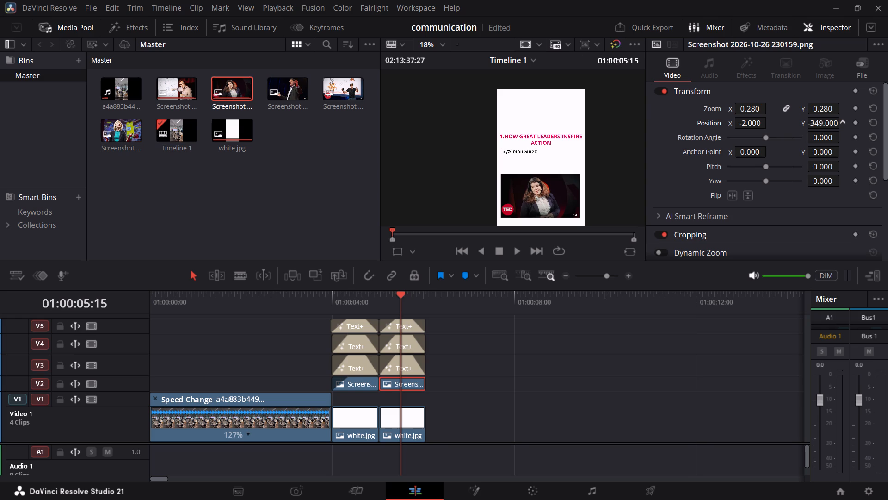
left_click_drag(763, 152, 766, 152)
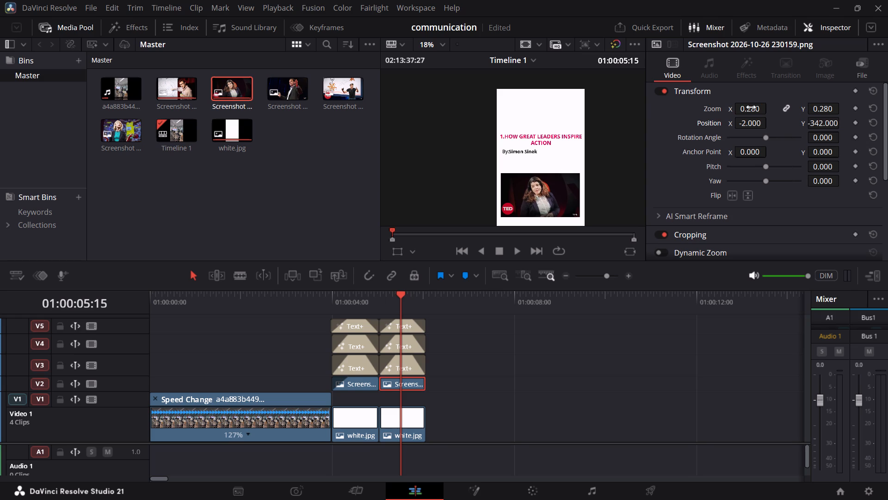
Scale the second slide's screenshot to a zoom of 0.300 and reset its horizontal position to X 0.
left_click_drag(750, 107, 751, 111)
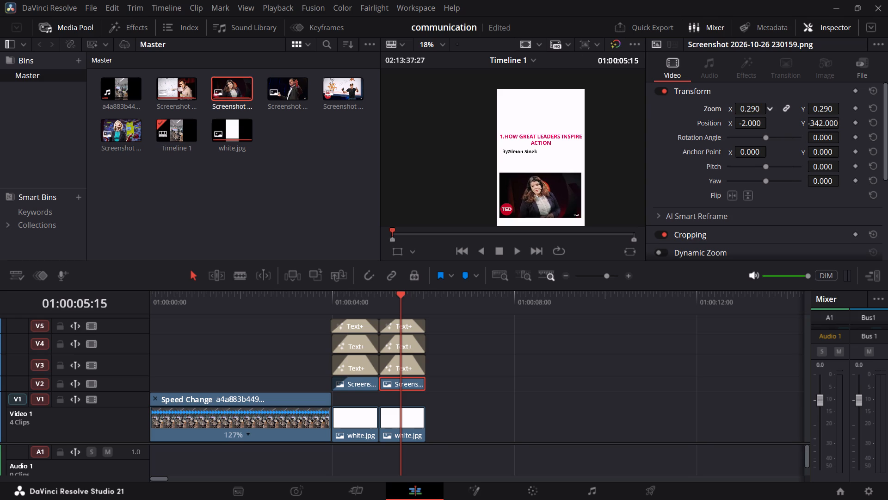
left_click_drag(751, 111, 752, 113)
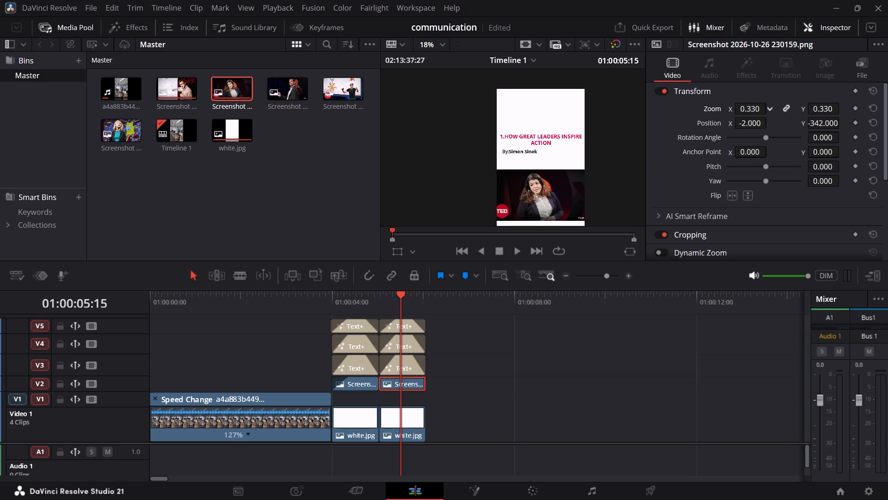
left_click_drag(752, 113, 751, 116)
left_click_drag(818, 112, 817, 116)
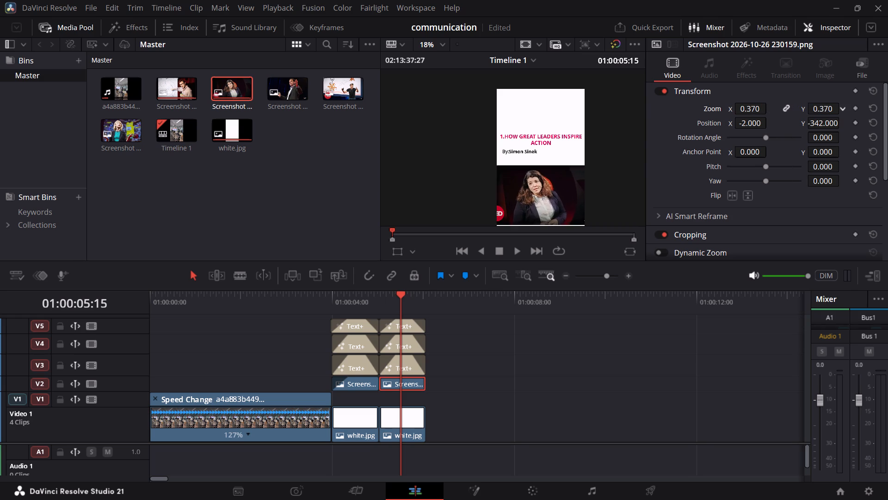
left_click_drag(817, 116, 816, 116)
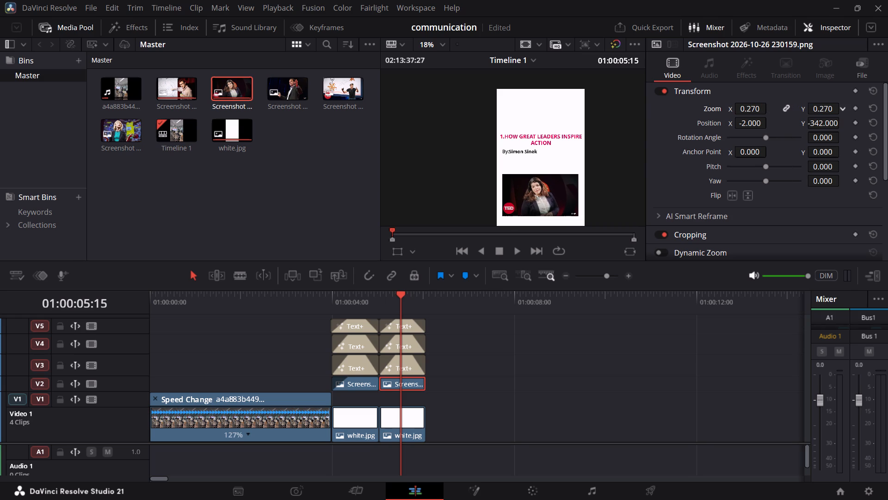
left_click_drag(816, 116, 817, 117)
left_click(752, 125)
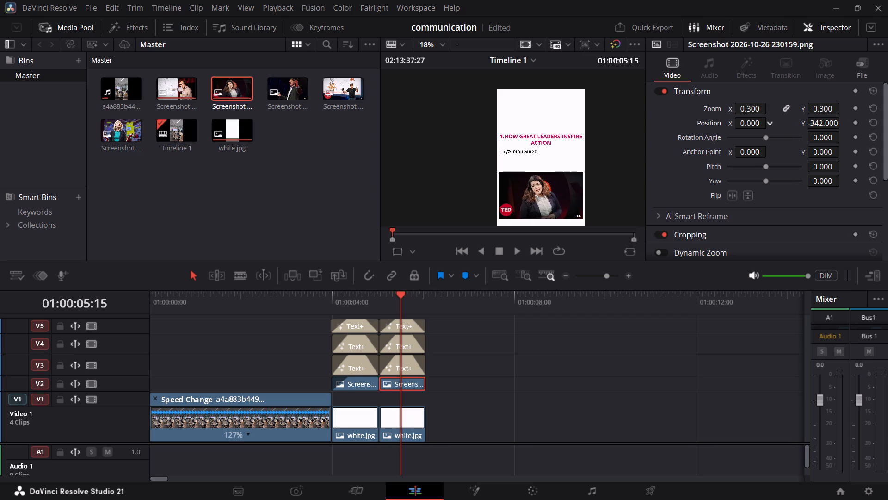
Replace the speaker name in the second slide's Video 5 title with "Celeste Headlee".
left_click(407, 325)
left_click(720, 170)
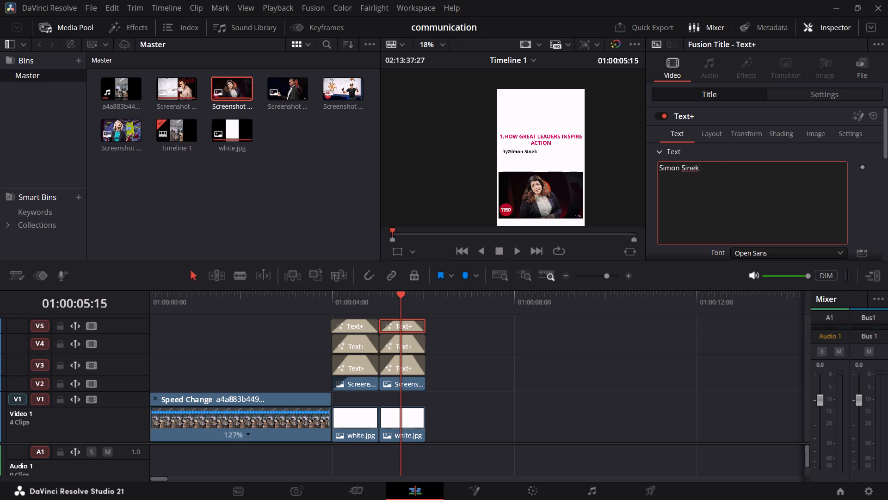
key("BackSpace")
key("BackSpace")
key("BackSpace")
key("BackSpace")
key("BackSpace")
key("BackSpace")
key("BackSpace")
key("BackSpace")
key("BackSpace")
key("BackSpace")
key("BackSpace")
key("BackSpace")
key("BackSpace")
key("BackSpace")
key("BackSpace")
key("BackSpace")
key("BackSpace")
key("BackSpace")
key("BackSpace")
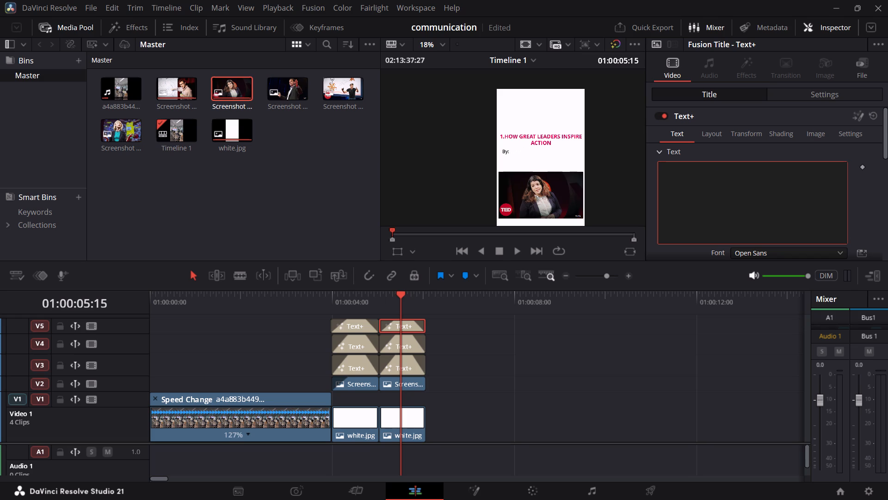
key("shift+c")
key("shift+e")
key("shift+l")
key("BackSpace")
key("BackSpace")
type("eleste")
key("space")
type("Head")
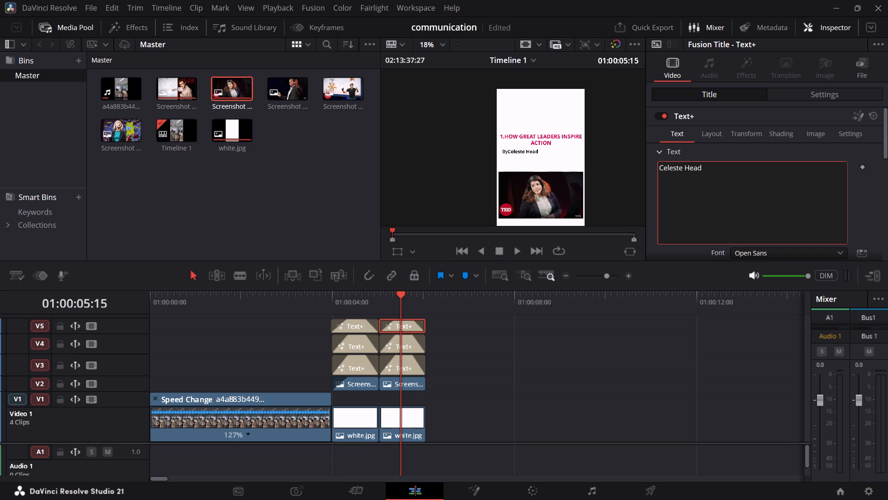
type("lee")
Shift the second slide's speaker-name title horizontally to position X -145 so it clears the "By:" label.
left_click(795, 97)
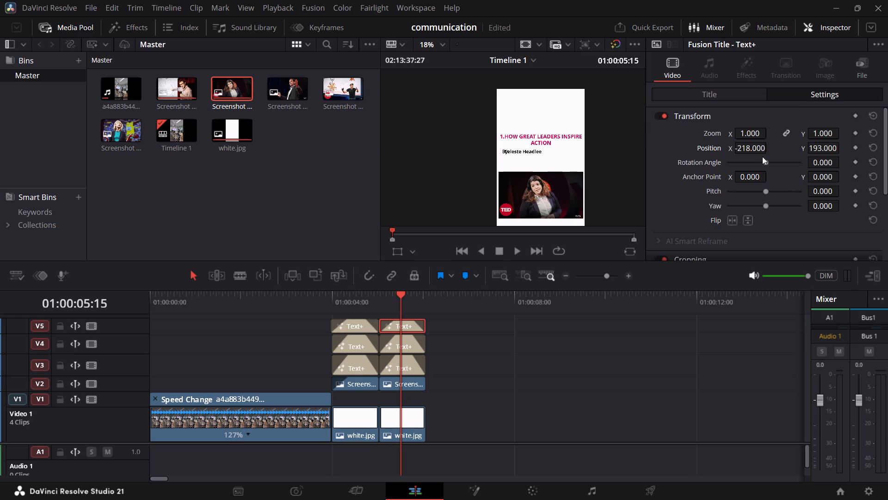
left_click_drag(750, 149, 760, 149)
left_click_drag(760, 149, 793, 161)
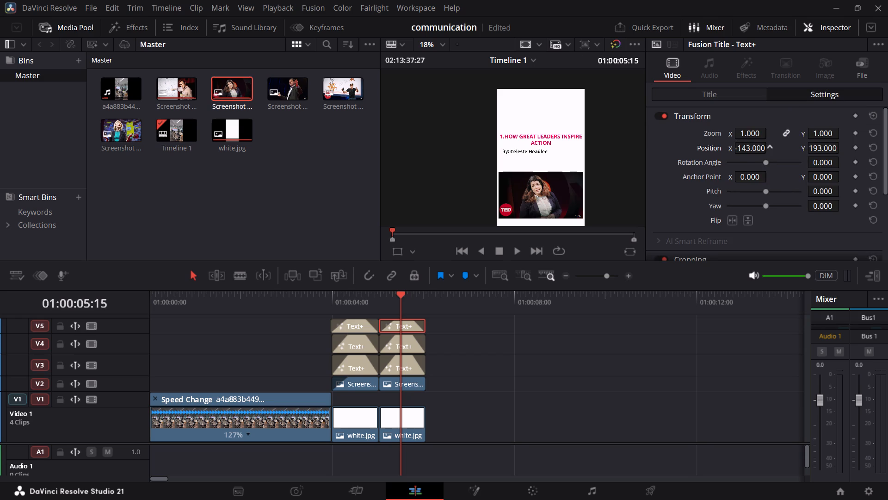
left_click_drag(793, 161, 792, 164)
scroll(510, 172, "down", 7)
scroll(513, 166, "up", 20)
scroll(521, 160, "up", 4)
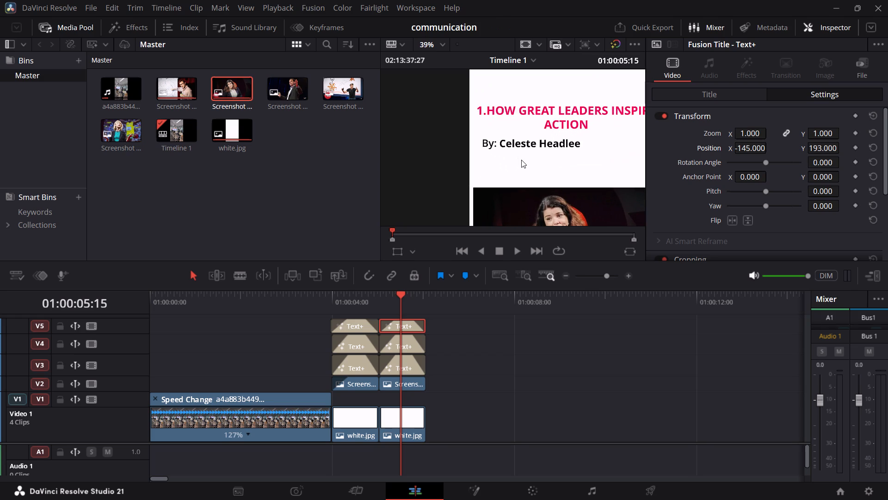
scroll(521, 160, "down", 15)
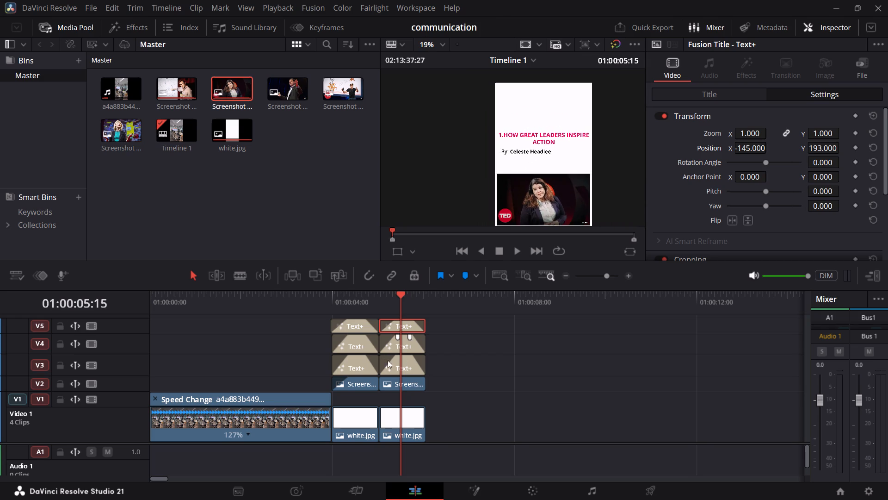
Replace the second slide's Video 3 heading with "2. 10 WAYS TO HAVE BETTER COMMUNICATION", breaking the line before "COMMUNICATION".
left_click(407, 346)
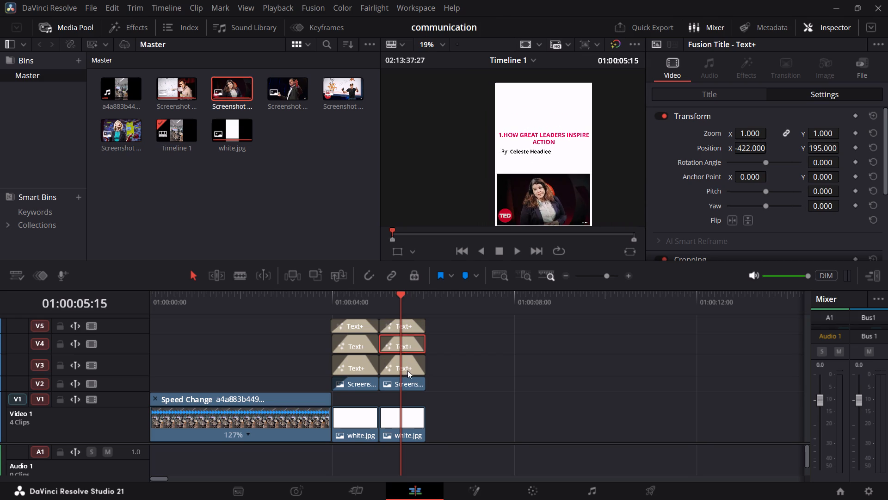
left_click(408, 366)
left_click(700, 92)
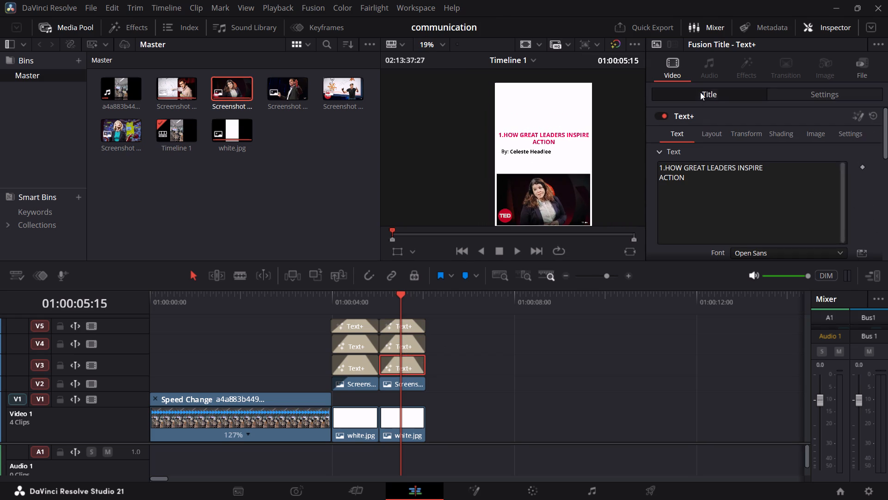
left_click(705, 182)
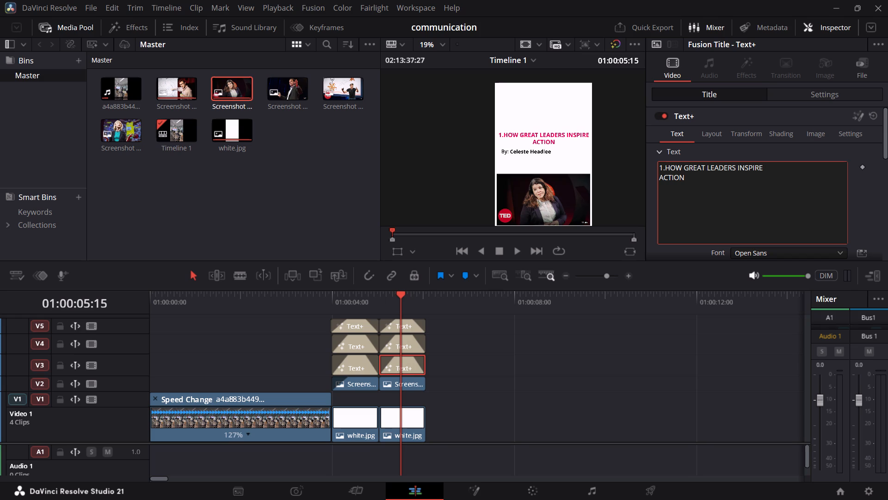
key("BackSpace")
key("BackSpace")
key("BackSpace")
key("BackSpace")
key("BackSpace")
key("BackSpace")
key("BackSpace")
key("BackSpace")
key("BackSpace")
key("BackSpace")
key("BackSpace")
key("BackSpace")
key("BackSpace")
key("BackSpace")
key("BackSpace")
key("BackSpace")
key("BackSpace")
key("BackSpace")
key("BackSpace")
key("BackSpace")
key("BackSpace")
key("BackSpace")
key("BackSpace")
key("BackSpace")
key("BackSpace")
key("BackSpace")
key("BackSpace")
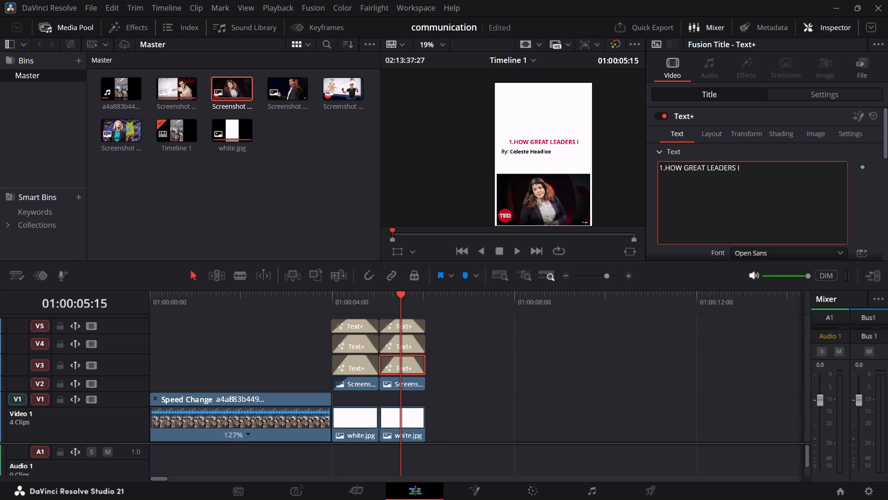
key("BackSpace")
key("BackSpace")
key("BackSpace")
key("BackSpace")
key("BackSpace")
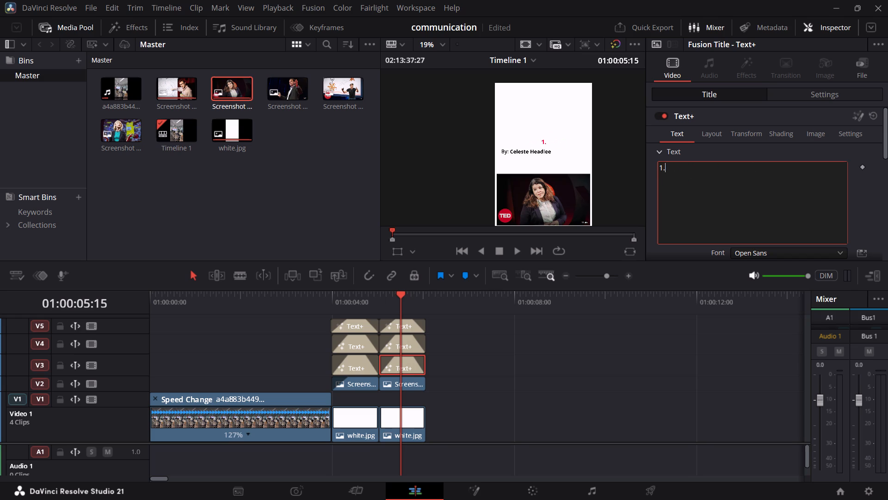
key("BackSpace")
key("BackSpace")
type("2.")
key("space")
type("10")
key("space")
type("WAYS")
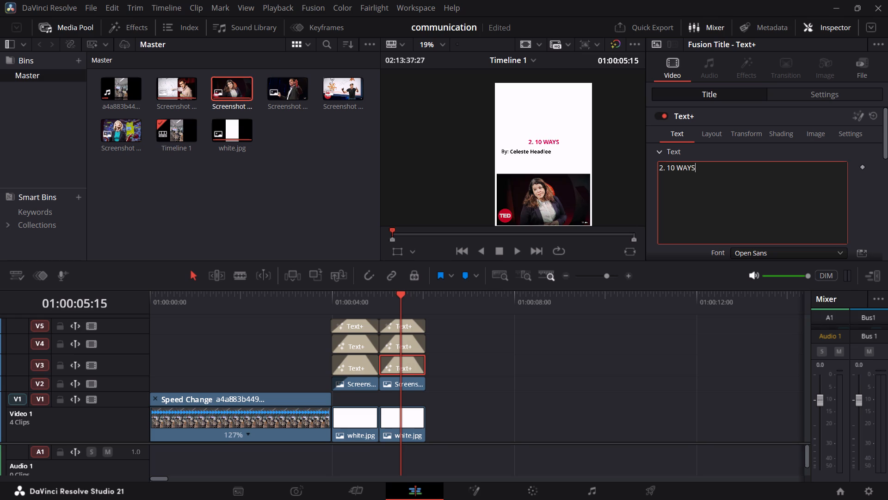
key("space")
type("TO HAVE BETTER")
key("Return")
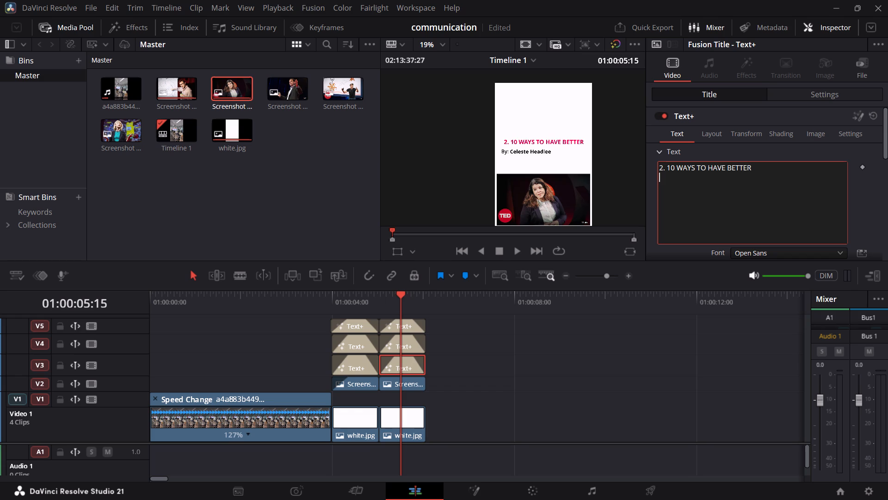
type("COMMUNICSTION")
key("BackSpace")
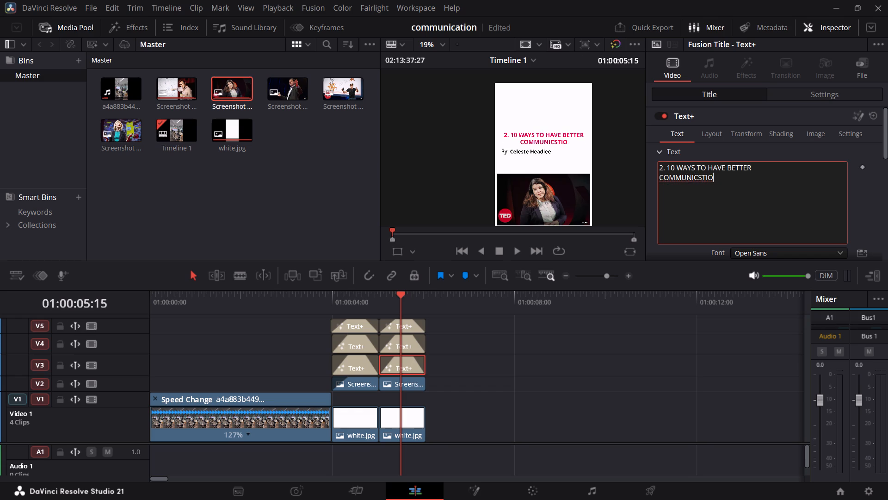
key("BackSpace")
key("BackSpace")
key("BackSpace")
key("BackSpace")
type("ATIN")
key("BackSpace")
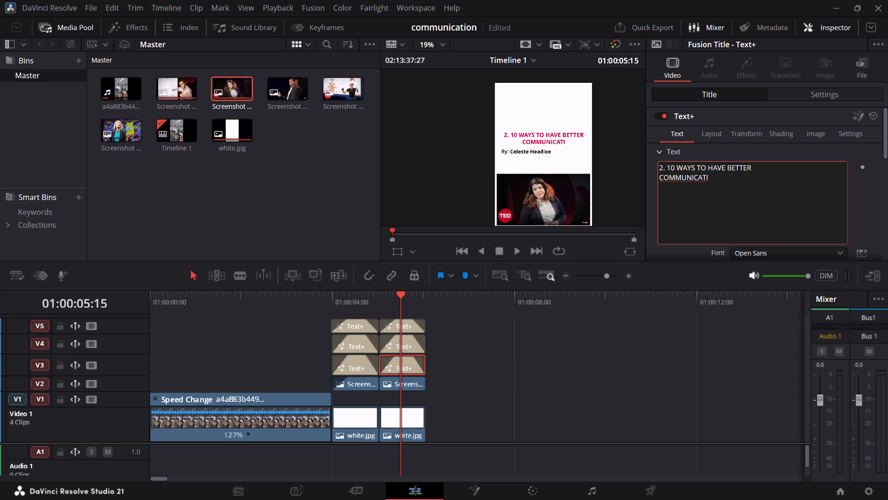
type("ON")
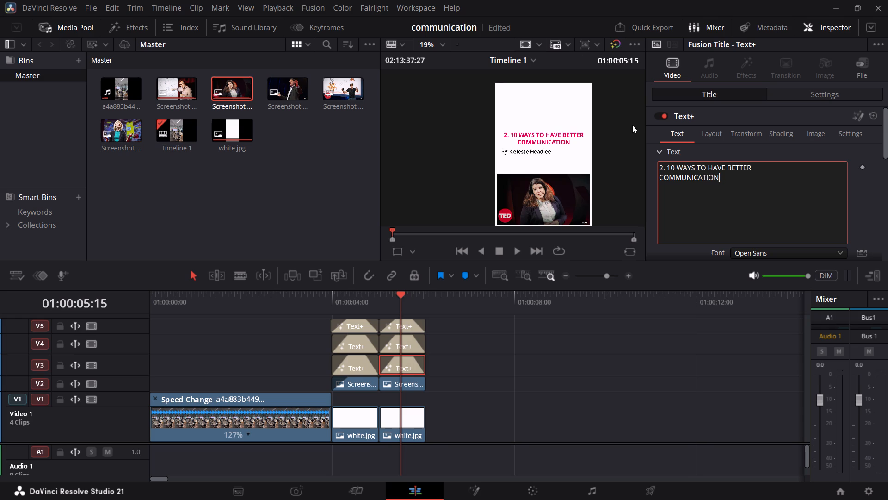
Play the timeline from the beginning through the end of the second slide to review the edit.
left_click_drag(399, 293, 288, 332)
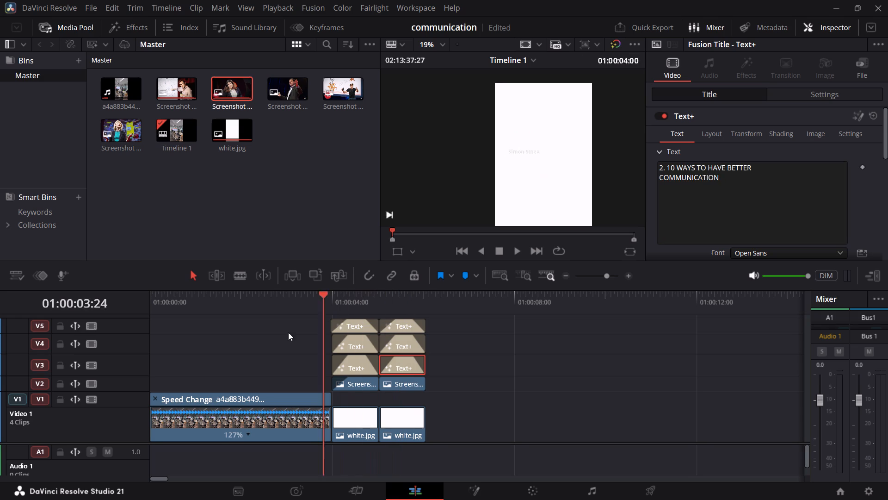
left_click_drag(288, 332, 18, 398)
key("space")
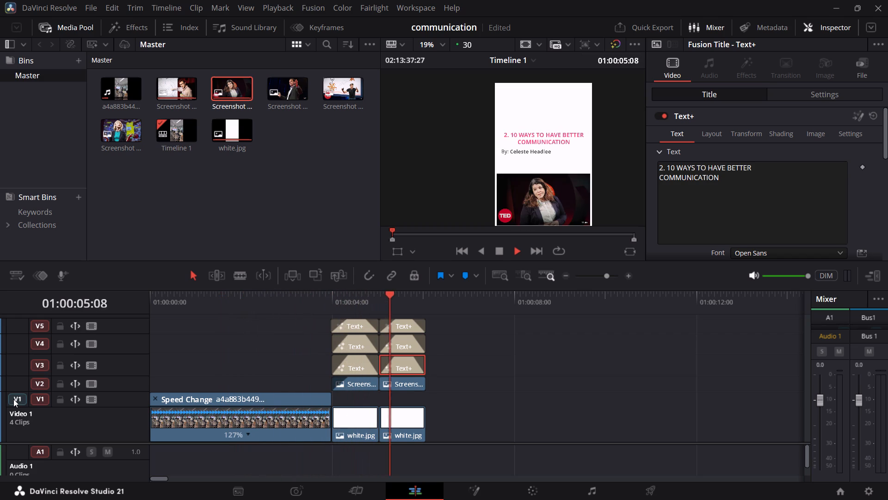
key("space")
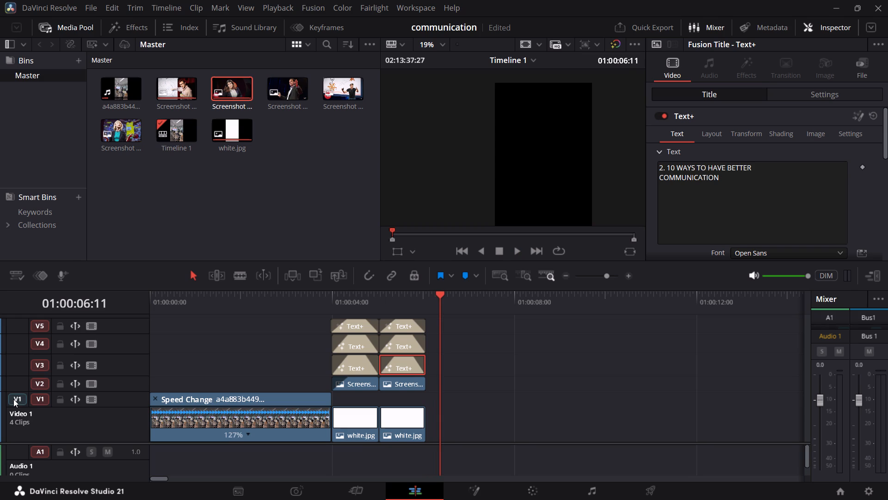
Play the timeline from the end of the meeting clip into the second slide to review the transitions between slides.
left_click_drag(438, 293, 326, 346)
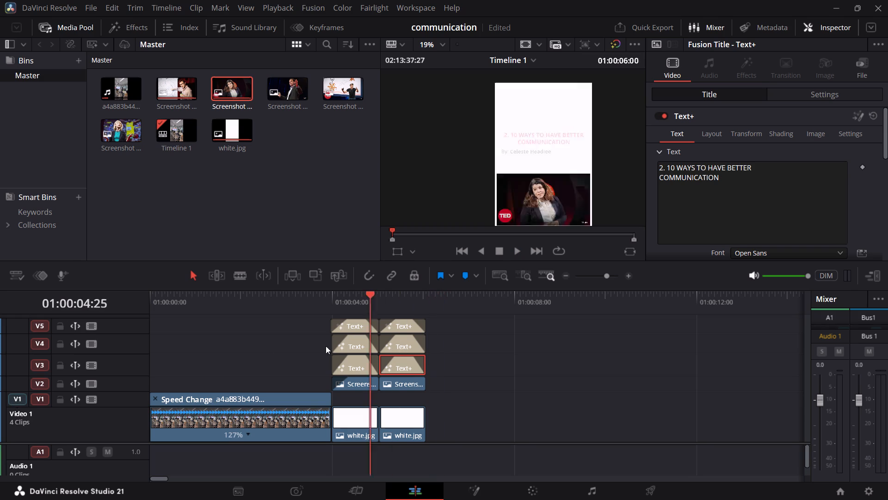
left_click_drag(326, 346, 251, 366)
key("space")
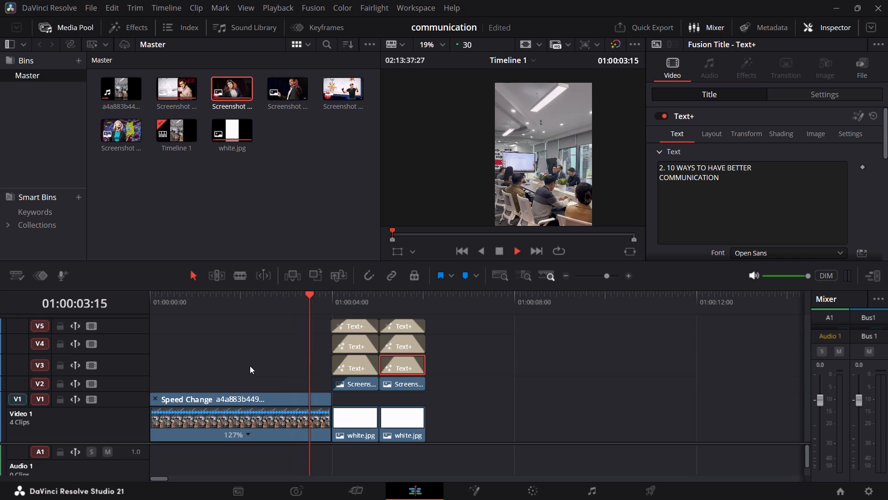
key("space")
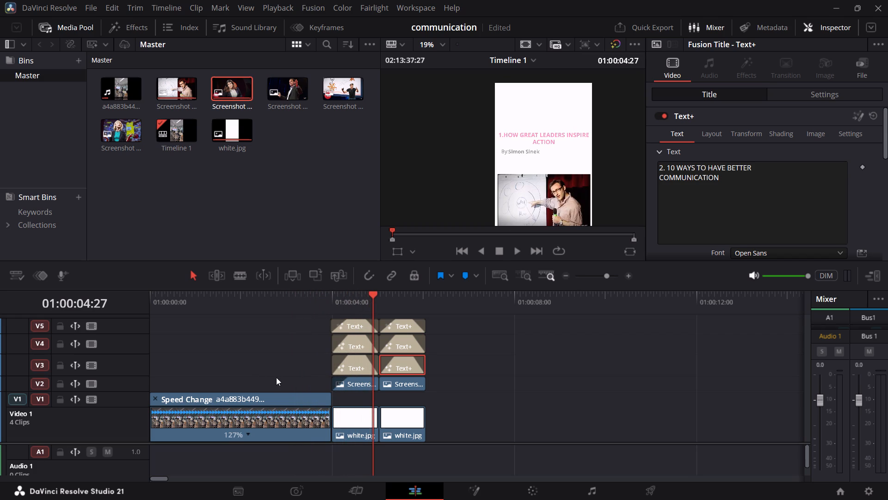
key("space")
key("space")
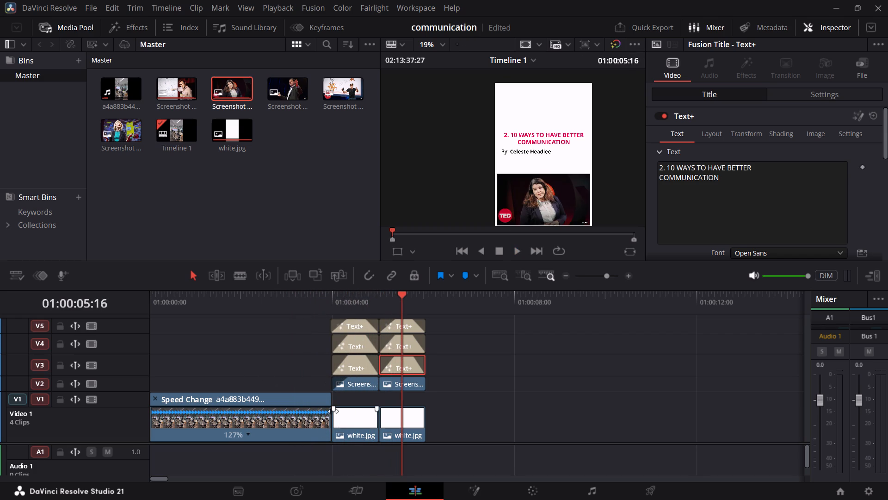
Add a fade-in and a fade-out of about 10 frames each to the first slide's white.jpg background on Video 1.
left_click_drag(334, 410, 346, 414)
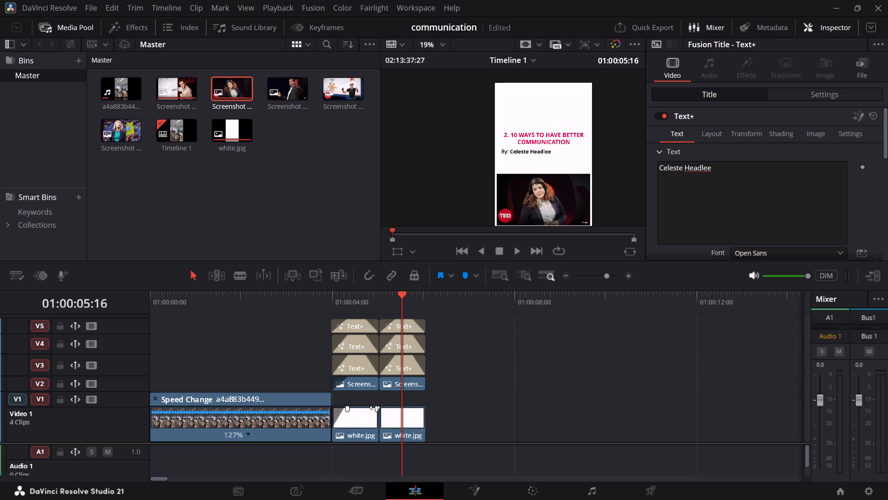
left_click_drag(375, 407, 363, 418)
Add a fade-in and a fade-out of about 13 frames each to the second slide's white.jpg background on Video 1.
left_click_drag(381, 406, 385, 409)
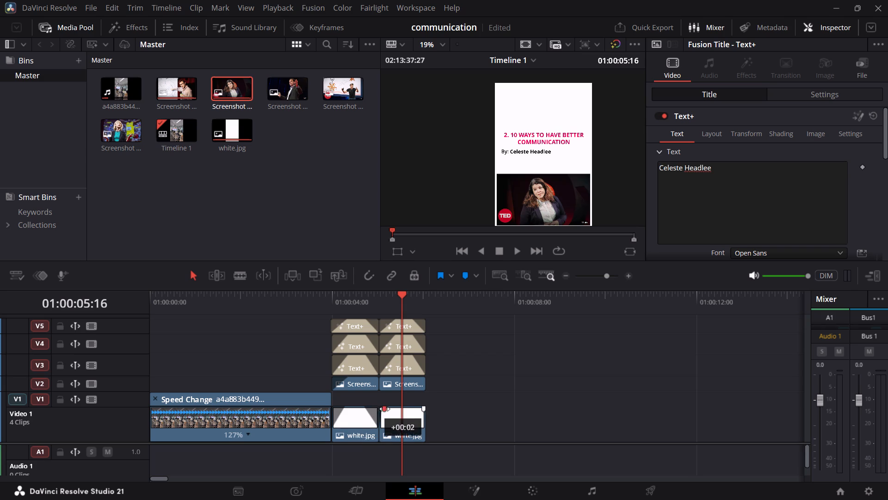
left_click_drag(385, 409, 396, 416)
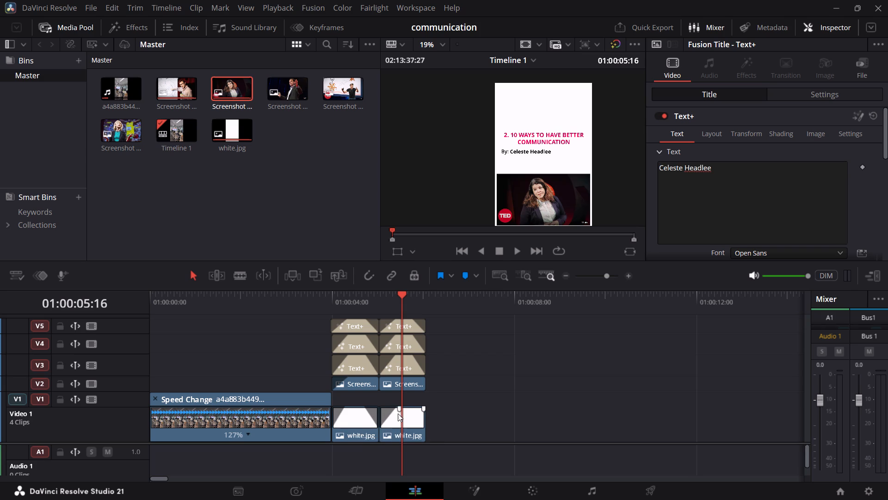
left_click(399, 406)
left_click_drag(424, 410, 411, 417)
left_click_drag(411, 417, 408, 418)
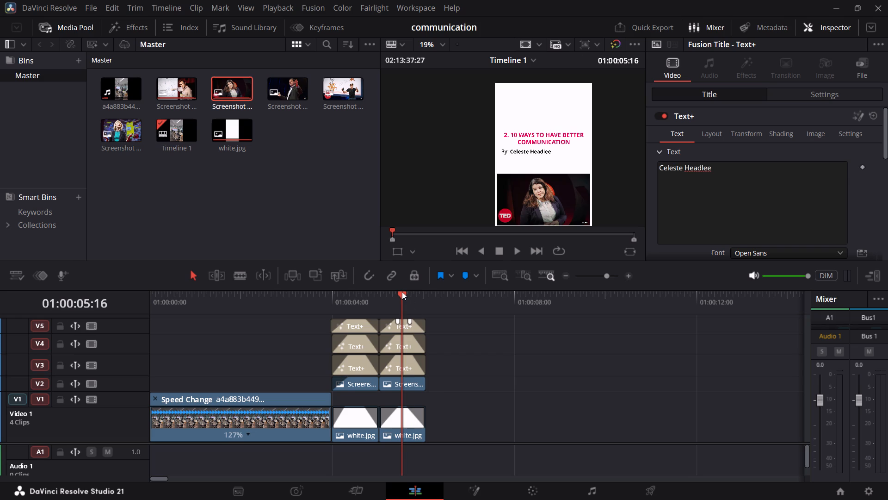
Fine-tune the second slide's white.jpg fades to nearly meet mid-clip, keeping the clip directly against the first slide's background.
left_click_drag(402, 292, 488, 331)
left_click(399, 408)
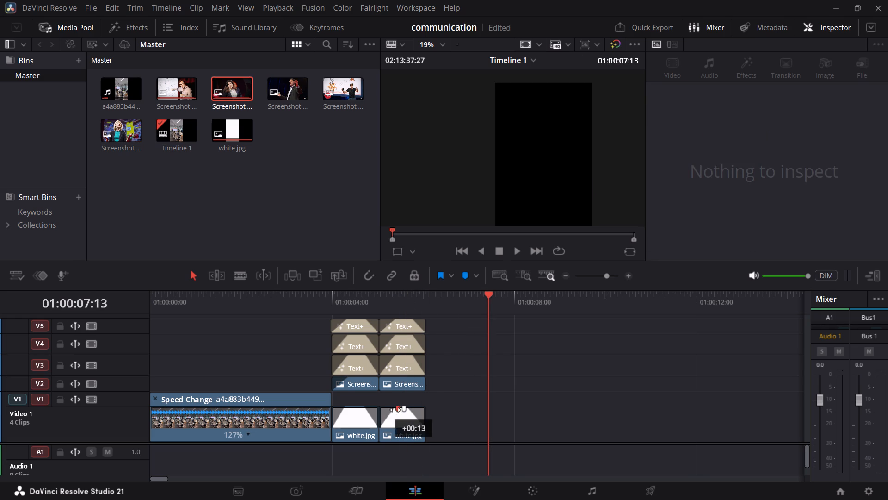
left_click_drag(408, 412, 411, 426)
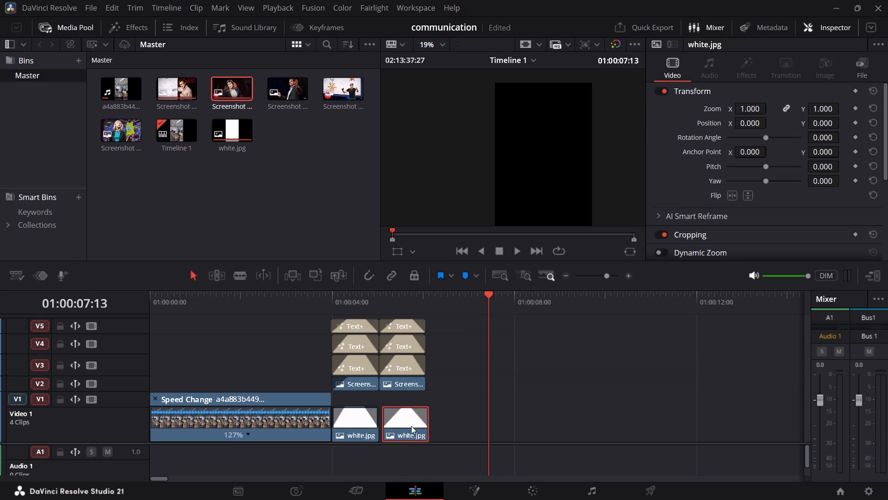
left_click_drag(406, 420, 401, 423)
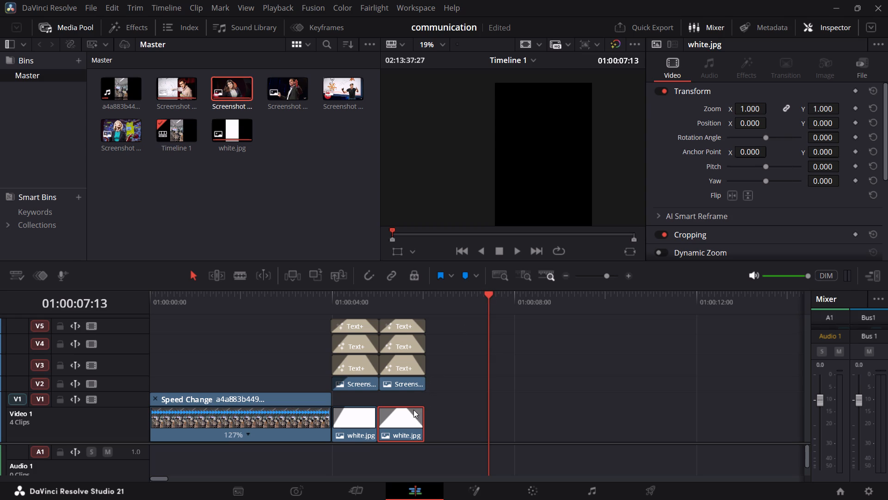
left_click_drag(404, 409, 408, 408)
left_click(393, 409)
left_click_drag(401, 408, 398, 409)
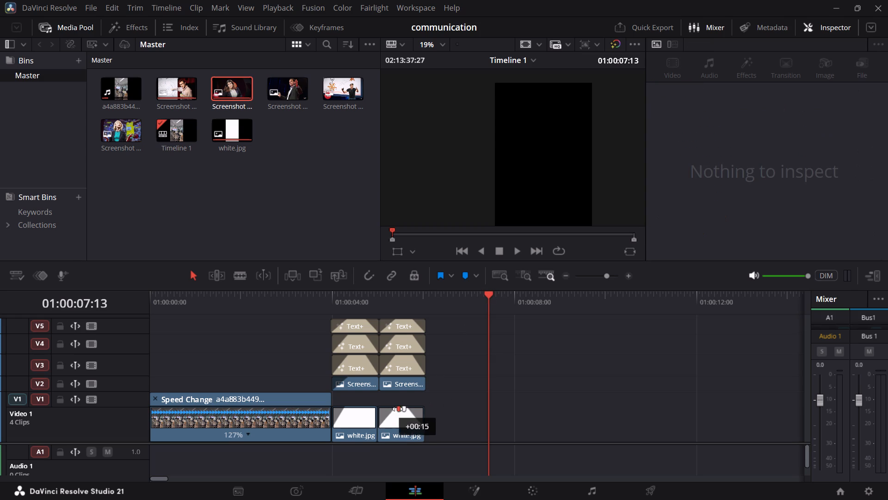
left_click_drag(398, 409, 395, 410)
Add a fade-out back onto the first slide's white.jpg background, starting shortly after its fade-in ends.
left_click_drag(373, 410, 361, 414)
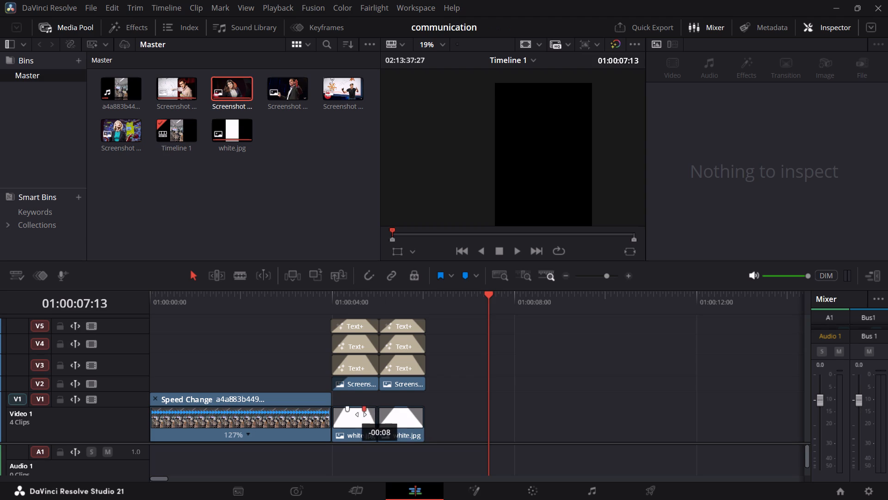
left_click_drag(361, 414, 360, 415)
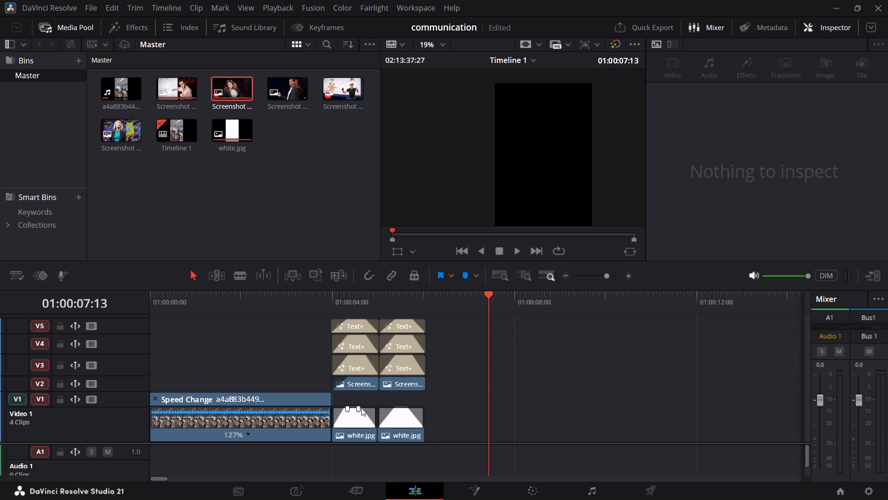
left_click(359, 409)
Play from the meeting clip through both slides to review the white background fades.
left_click_drag(481, 294, 221, 377)
key("space")
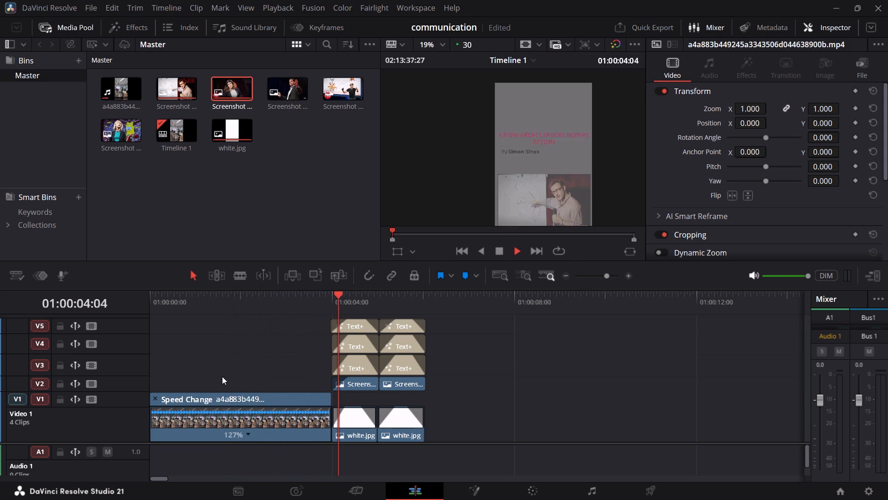
key("space")
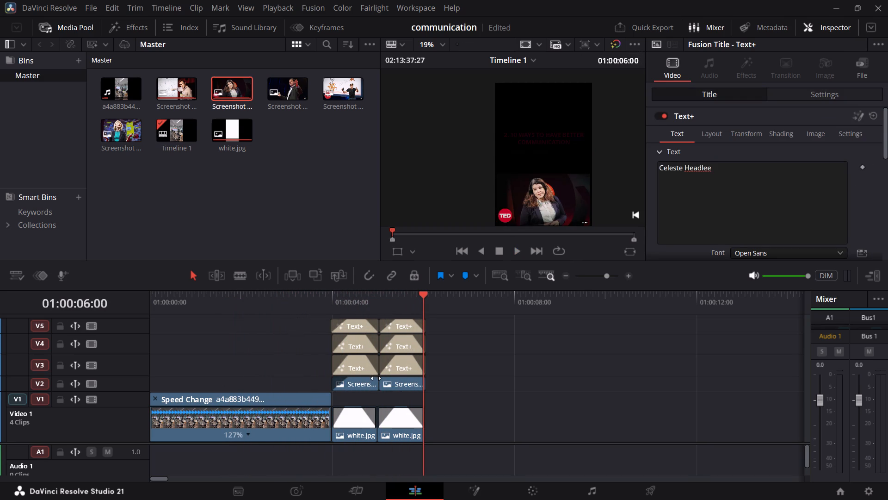
Add a fade-out to the first slide's Video 2 screenshot and both a fade-in and fade-out to the second slide's screenshot.
left_click_drag(376, 378, 366, 393)
left_click_drag(383, 379, 393, 383)
left_click_drag(423, 379, 412, 387)
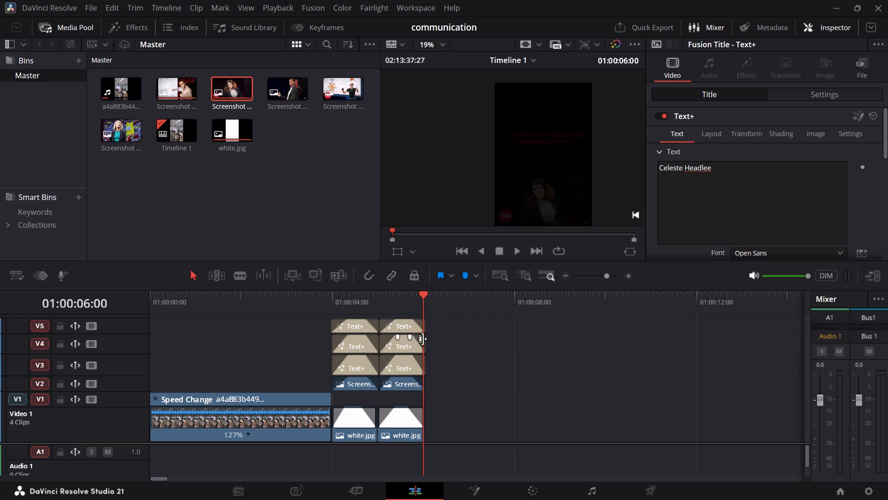
Play from the end of the meeting clip past the second slide to review the screenshot fades.
left_click_drag(422, 293, 308, 335)
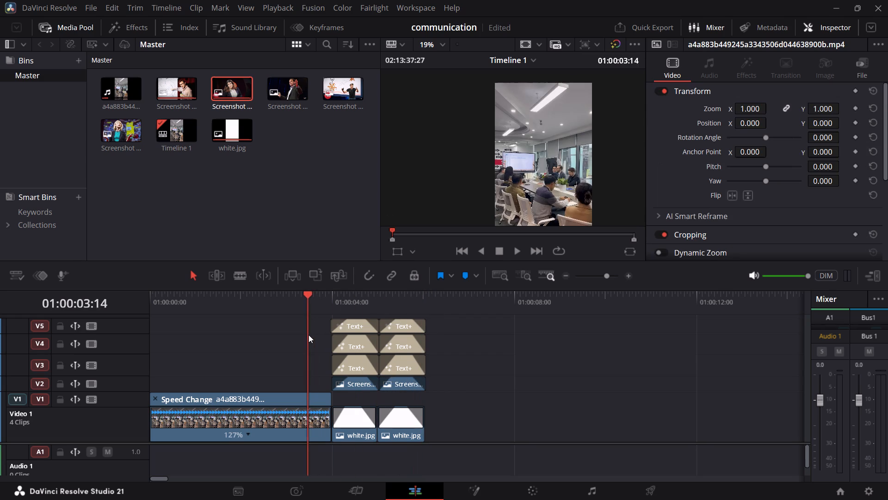
key("space")
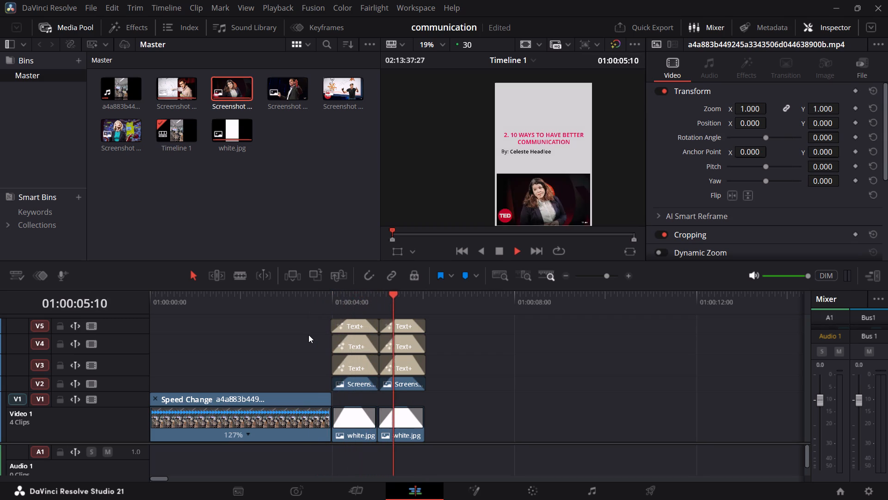
key("space")
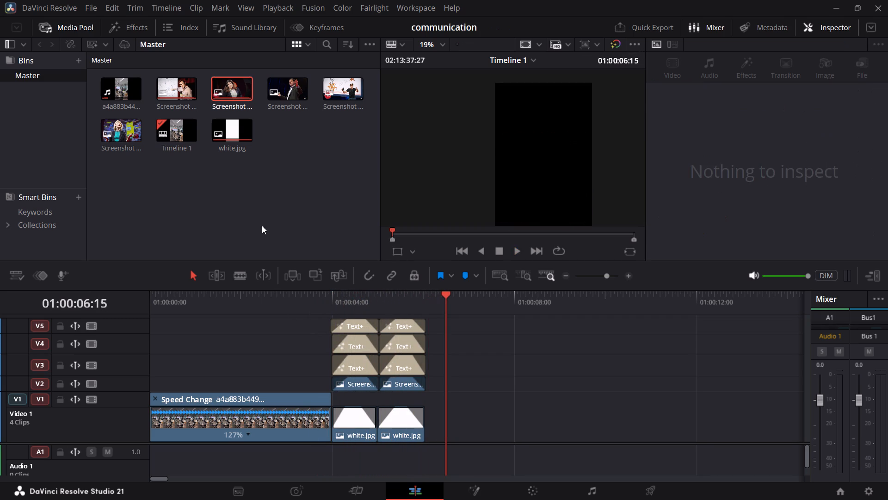
Lengthen the fades on both slides' Video 2 screenshots so each fade-in and fade-out nearly meet in the middle of the clip.
left_click(356, 382)
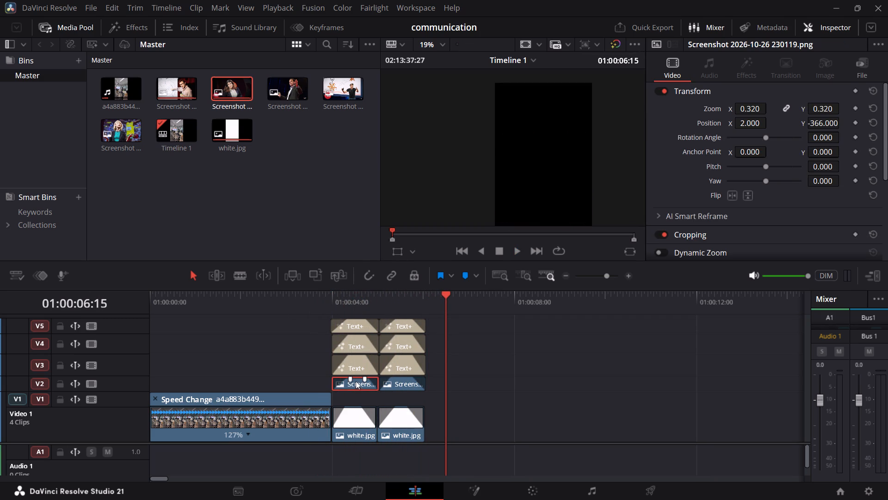
left_click(404, 387)
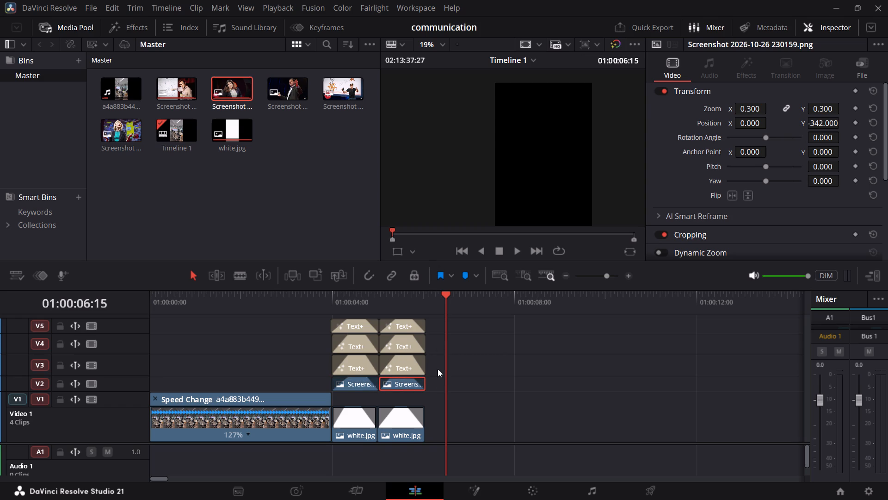
left_click(411, 379)
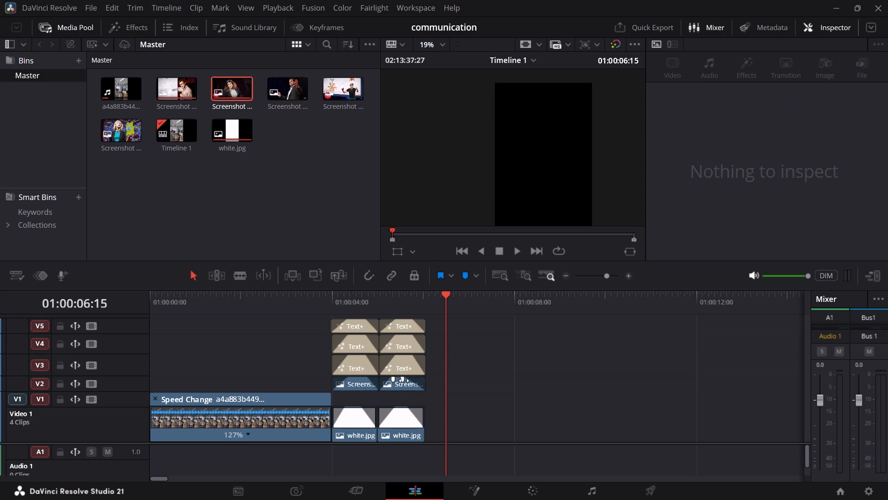
left_click(404, 381)
left_click_drag(394, 380, 396, 382)
left_click_drag(396, 382, 398, 382)
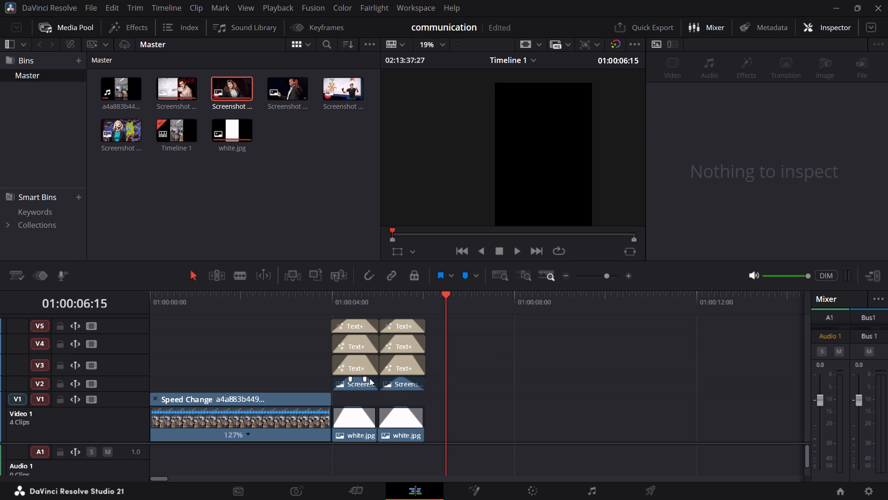
left_click_drag(364, 377, 358, 378)
left_click(358, 380)
Play from the meeting clip past the second slide to review the lengthened screenshot fades.
left_click(354, 366)
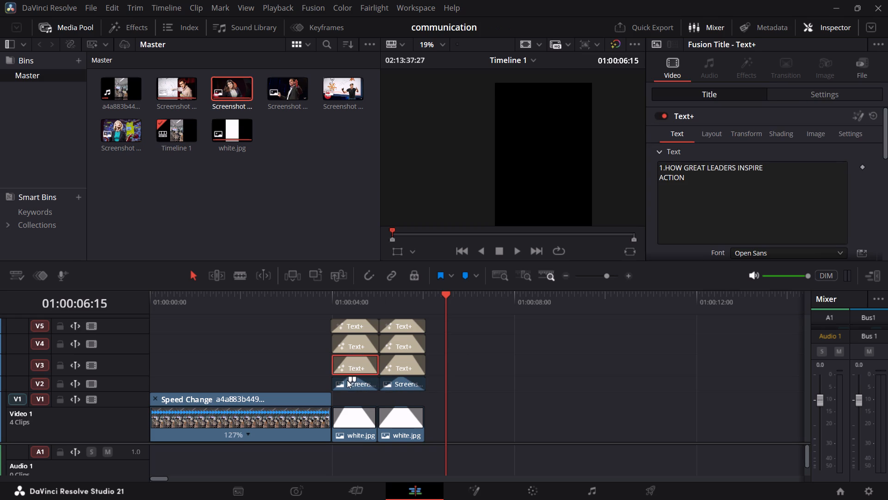
left_click_drag(351, 378, 356, 381)
left_click_drag(447, 291, 192, 377)
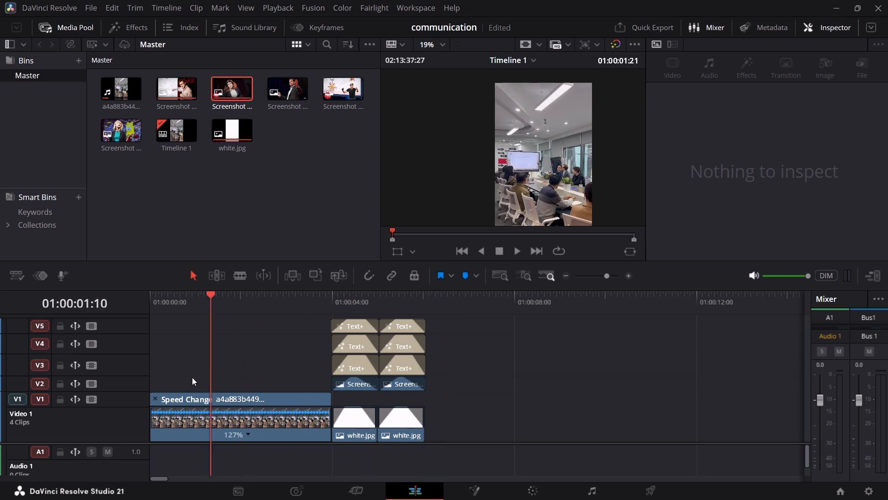
left_click_drag(192, 377, 191, 378)
key("space")
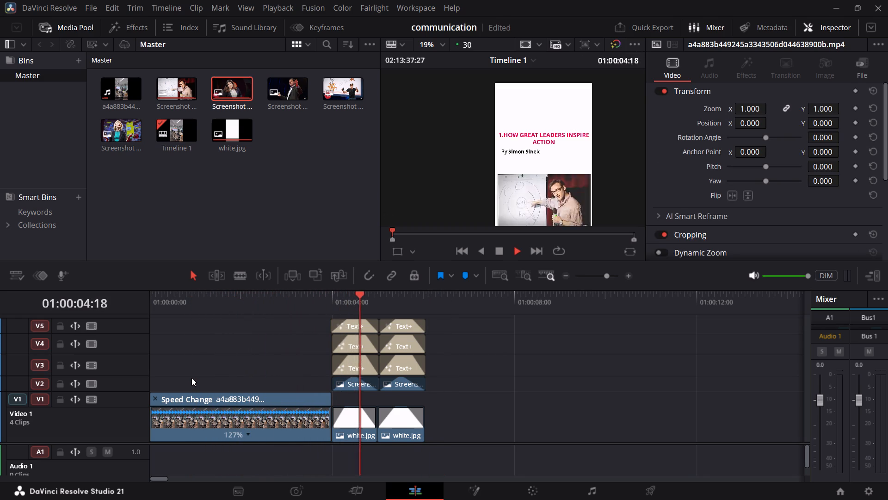
key("space")
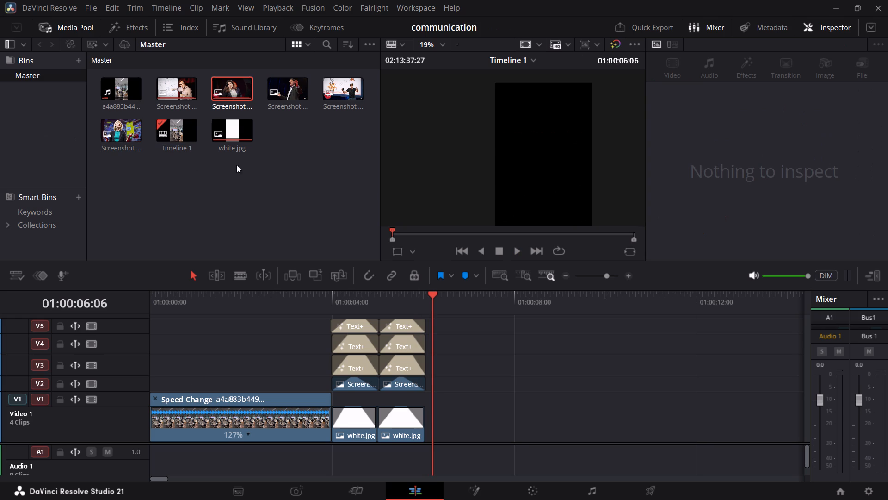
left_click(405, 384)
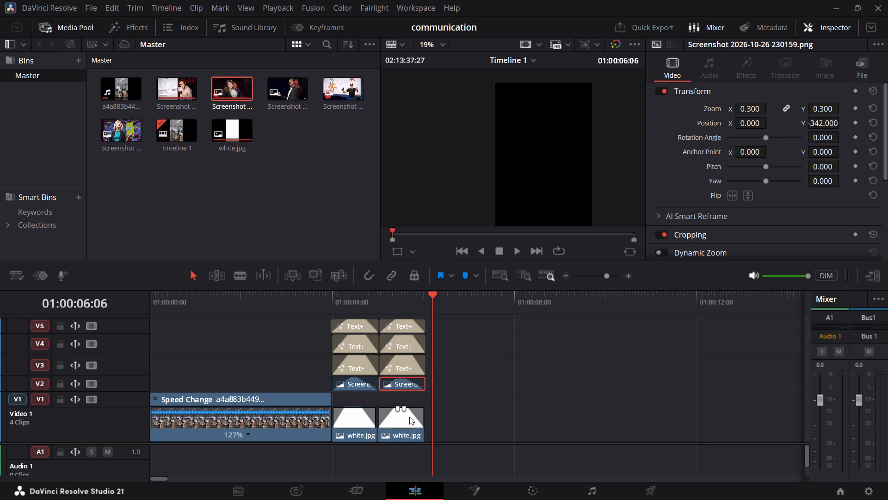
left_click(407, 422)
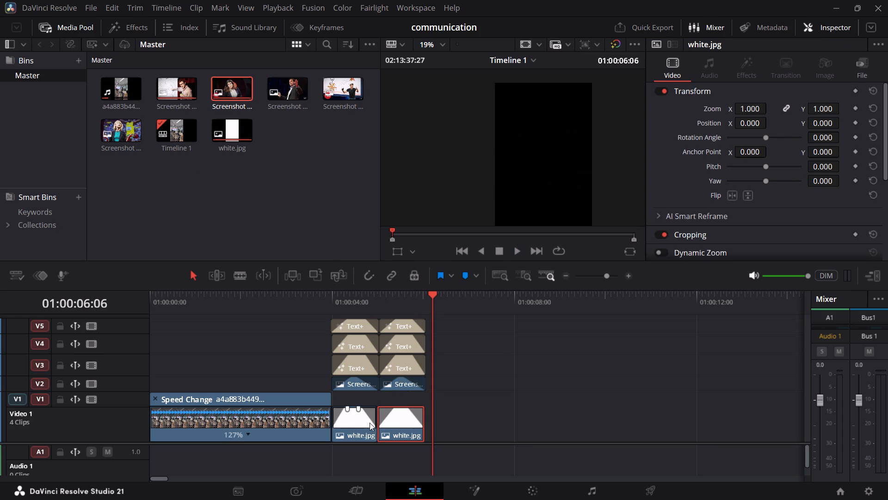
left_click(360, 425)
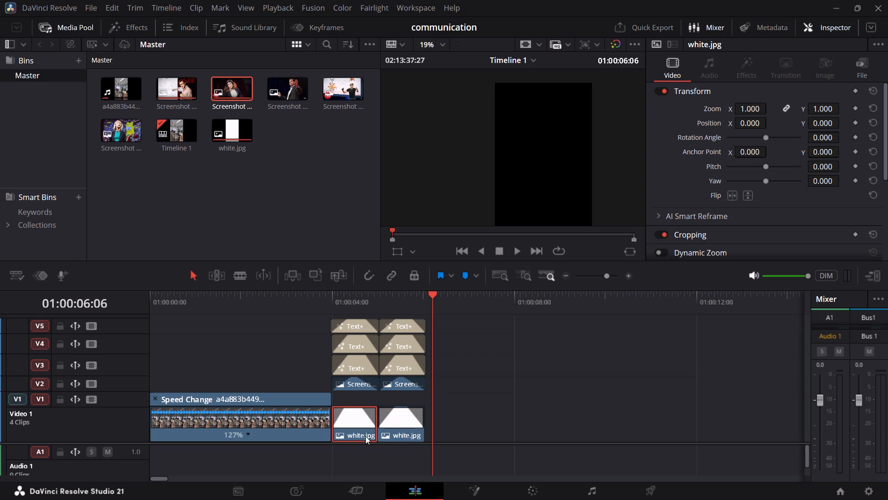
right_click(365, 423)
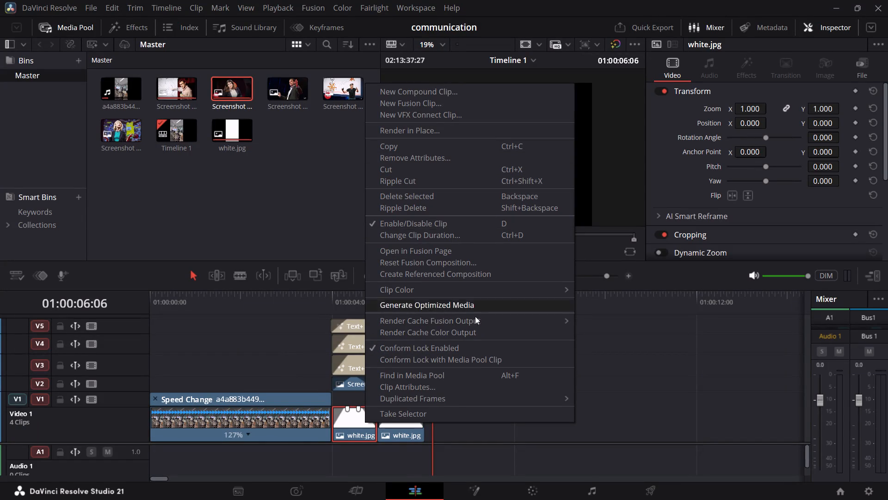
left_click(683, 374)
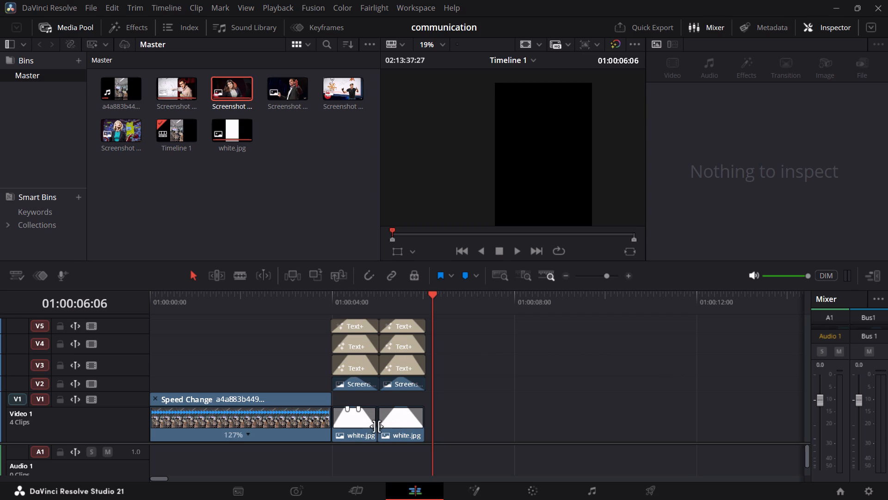
Roll the cut between the two white.jpg backgrounds about 9 frames later and extend the second background's end by a similar amount.
left_click_drag(376, 426, 390, 427)
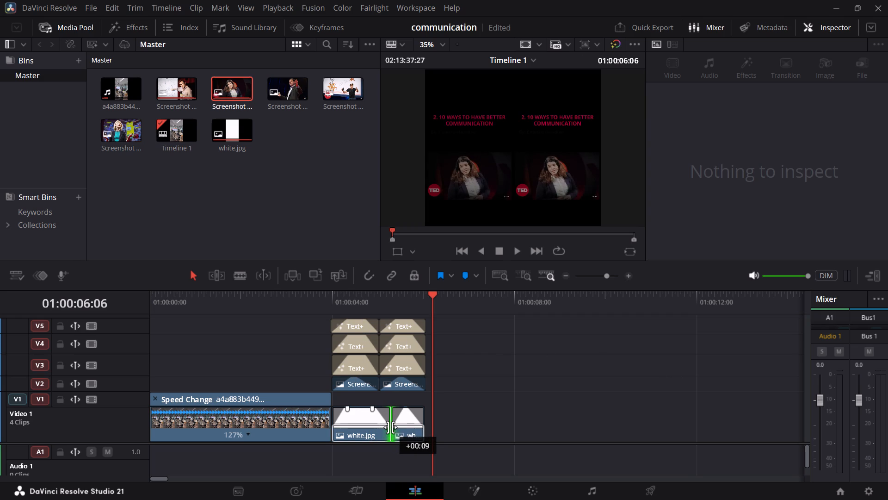
left_click_drag(390, 427, 391, 427)
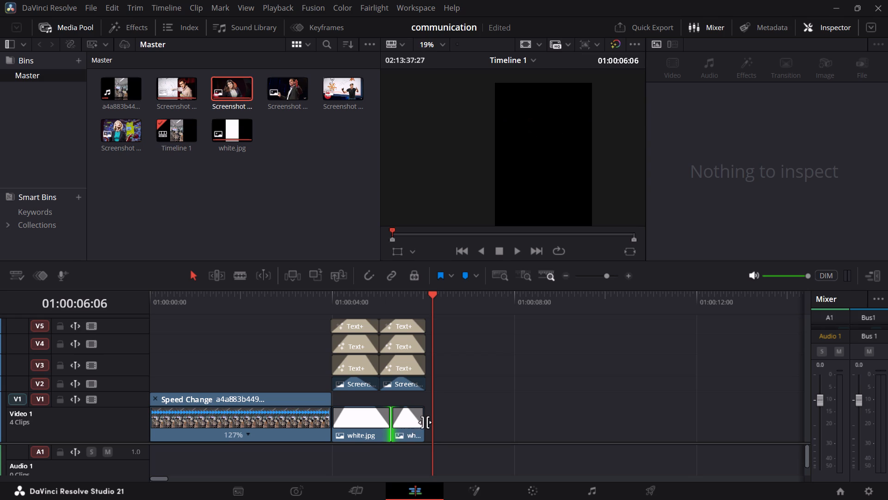
left_click_drag(425, 422, 453, 429)
Roll the cut between the Video 2 screenshots about 8 frames later and extend the second screenshot's end to nearly match its white background.
left_click_drag(380, 381, 393, 383)
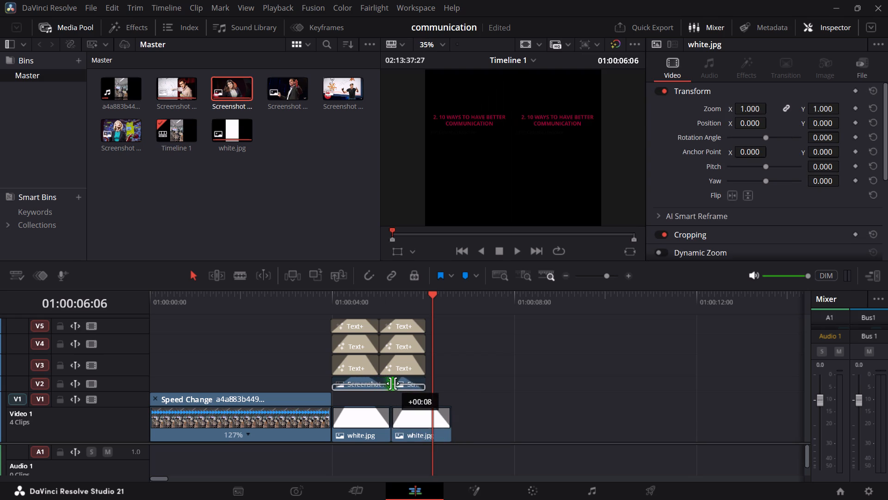
left_click_drag(393, 383, 393, 385)
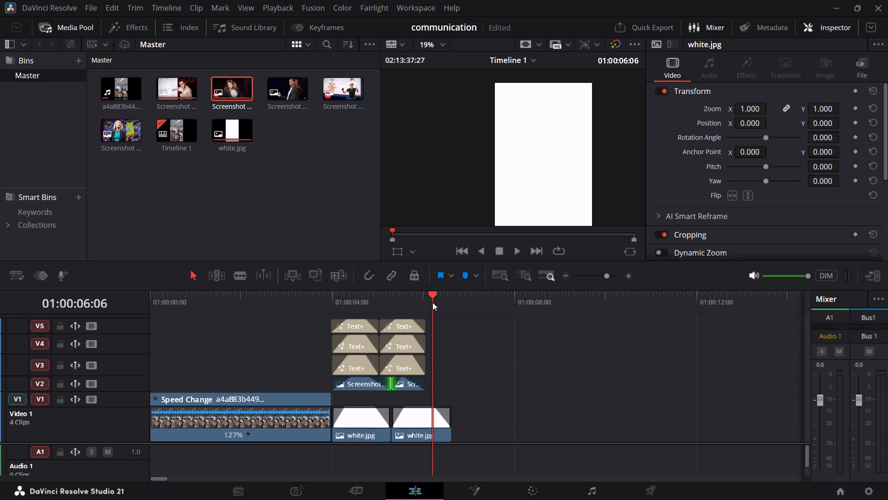
left_click_drag(433, 291, 393, 312)
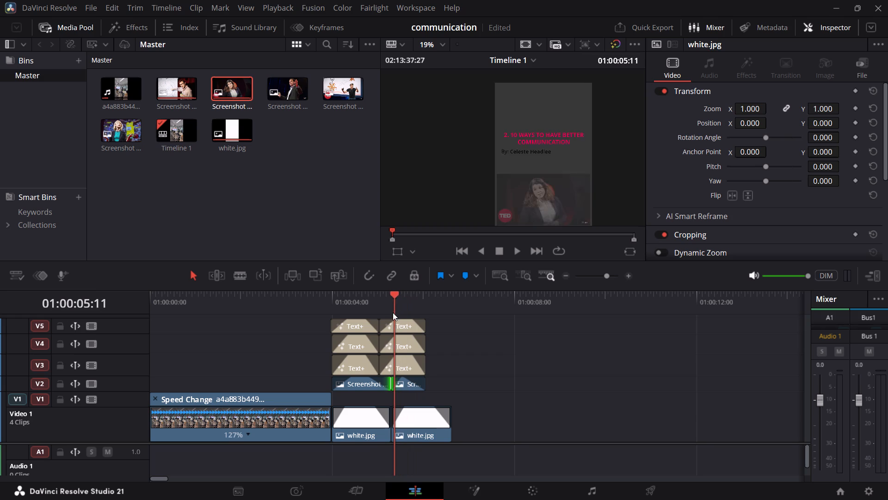
left_click_drag(393, 312, 391, 316)
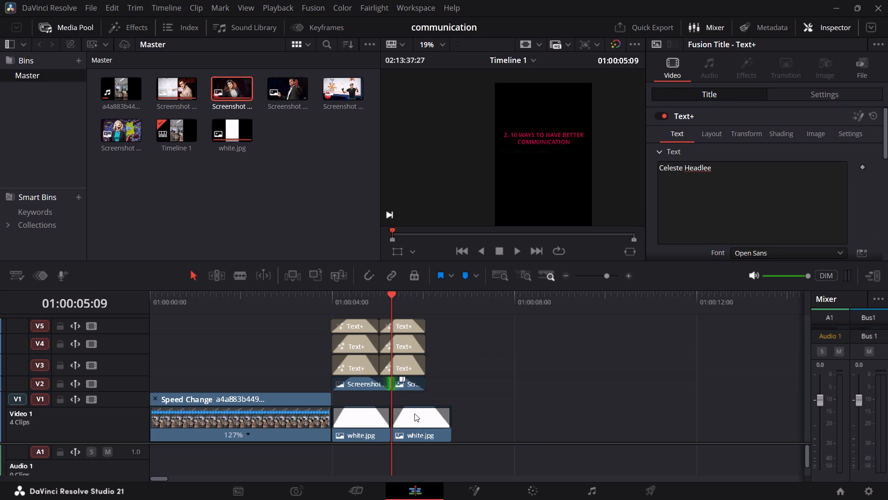
left_click_drag(425, 383, 436, 383)
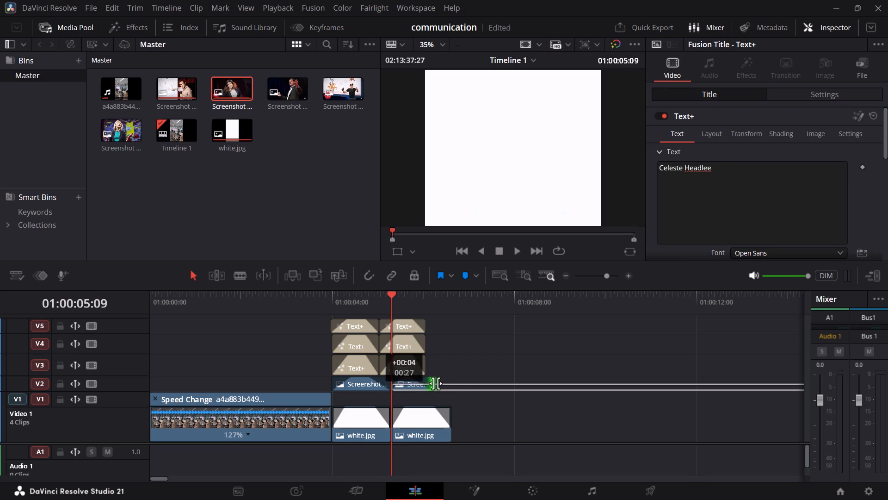
left_click_drag(436, 383, 448, 388)
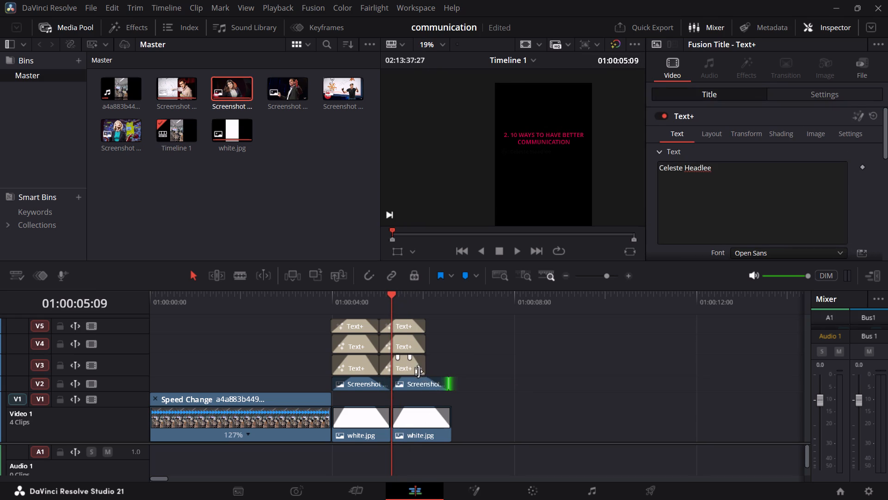
Roll the text cuts on Video 3, 4 and 5 to about 01:00:05:09 and extend the second slide's texts to end together near the screenshot's end.
left_click_drag(380, 364, 394, 365)
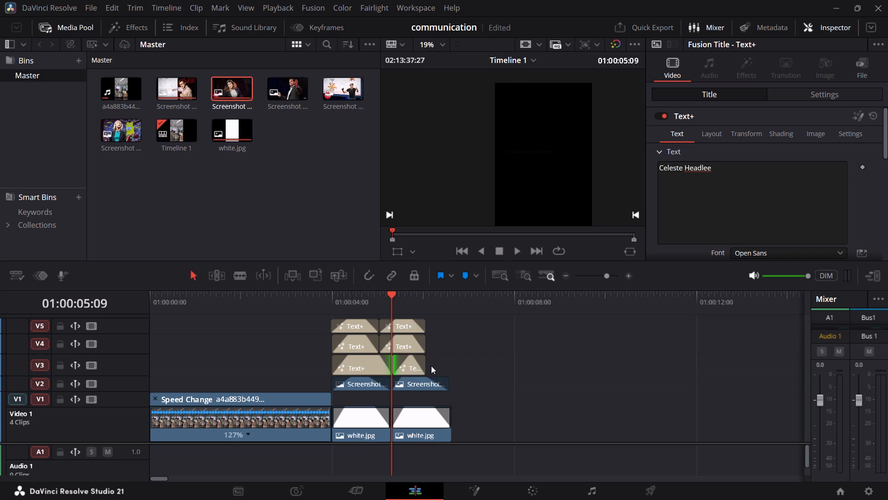
left_click_drag(425, 366, 447, 369)
left_click_drag(379, 342, 395, 346)
left_click_drag(425, 341, 444, 346)
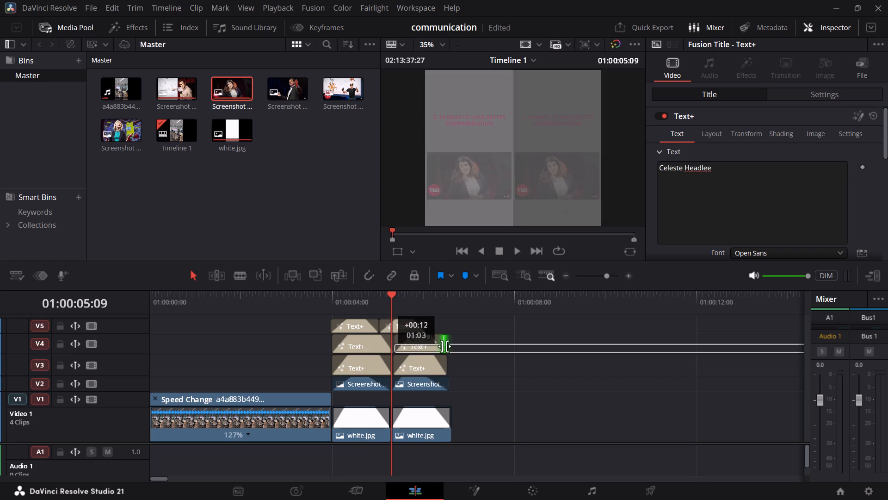
left_click_drag(444, 346, 446, 347)
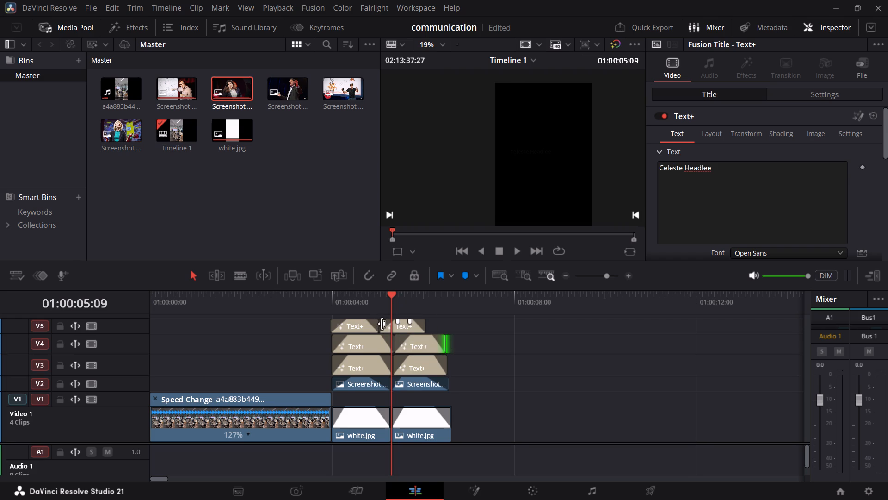
left_click_drag(380, 324, 392, 331)
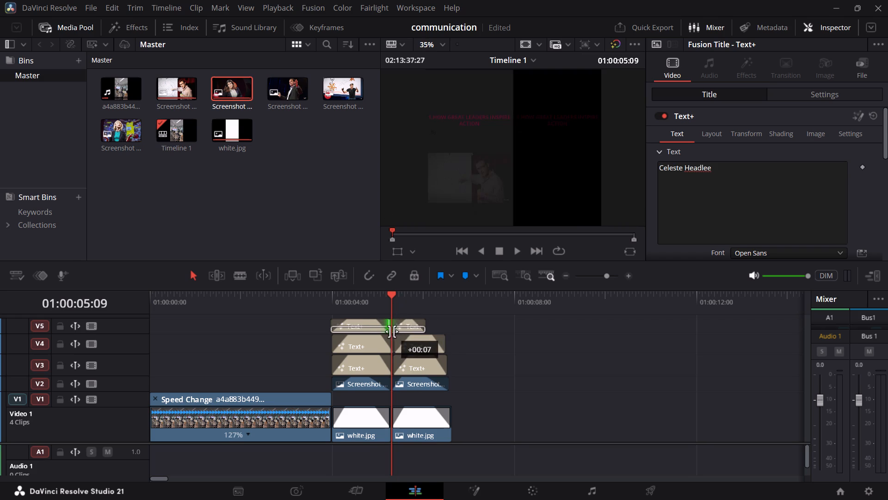
left_click_drag(392, 331, 395, 332)
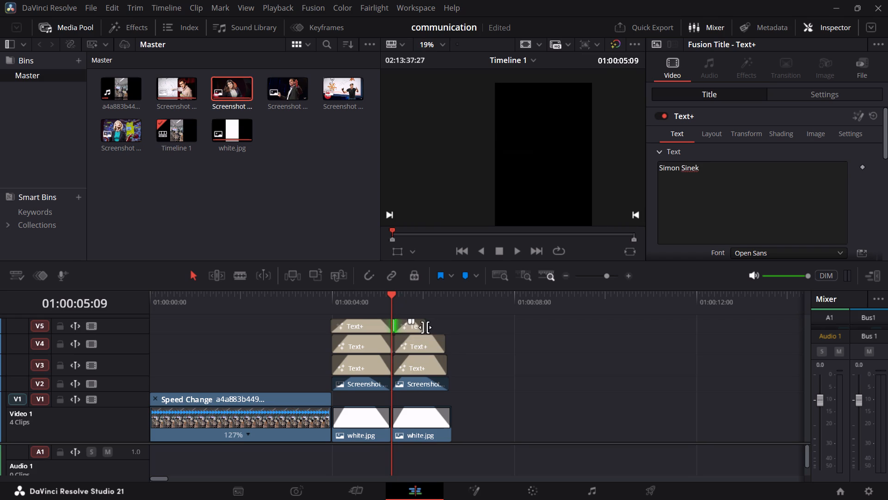
left_click_drag(425, 327, 442, 332)
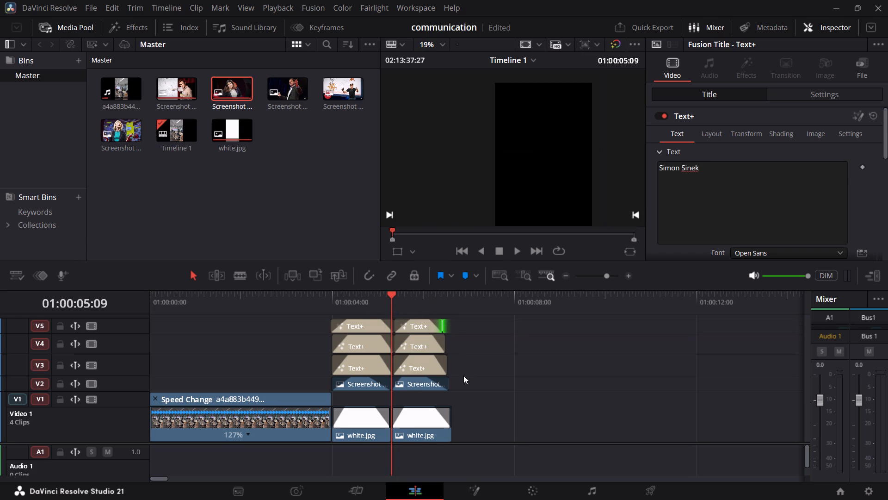
left_click(446, 368)
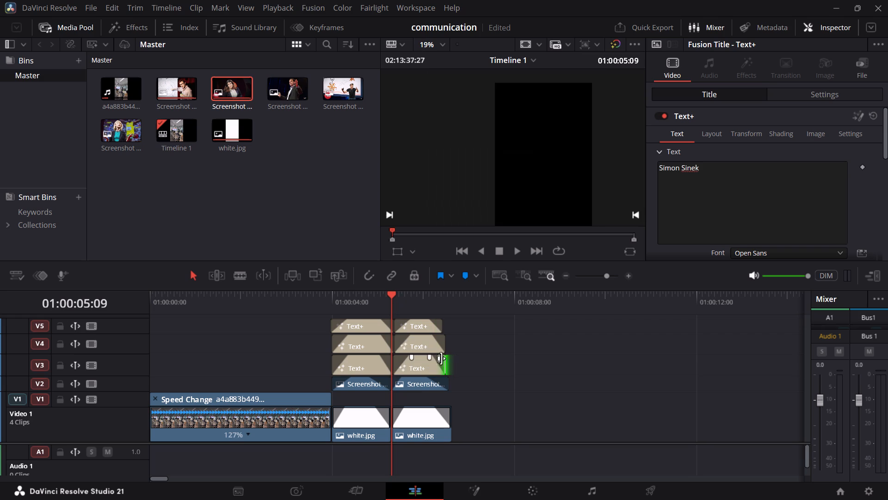
left_click(443, 325)
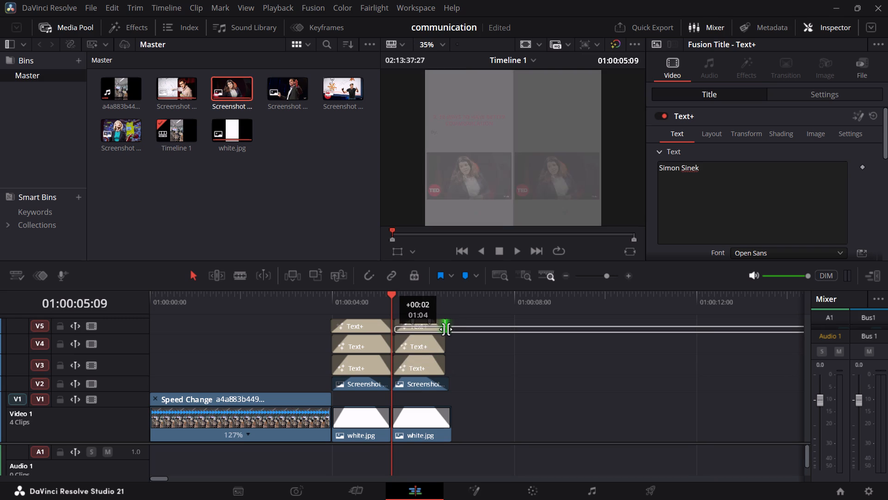
left_click(444, 344)
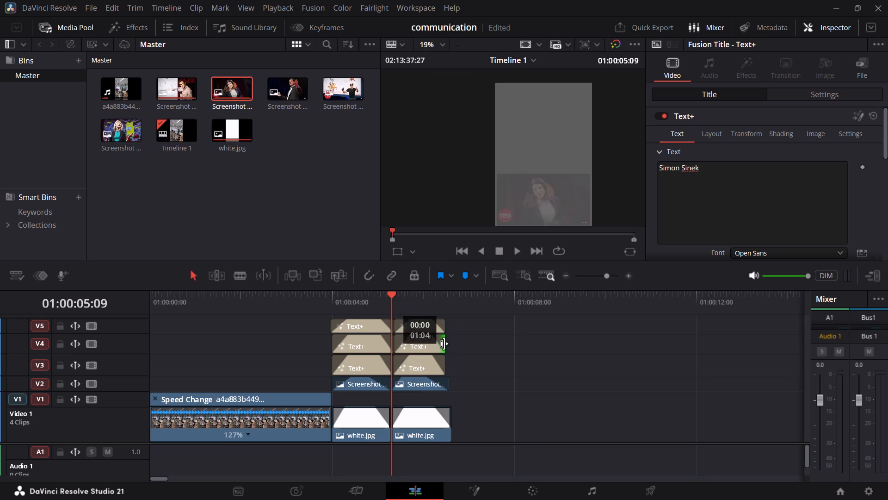
Play from the end of the meeting clip through both slides to review the longer slide timing.
left_click_drag(386, 294, 334, 321)
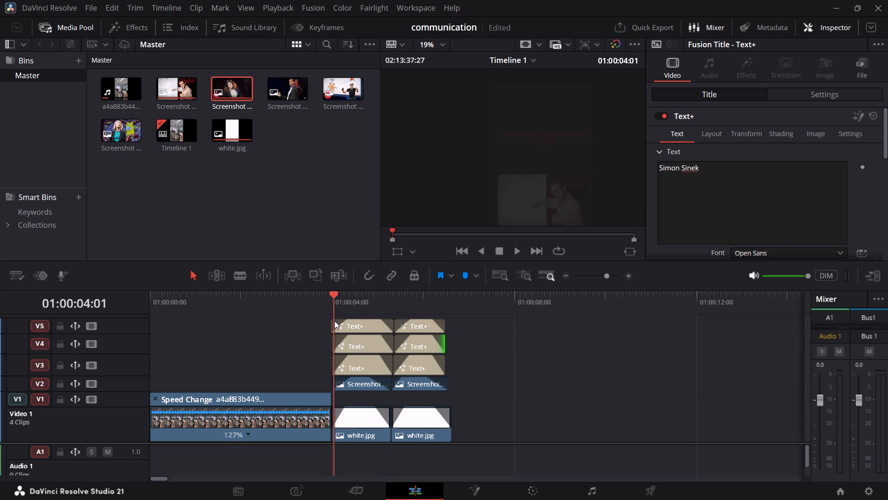
left_click_drag(334, 321, 321, 328)
key("space")
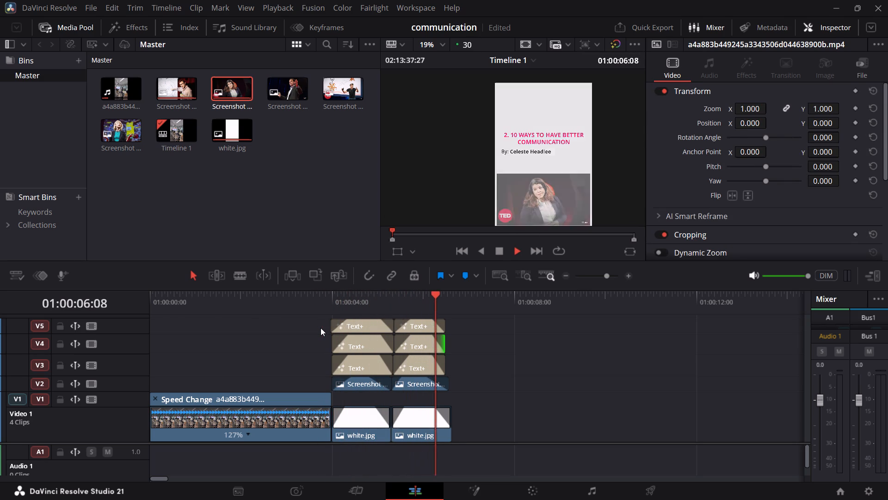
key("space")
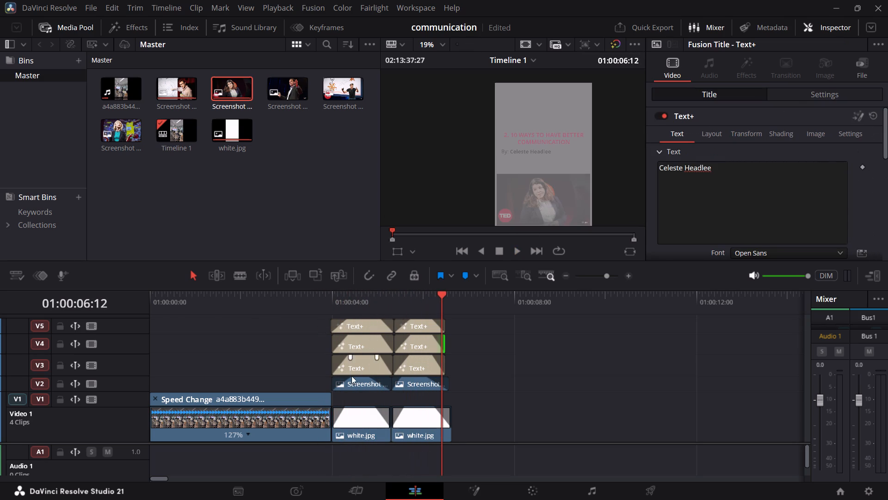
Roll the cuts between the two slides' texts on Video 3, 4 and 5 slightly earlier to line up with the screenshot cut.
left_click(444, 368)
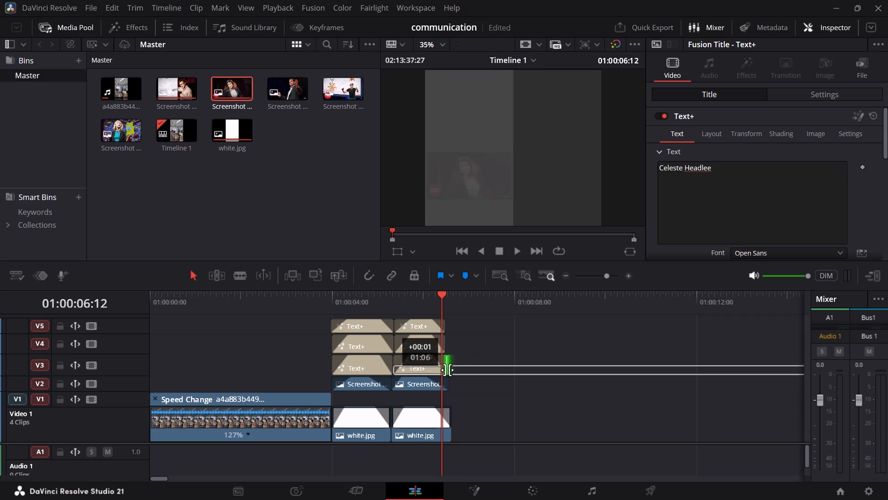
scroll(433, 390, "down", 7)
scroll(430, 386, "up", 6, "alt")
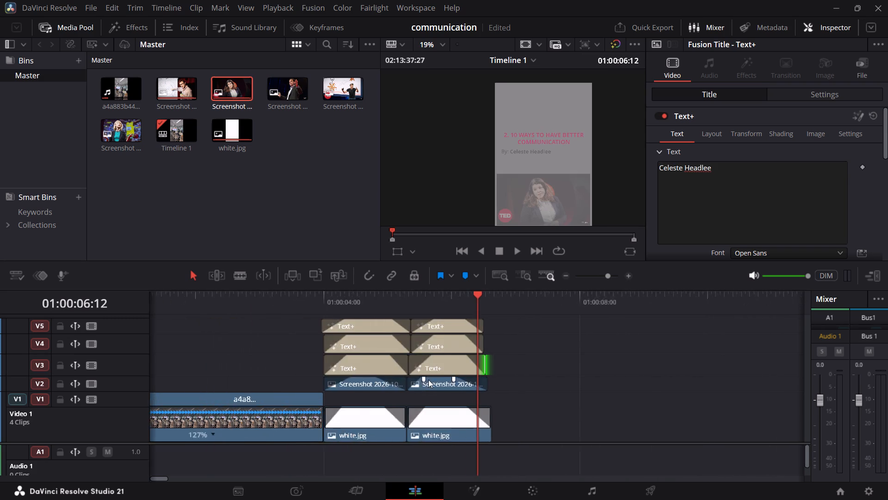
scroll(428, 380, "up", 19, "alt")
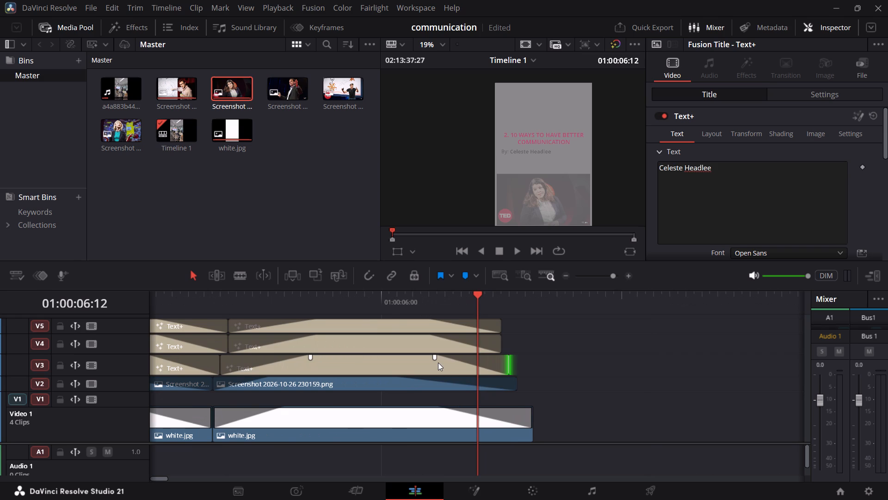
left_click_drag(221, 362, 219, 363)
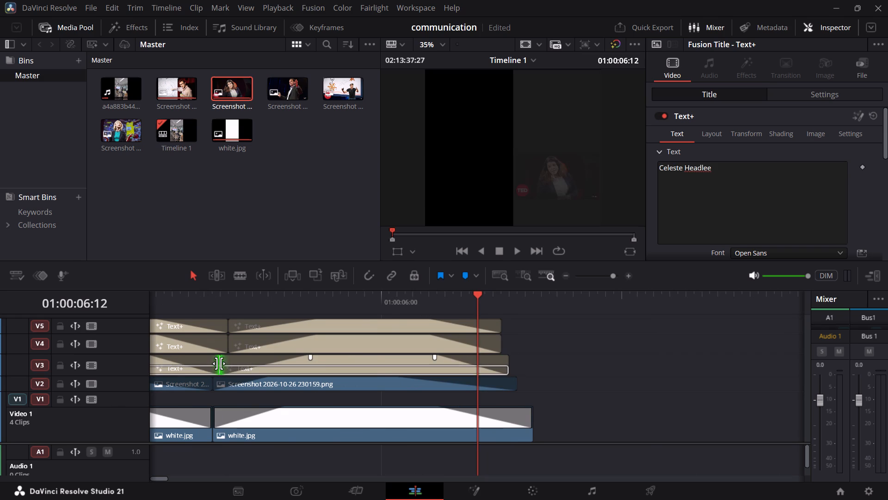
left_click_drag(219, 363, 212, 365)
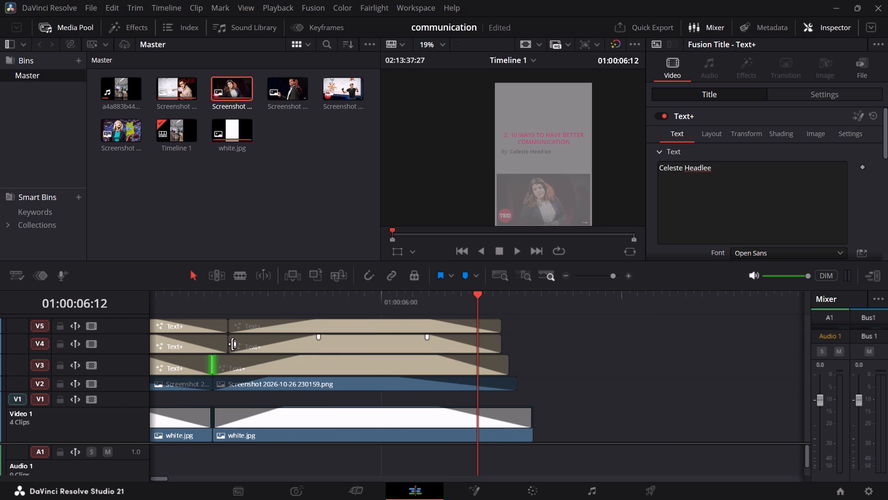
left_click_drag(228, 344, 212, 349)
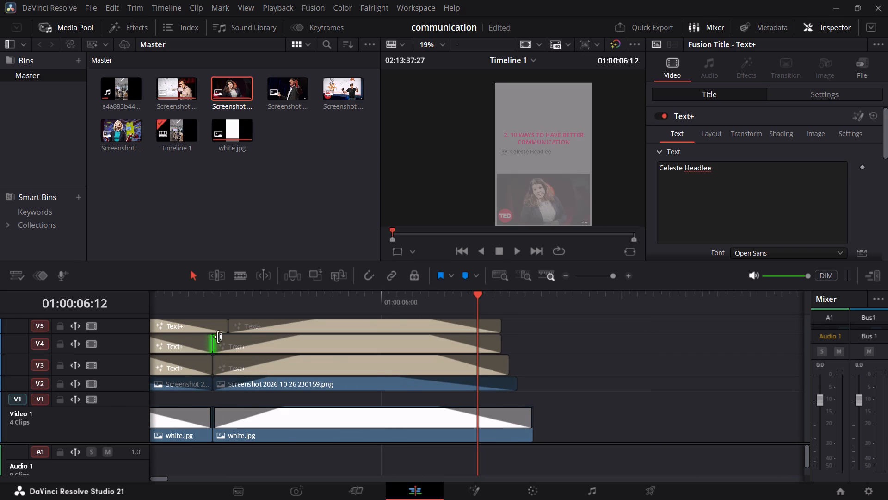
left_click_drag(227, 325, 211, 328)
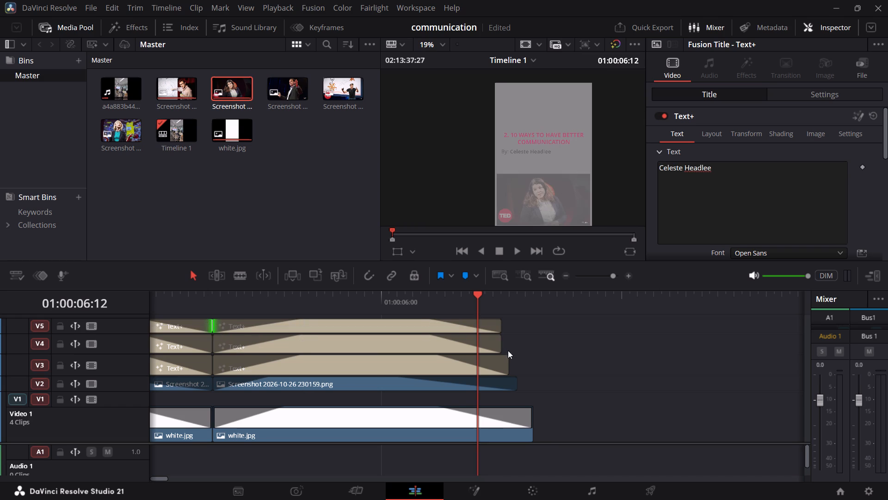
Extend the second slide's texts on Video 3, 4 and 5 to end together with the second screenshot.
left_click_drag(508, 364, 516, 365)
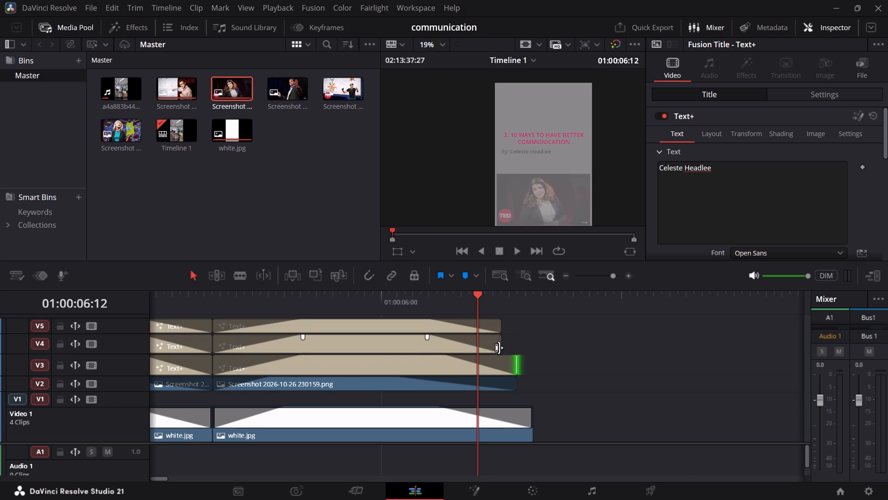
left_click(499, 342)
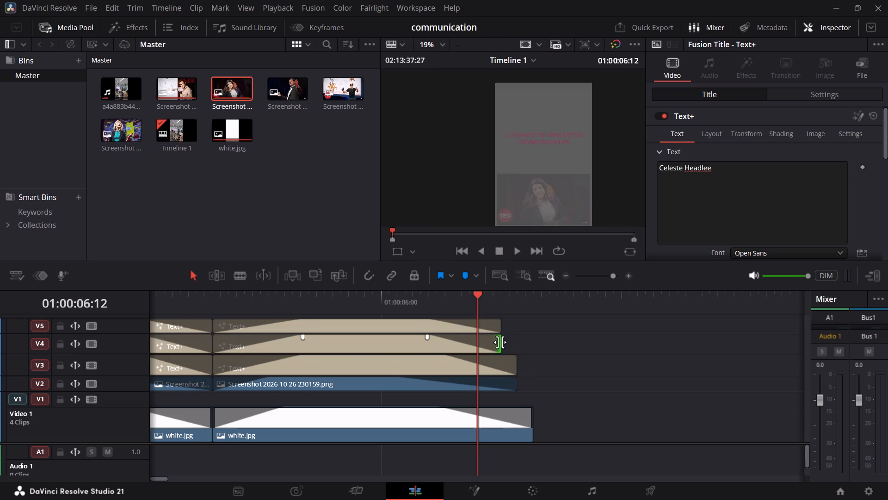
left_click_drag(500, 342, 518, 342)
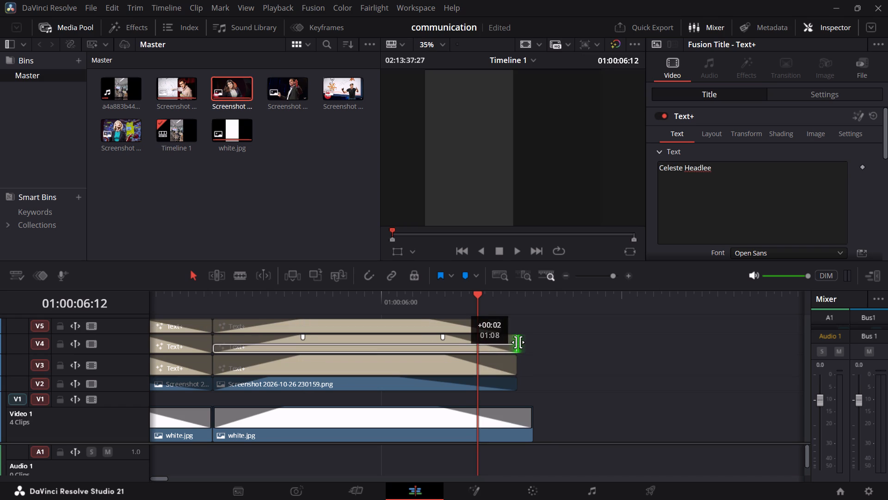
left_click_drag(518, 342, 517, 342)
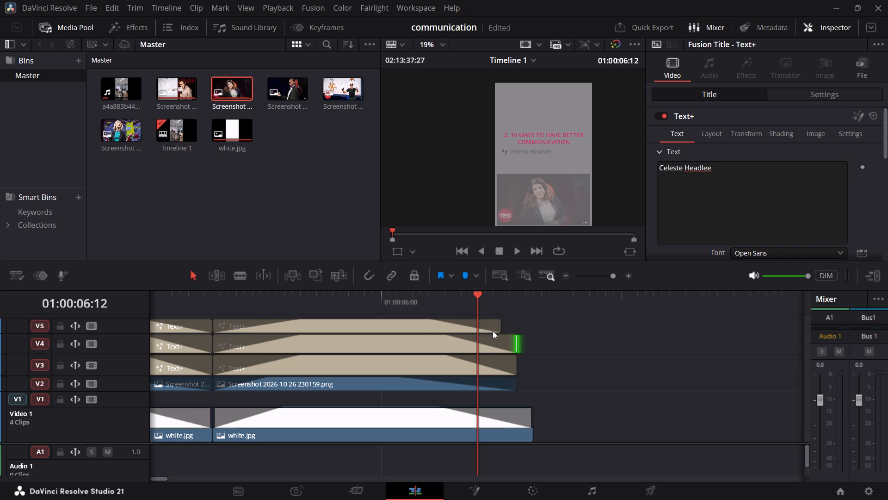
left_click_drag(500, 323, 516, 323)
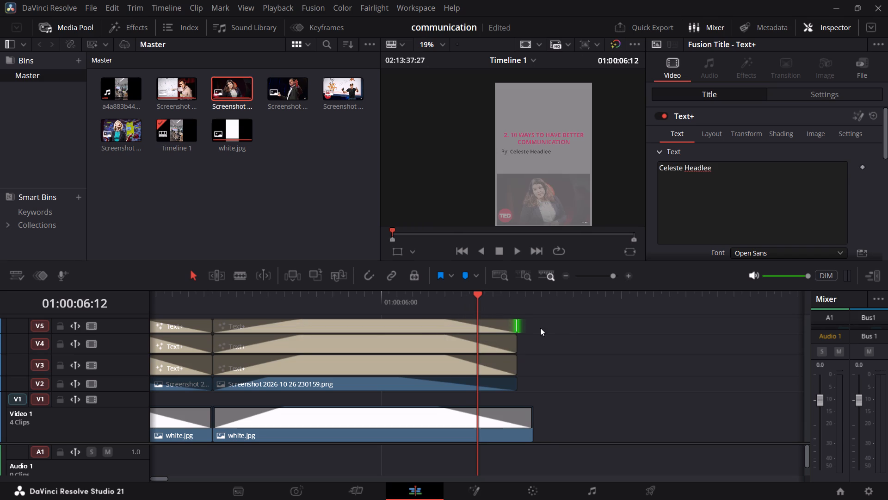
Trim the start of the first slide's Video 5 text to line up with the other slide clips at about 01:00:04:00.
scroll(494, 356, "down", 1)
scroll(543, 344, "down", 2, "alt")
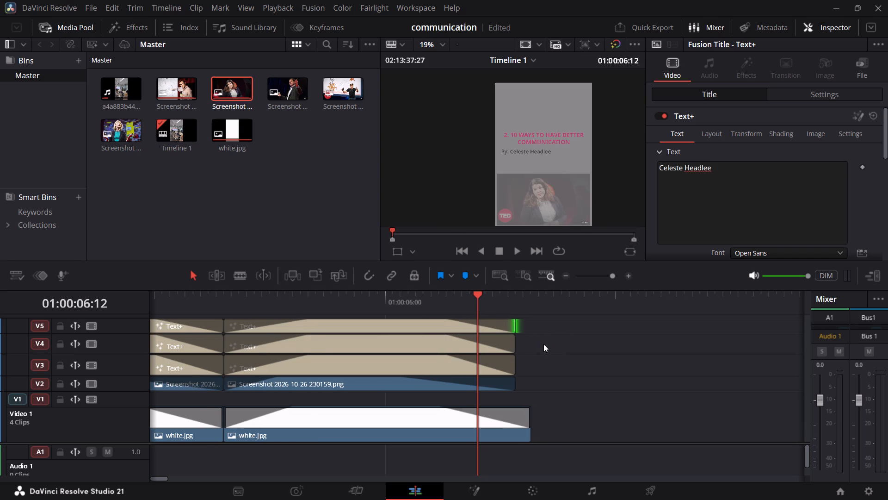
scroll(543, 344, "down", 10, "alt")
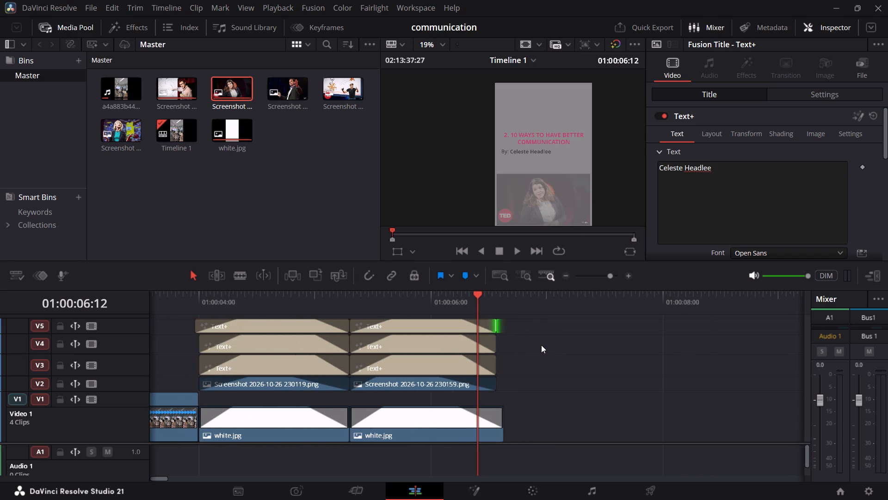
left_click_drag(194, 326, 197, 326)
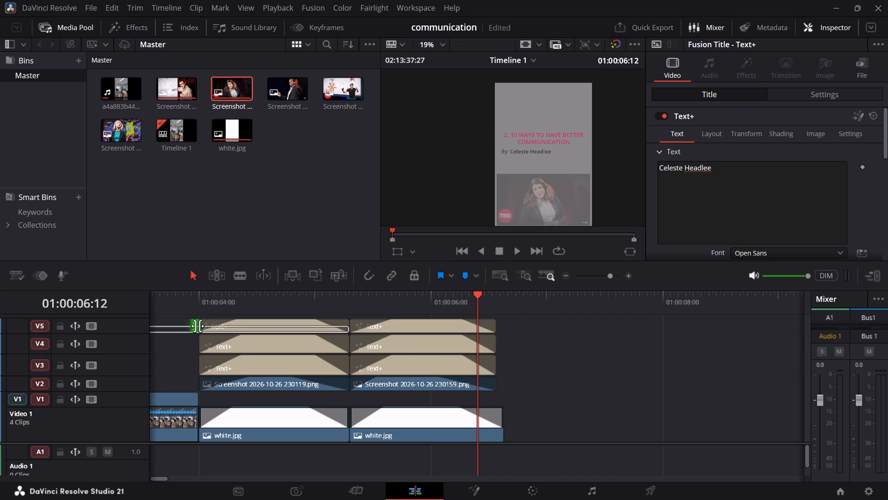
left_click_drag(197, 326, 203, 326)
Play from the end of the meeting clip through both slides to review the aligned fades.
scroll(247, 344, "down", 2)
scroll(243, 345, "down", 4, "alt")
scroll(243, 345, "up", 9, "alt")
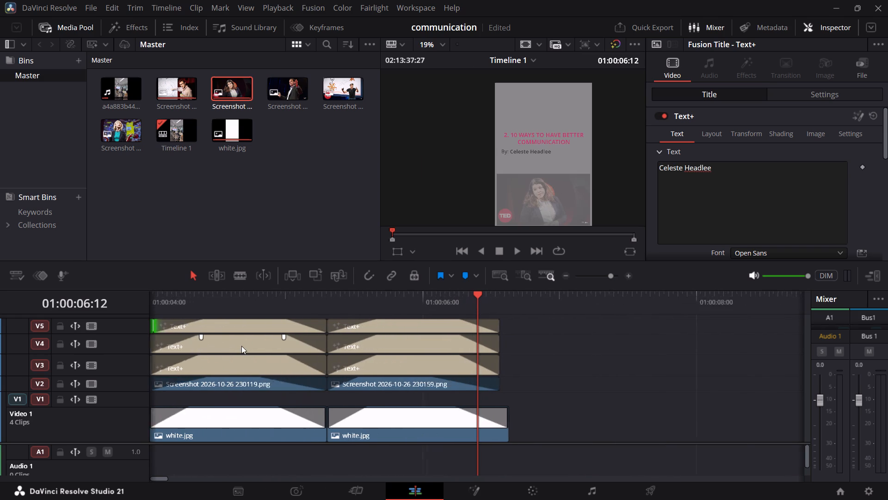
left_click_drag(469, 292, 164, 372)
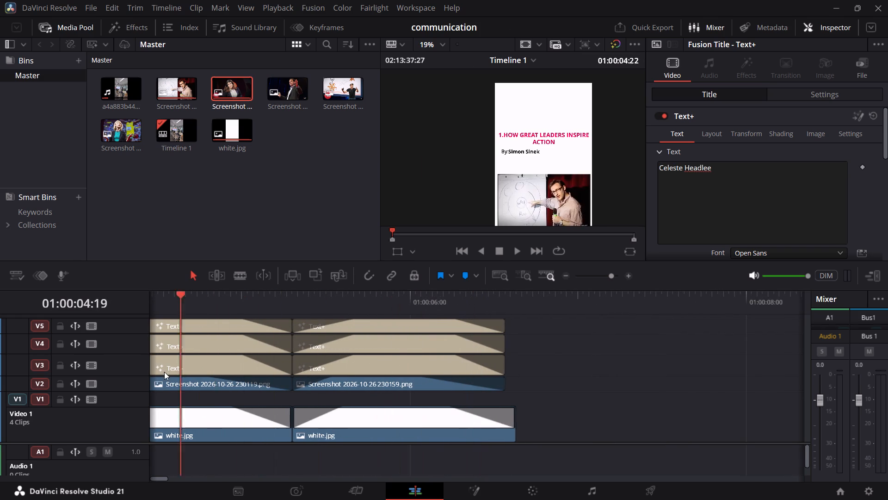
left_click_drag(164, 372, 160, 376)
left_click_drag(243, 376, 305, 376)
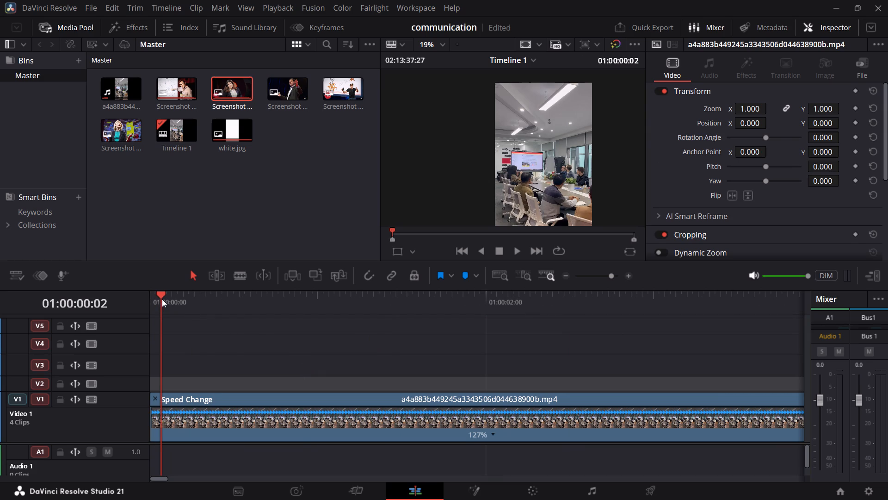
left_click_drag(162, 299, 799, 312)
left_click_drag(783, 323, 776, 325)
key("space")
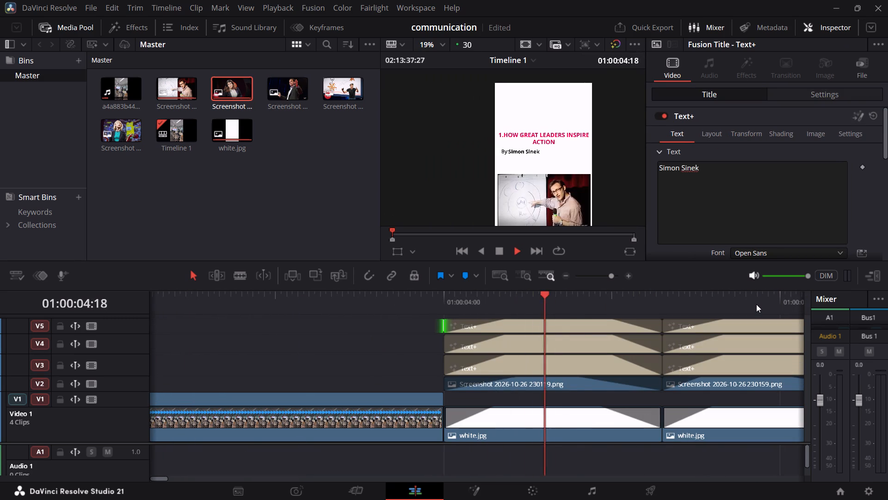
key("space")
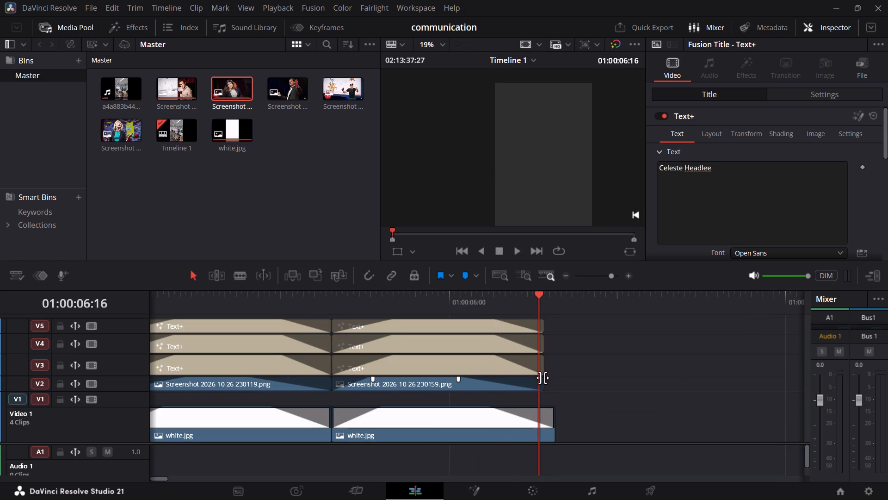
Extend the second screenshot and its Video 3, 4 and 5 texts by 1 frame to end with the white background.
left_click_drag(543, 378, 559, 381)
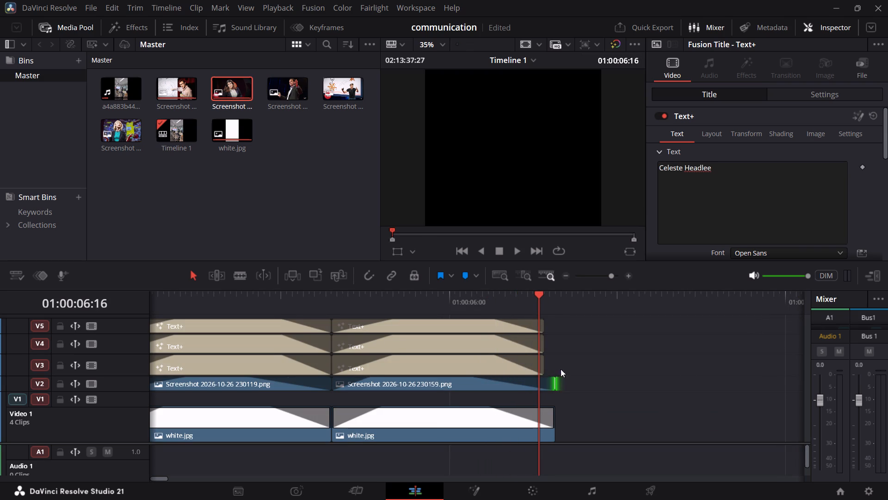
left_click(555, 382)
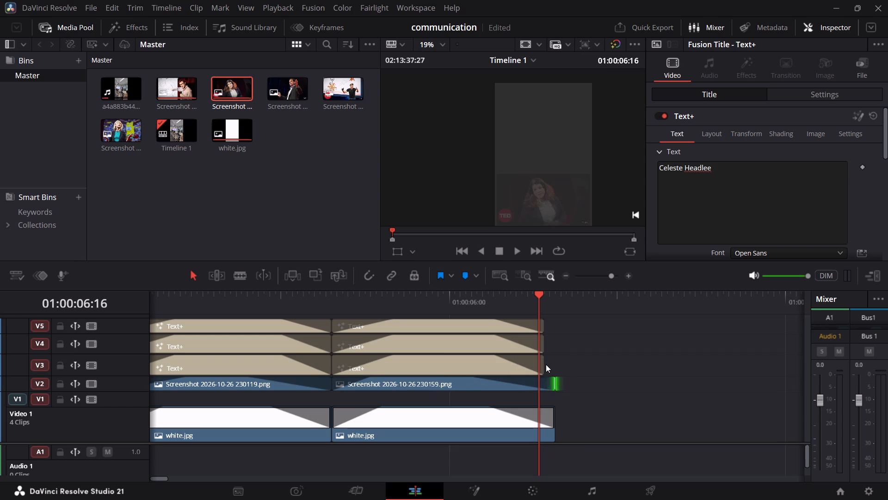
left_click_drag(543, 363, 555, 364)
left_click_drag(544, 343, 555, 344)
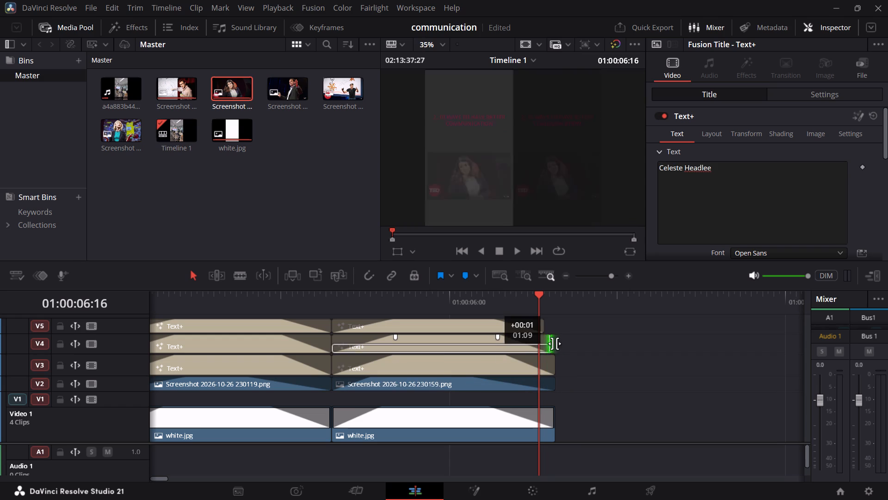
left_click_drag(555, 344, 555, 344)
left_click_drag(544, 326, 557, 328)
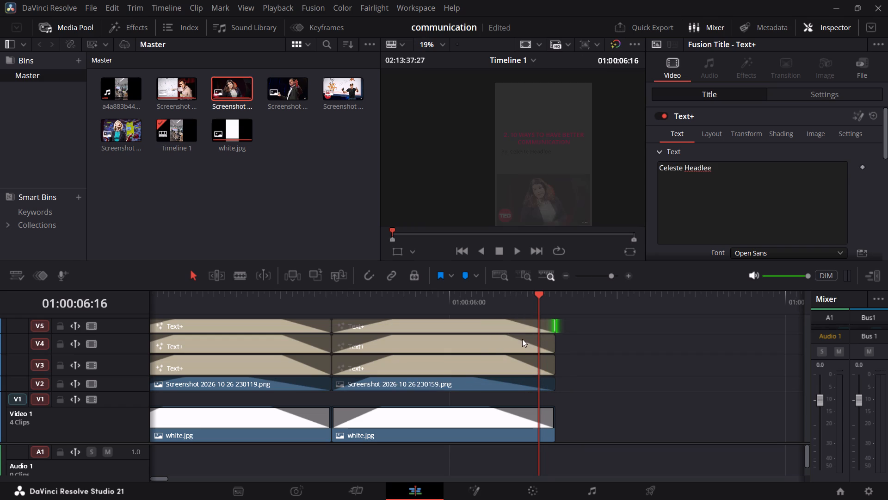
Play out the end of the second slide, then scrub from the meeting clip through both slides to check the transitions.
key("space")
key("space")
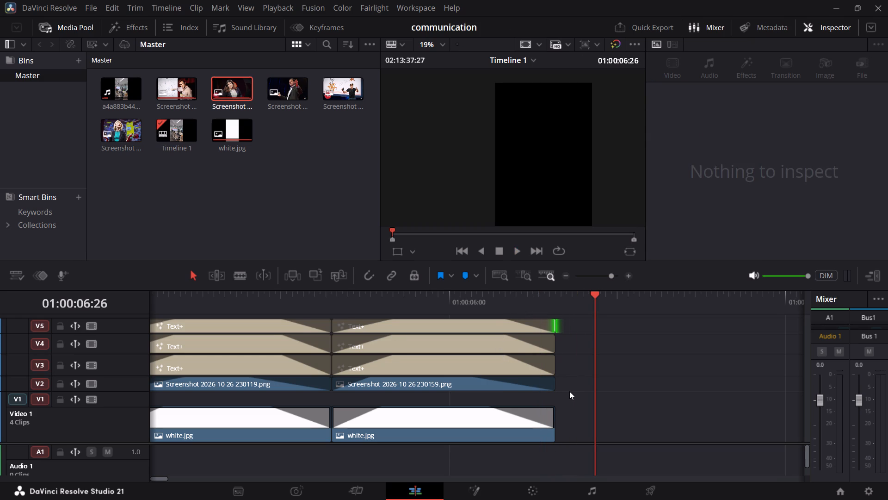
scroll(571, 396, "down", 15, "alt")
scroll(593, 381, "up", 2, "alt")
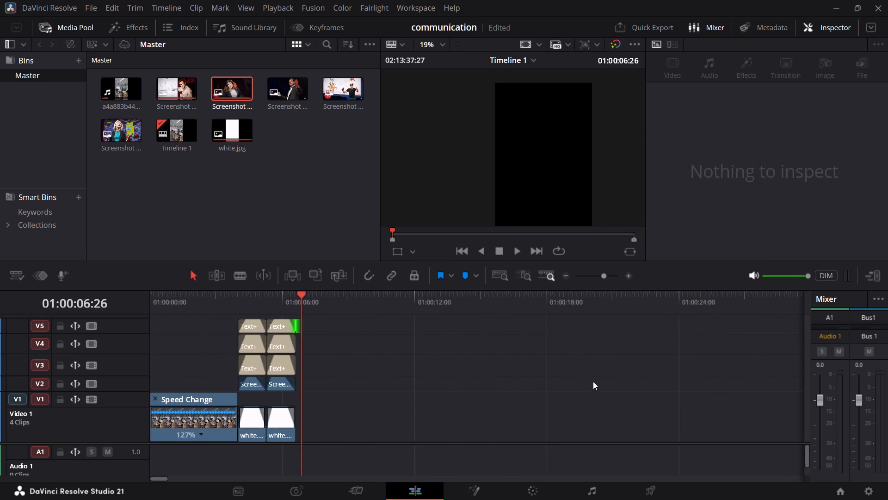
scroll(593, 381, "up", 2, "alt")
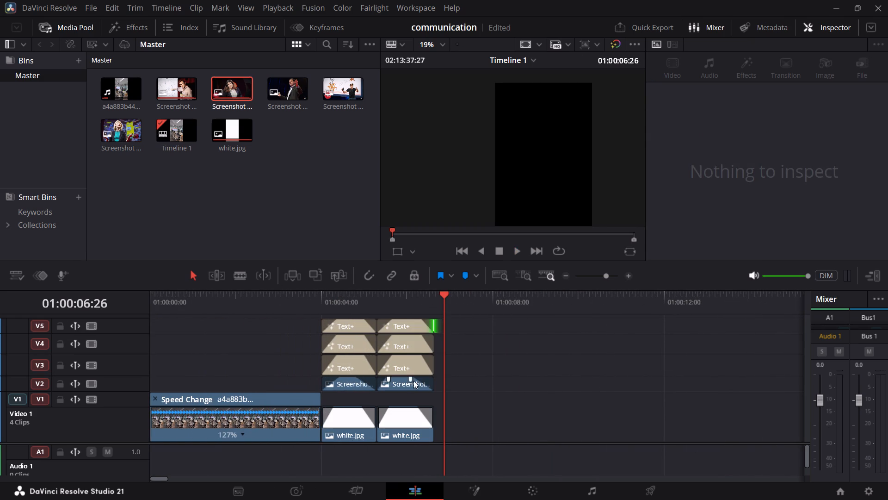
left_click_drag(443, 299, 278, 408)
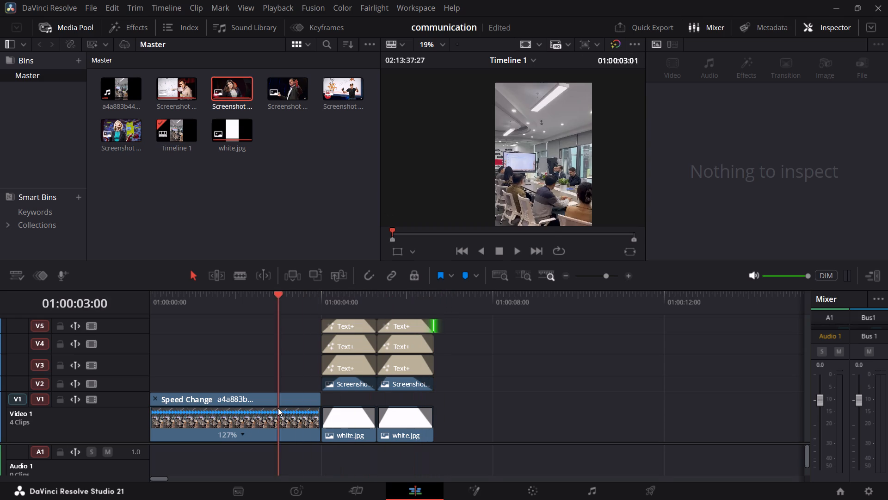
left_click_drag(278, 408, 358, 414)
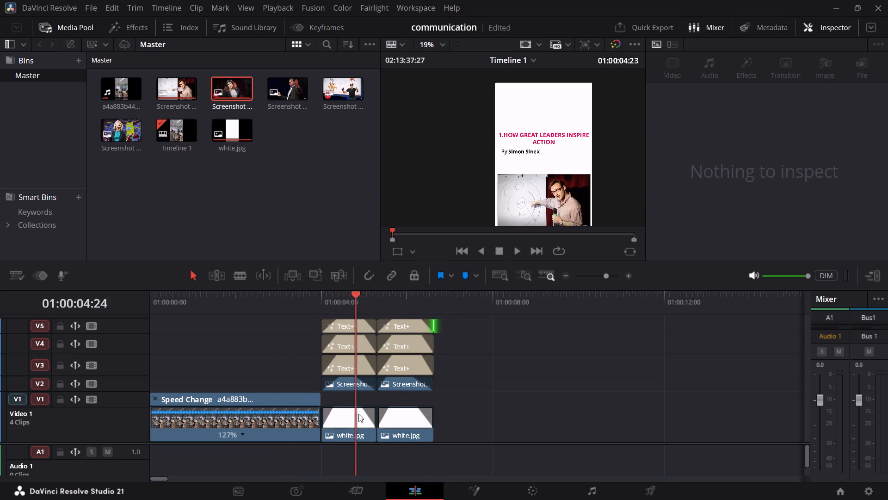
left_click_drag(358, 414, 377, 409)
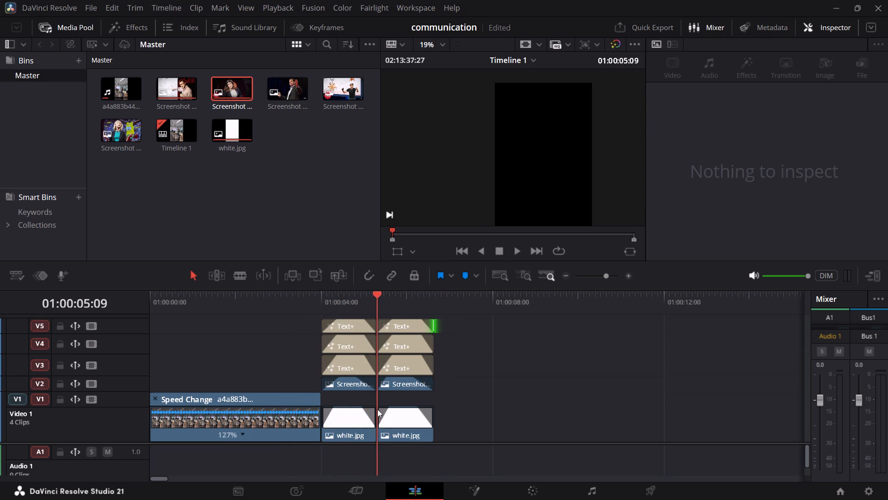
left_click_drag(377, 409, 401, 412)
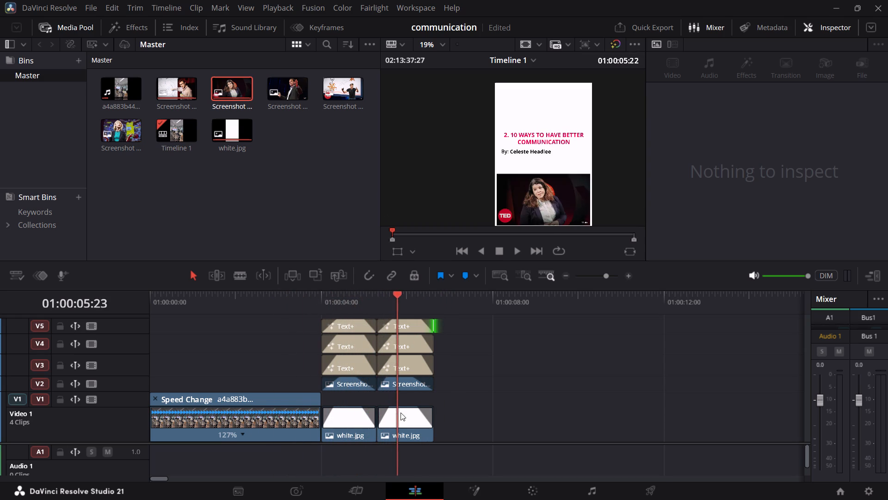
left_click_drag(401, 412, 445, 424)
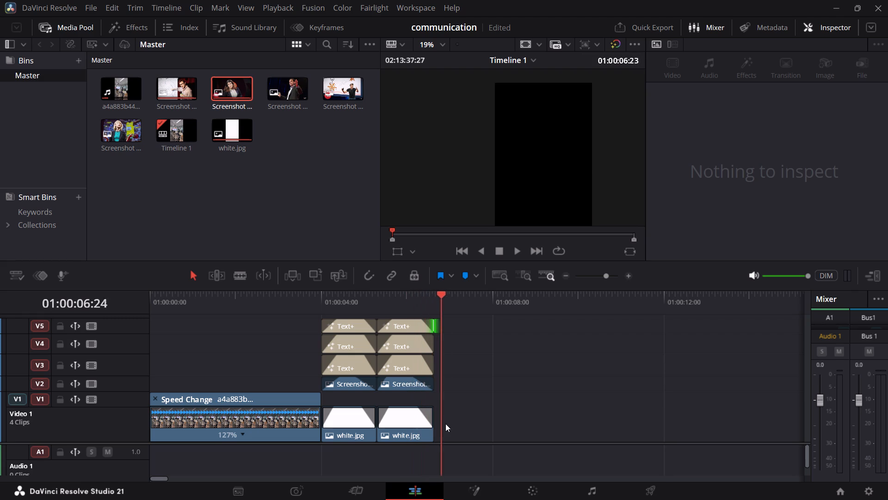
left_click_drag(445, 424, 383, 458)
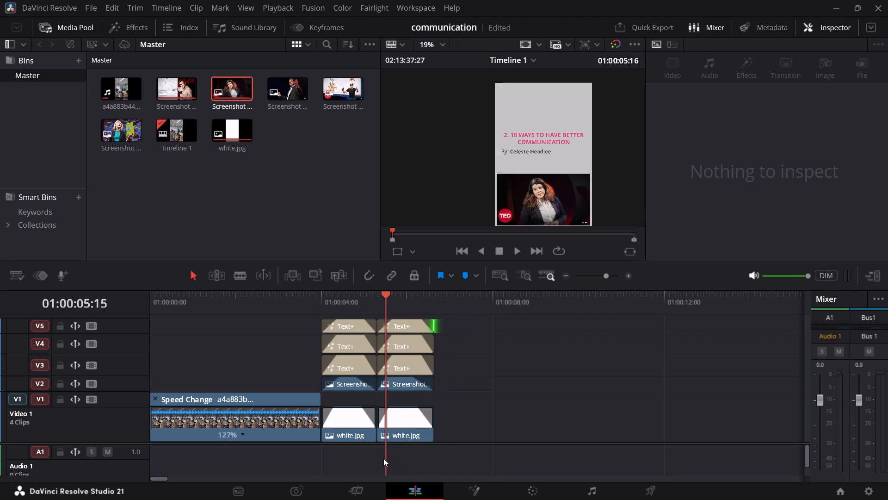
left_click_drag(383, 458, 354, 474)
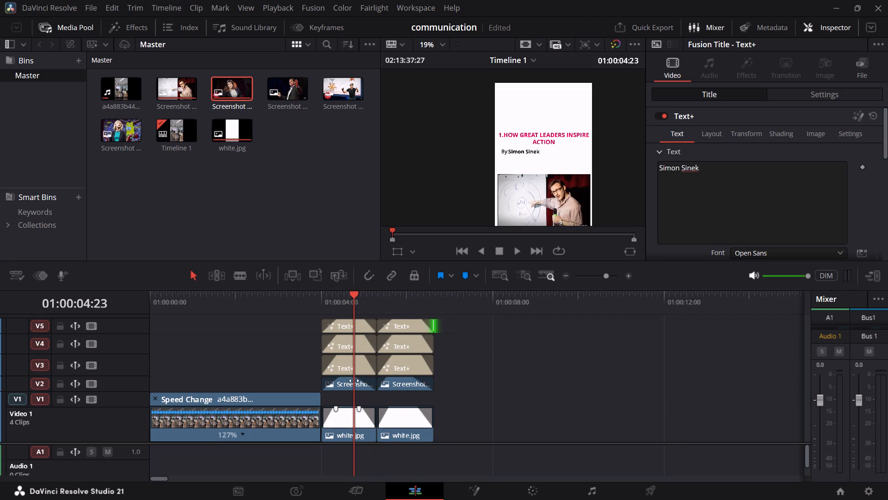
Raise the first slide's screenshot on Video 2 closer to its credit by setting its Position Y to -235.
left_click(346, 384)
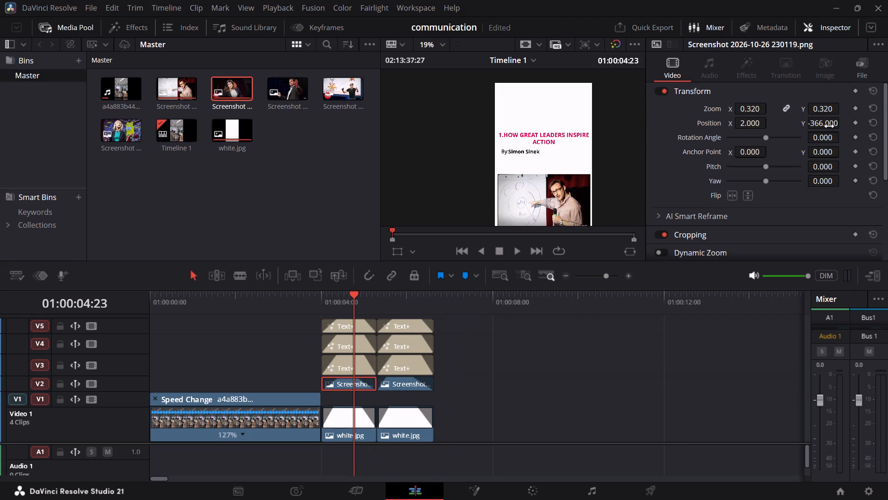
left_click_drag(829, 126, 474, 254)
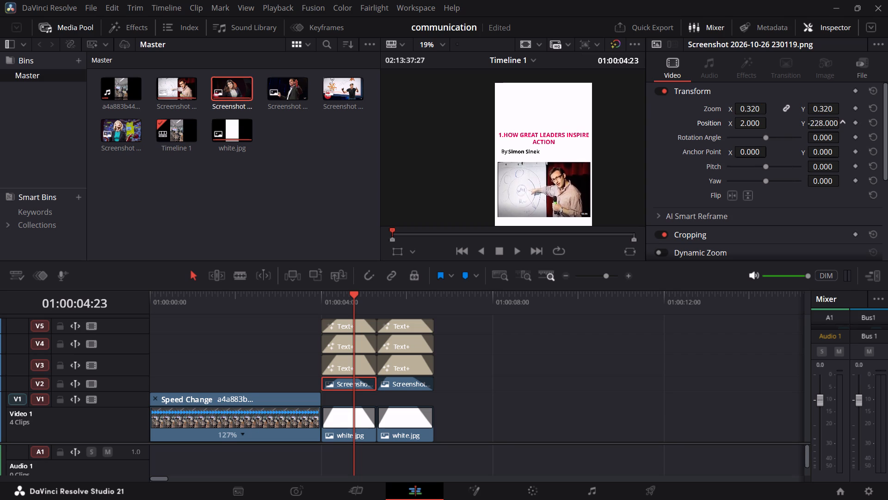
left_click_drag(474, 254, 469, 256)
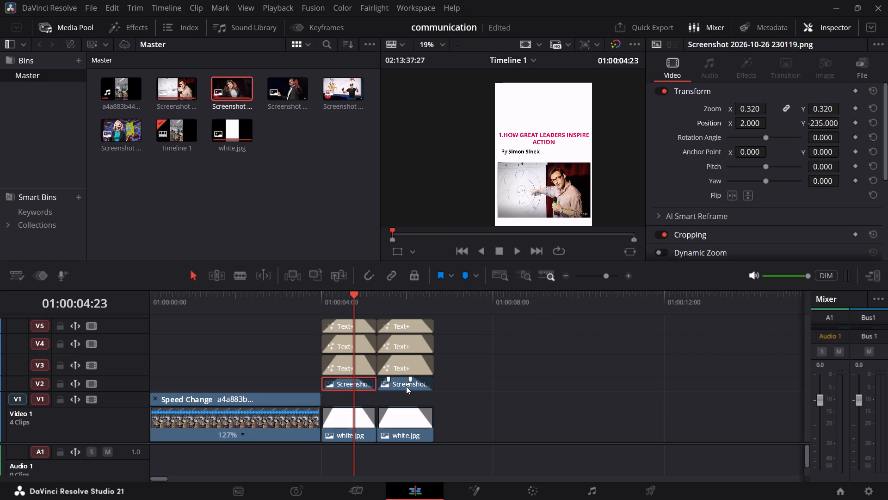
Raise the second slide's screenshot to match the first by setting its Position Y to -235.
left_click(406, 386)
left_click_drag(355, 293, 417, 312)
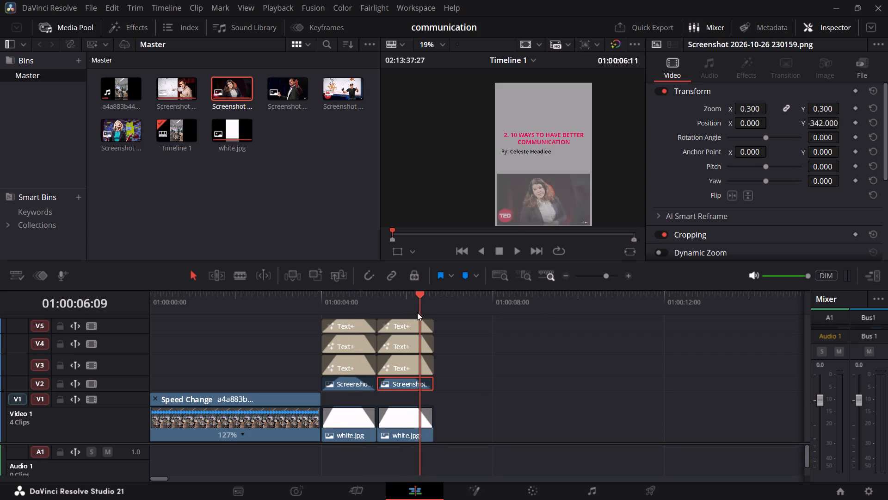
left_click_drag(417, 312, 413, 315)
left_click_drag(821, 125, 843, 125)
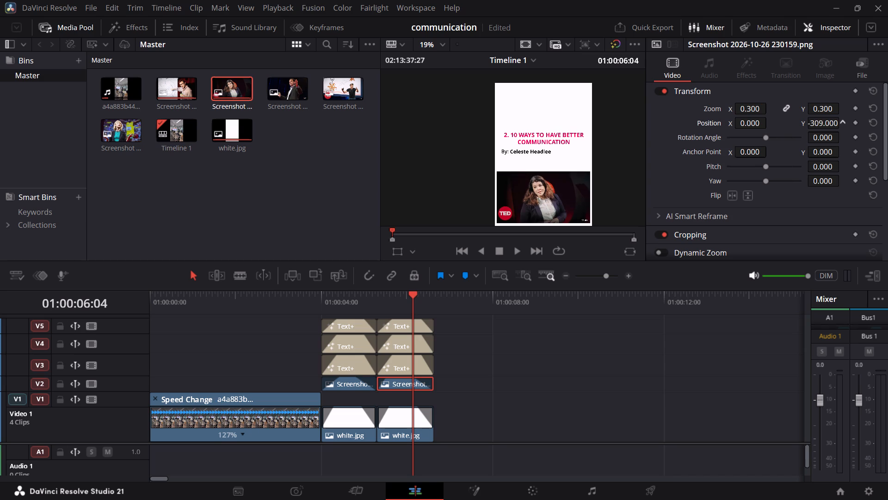
left_click_drag(843, 125, 876, 128)
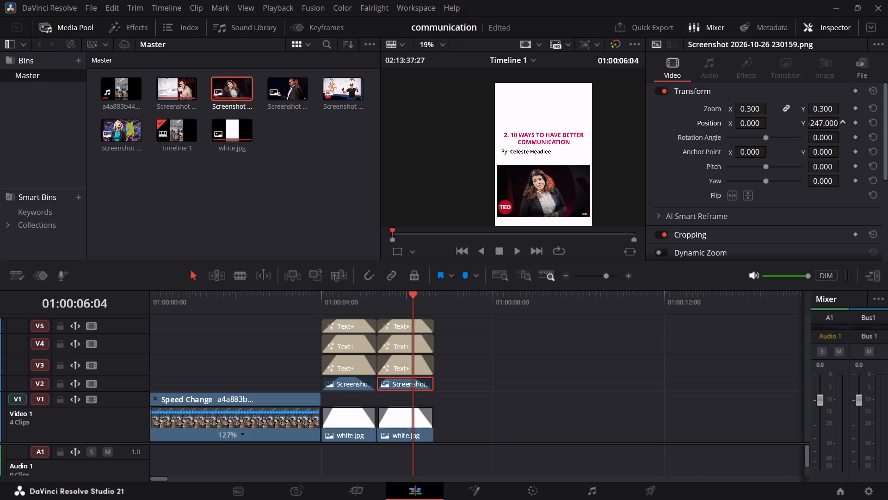
left_click_drag(876, 128, 450, 250)
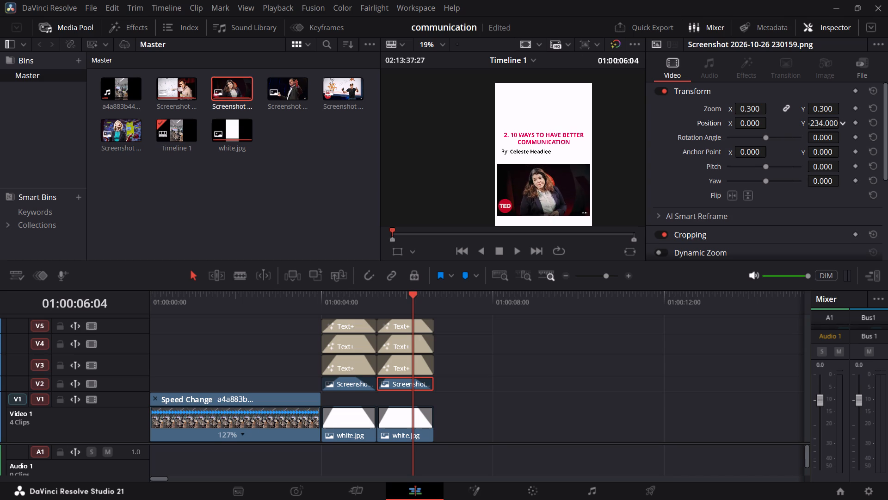
left_click_drag(450, 250, 449, 251)
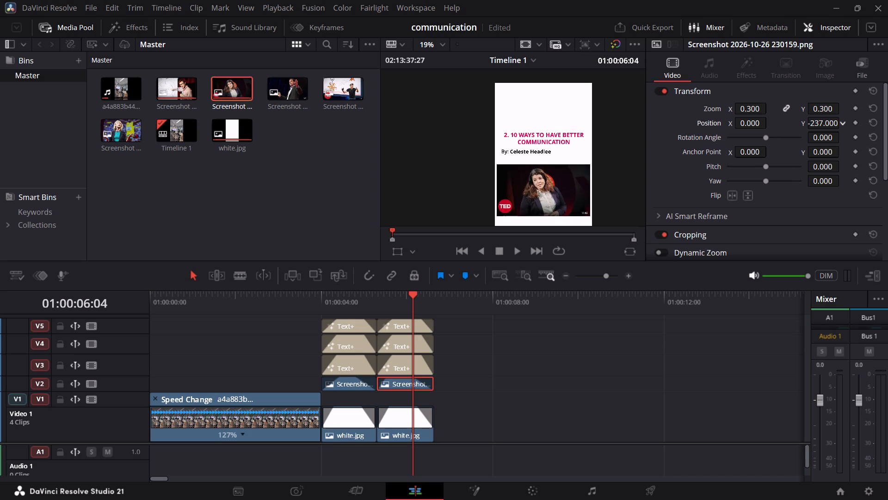
left_click_drag(449, 251, 450, 251)
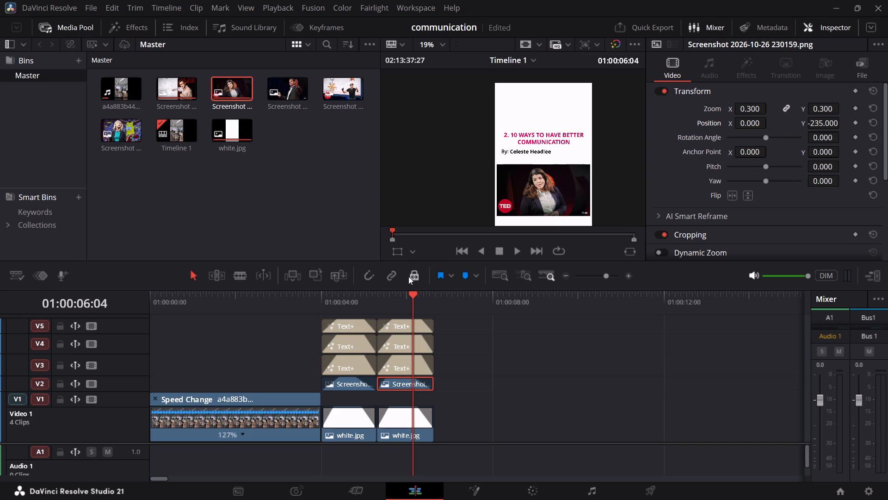
Return the playhead to about 01:00:03:17 near the end of the meeting clip to review the repositioned screenshots.
left_click_drag(412, 297, 303, 347)
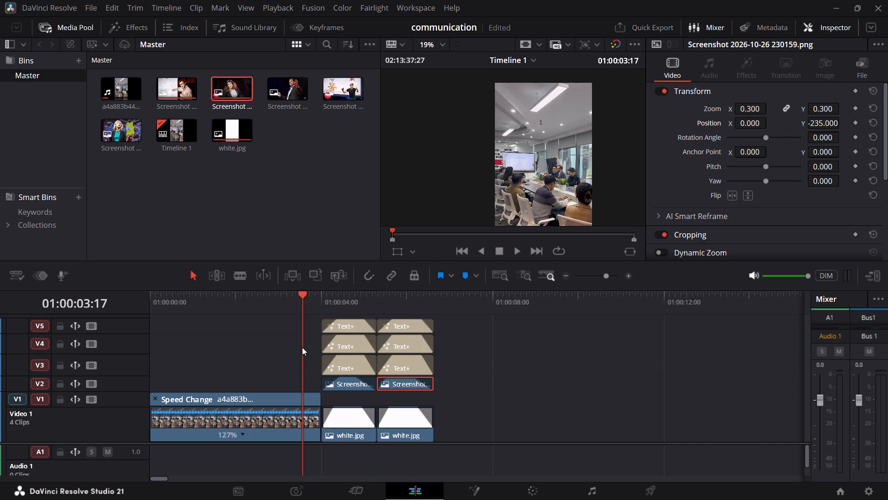
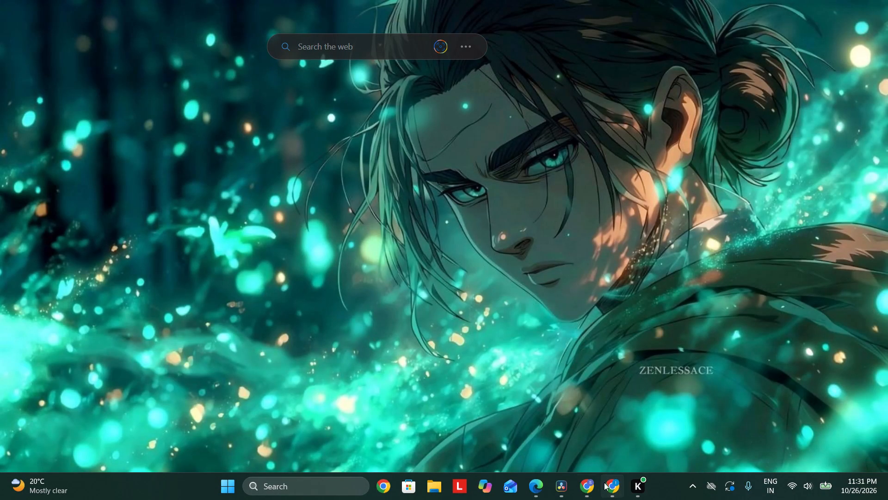
Switch to DaVinci Resolve and play the timeline from the start through both slides to review the repositioned screenshots.
left_click(556, 489)
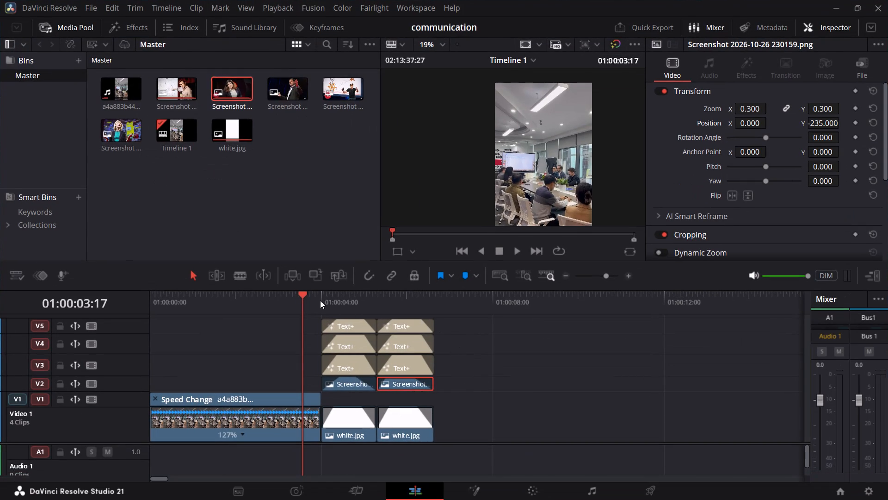
left_click_drag(300, 290, 293, 294)
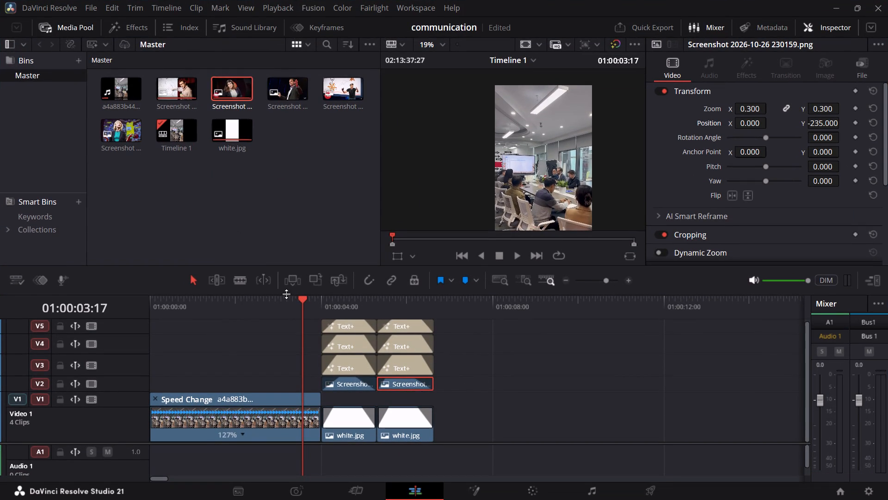
left_click_drag(286, 294, 278, 237)
left_click_drag(301, 292, 121, 347)
scroll(255, 310, "down", 1)
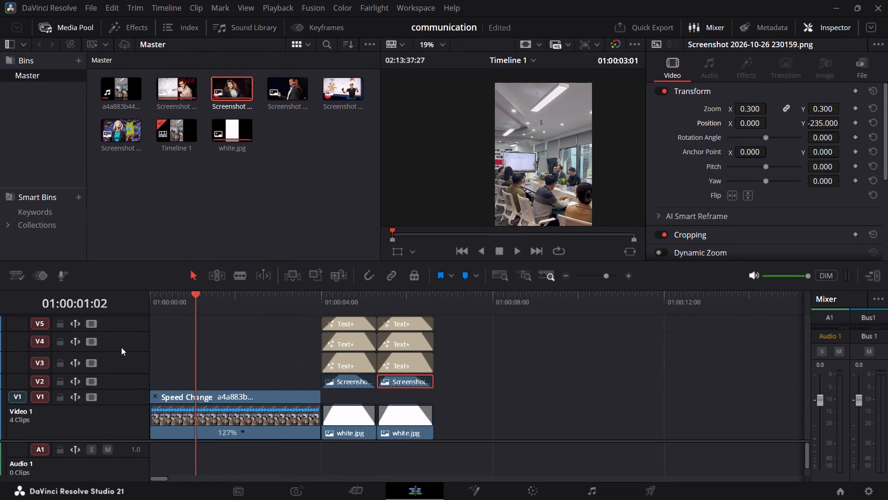
scroll(121, 347, "down", 1)
left_click_drag(121, 347, 53, 371)
key("space")
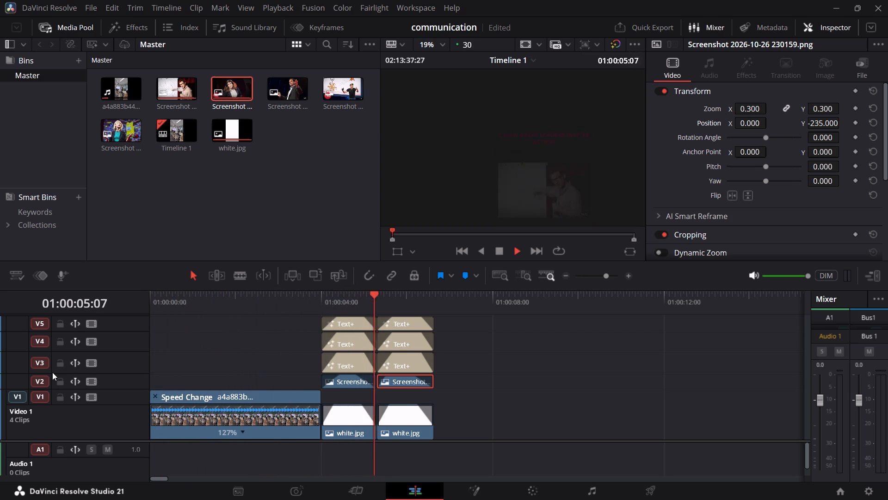
key("space")
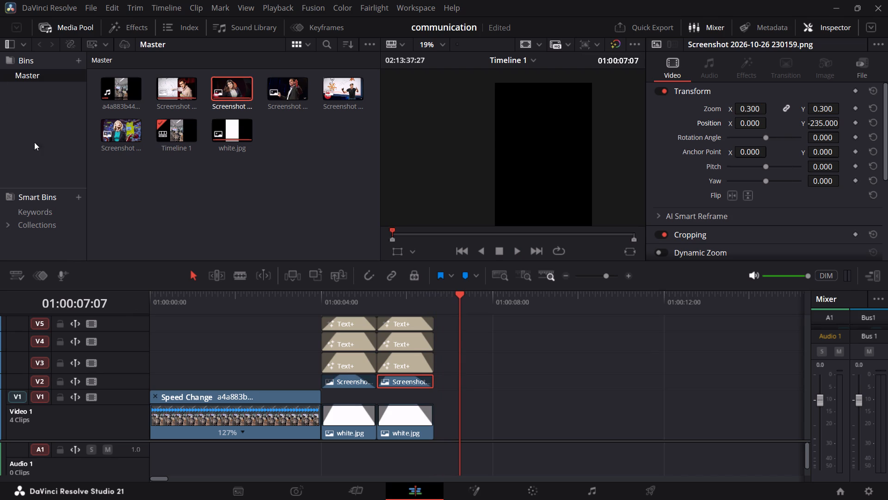
Replay both slides from near the end of the meeting clip, then scrub back to about 01:00:05:27 in the second slide.
left_click_drag(459, 296, 324, 378)
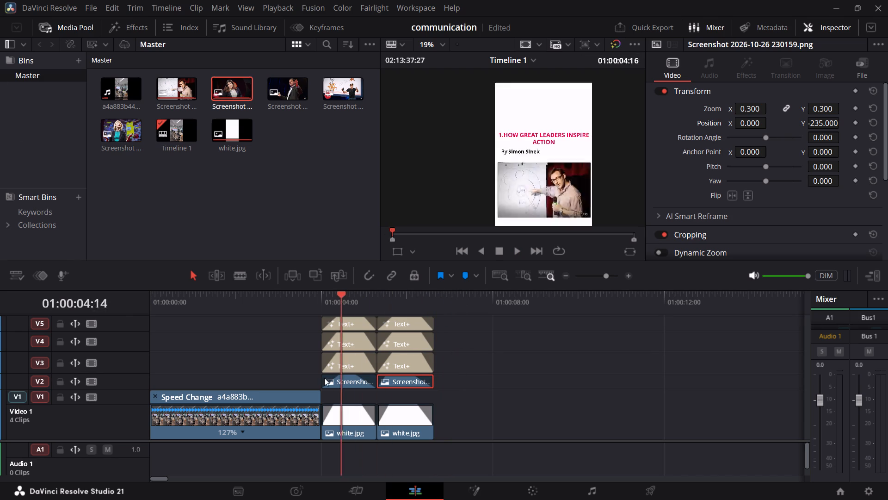
left_click_drag(324, 378, 302, 390)
key("space")
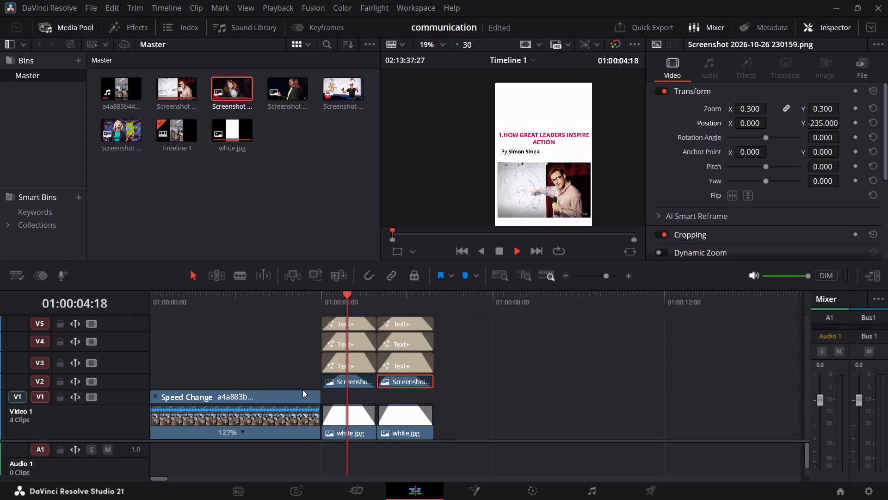
right_click(302, 390)
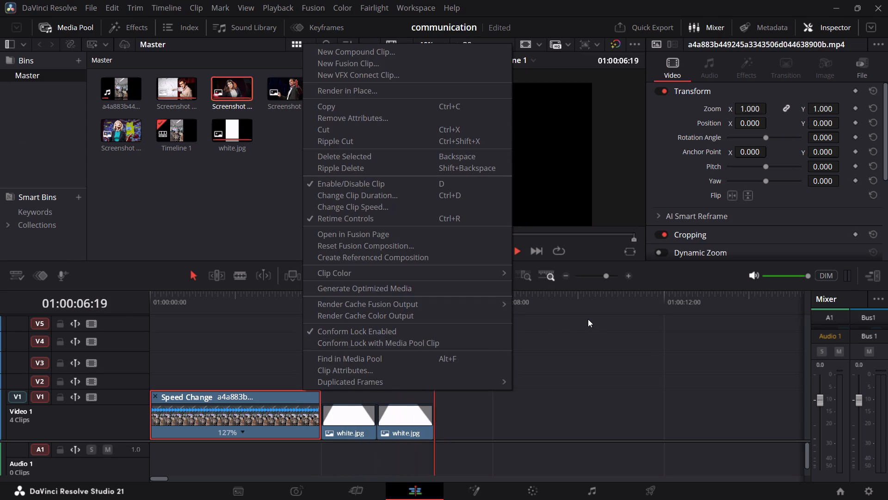
left_click(588, 319)
key("space")
left_click_drag(468, 291, 381, 344)
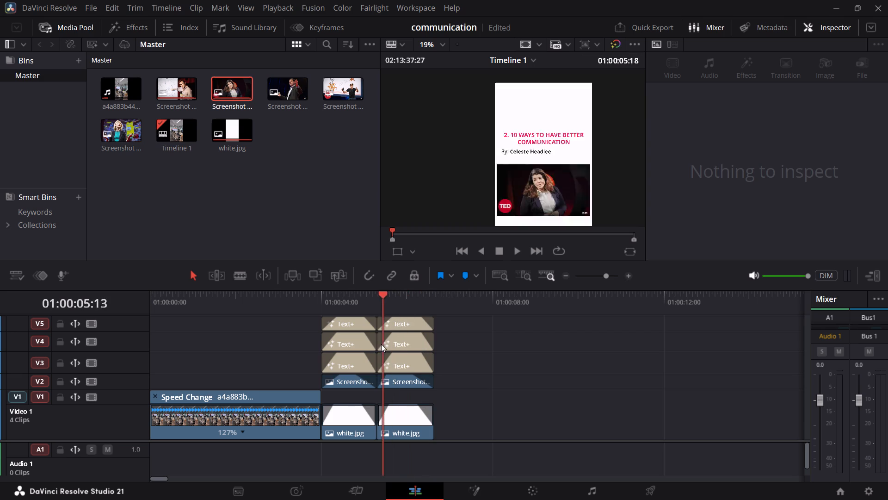
left_click_drag(381, 344, 402, 383)
Duplicate the second slide's white.jpg background three times, placing the copies in sequence on Video 1 as backgrounds for slides three to five.
left_click(411, 415)
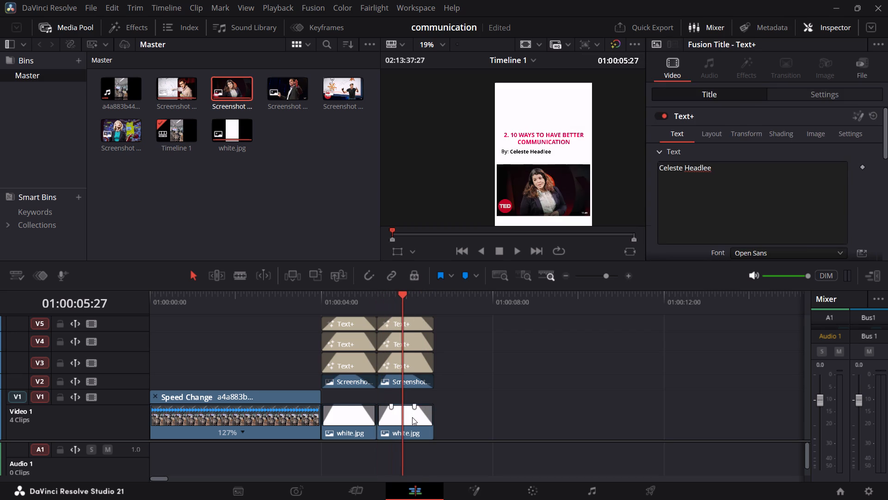
left_click_drag(412, 417, 471, 432, "alt")
left_click_drag(465, 421, 512, 429, "alt")
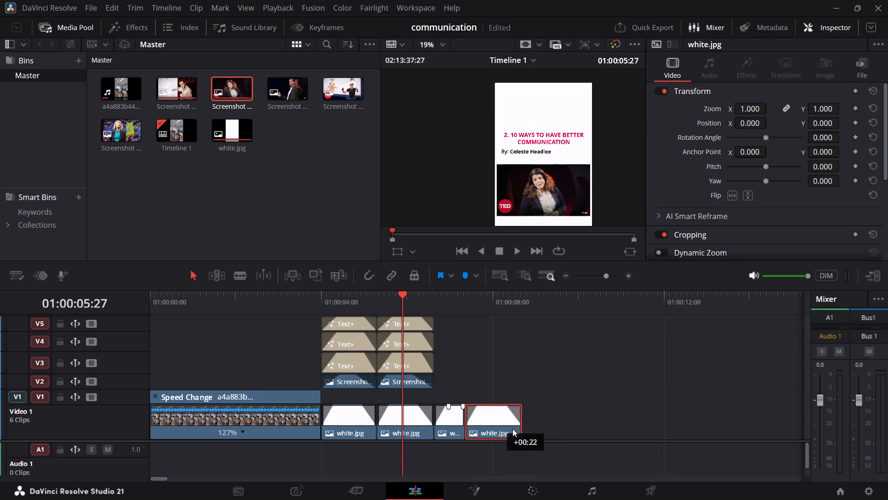
left_click_drag(512, 429, 521, 433, "alt")
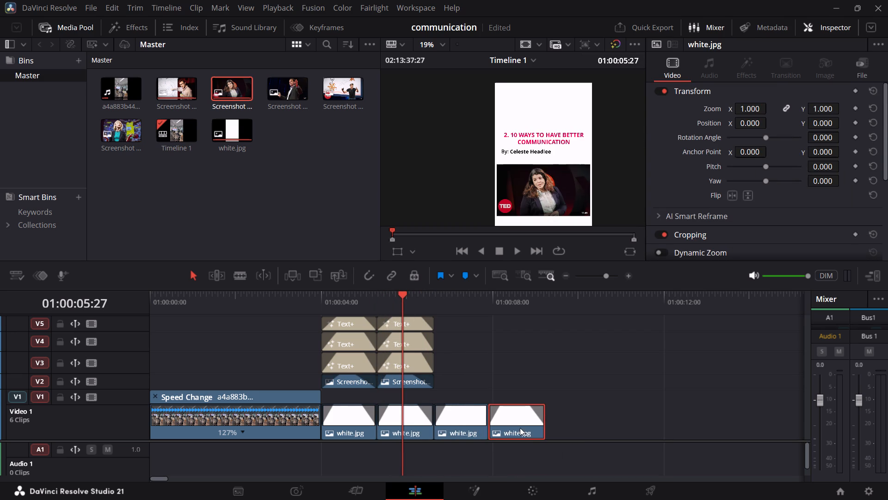
left_click_drag(519, 427, 588, 446, "alt")
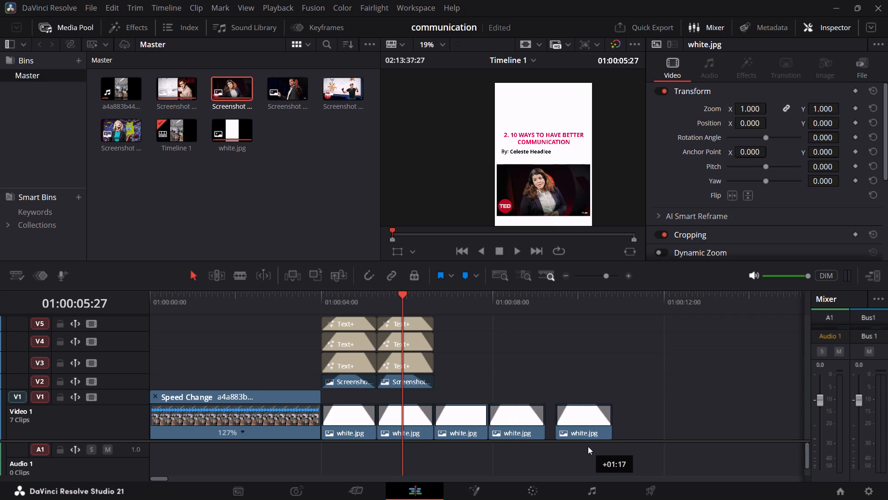
left_click_drag(588, 446, 578, 448, "alt")
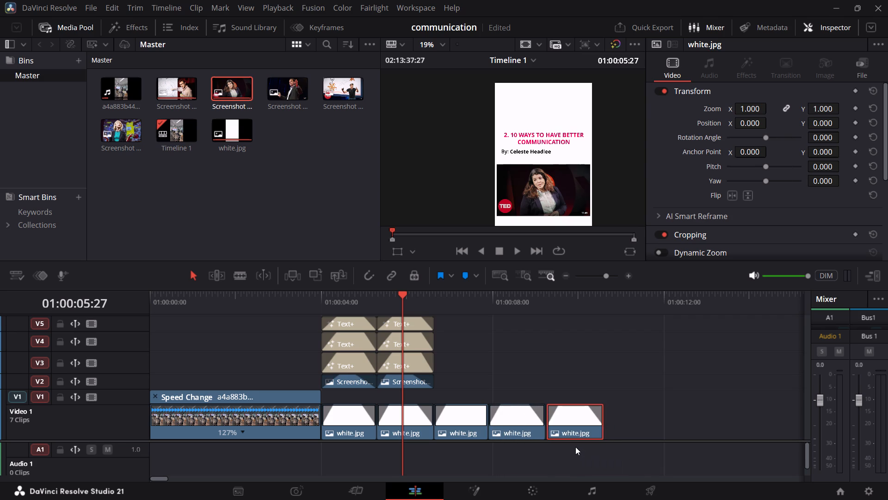
Duplicate the second slide's Text+ title on Video 3 three times, placing the copies in sequence above the new white backgrounds.
scroll(398, 309, "down", 7, "alt")
scroll(398, 307, "up", 2, "alt")
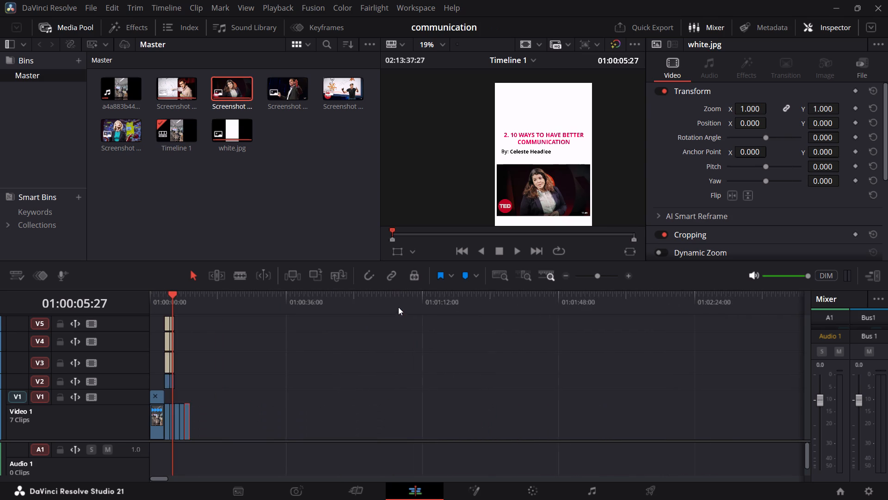
scroll(398, 307, "up", 19, "alt")
scroll(405, 300, "down", 6, "alt")
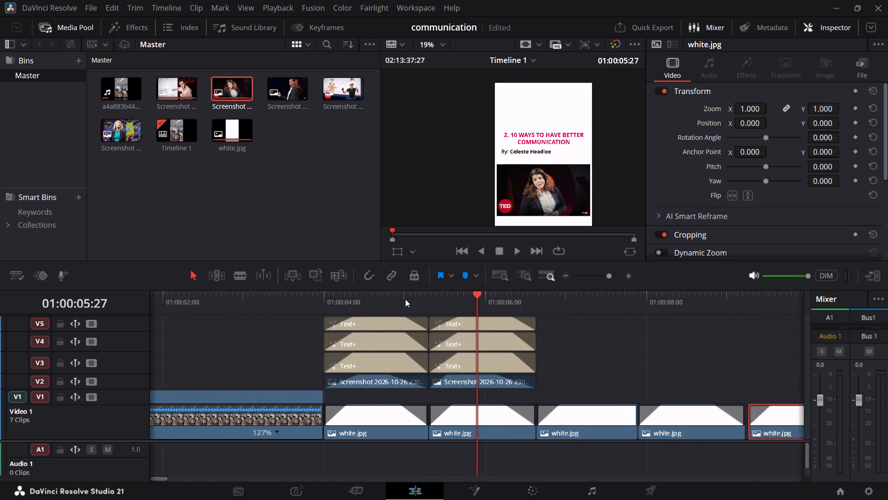
scroll(405, 299, "down", 3, "alt")
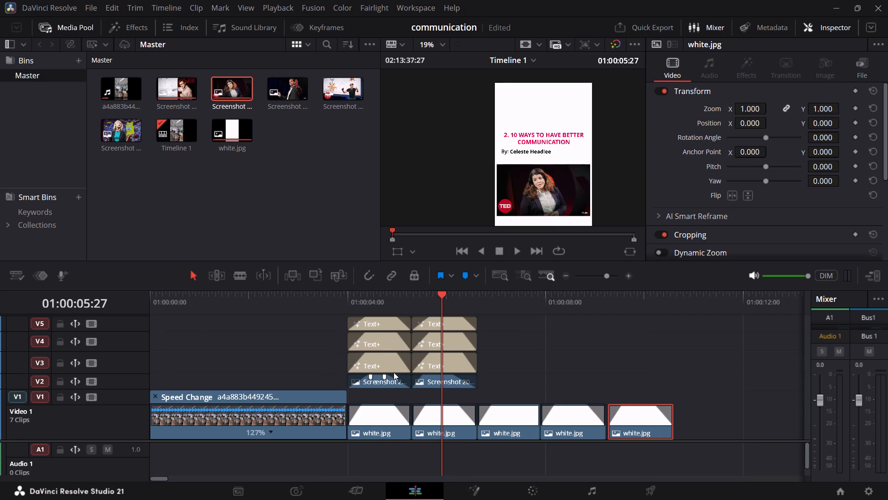
left_click(456, 364)
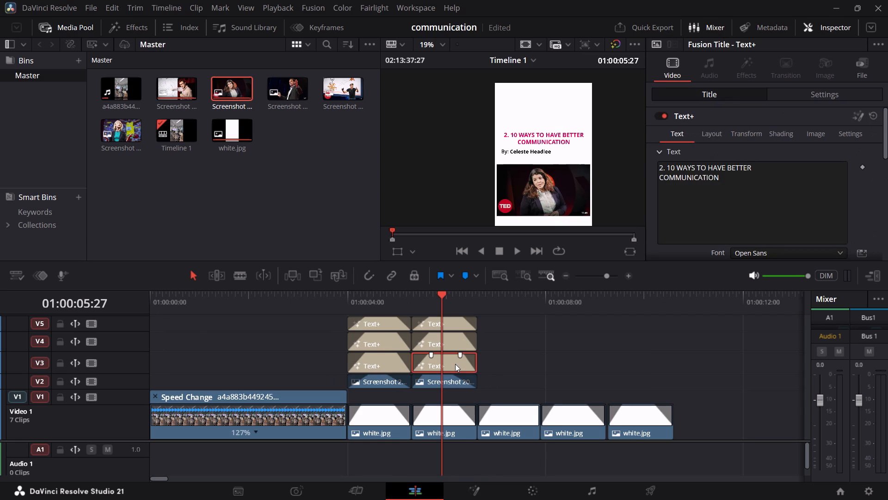
left_click_drag(455, 364, 523, 369, "alt")
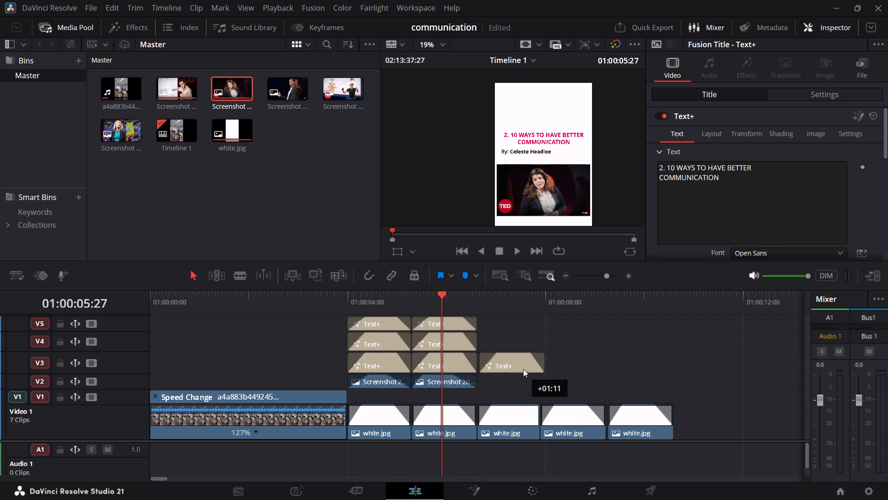
left_click_drag(523, 369, 522, 368, "alt")
left_click_drag(522, 368, 544, 367, "alt")
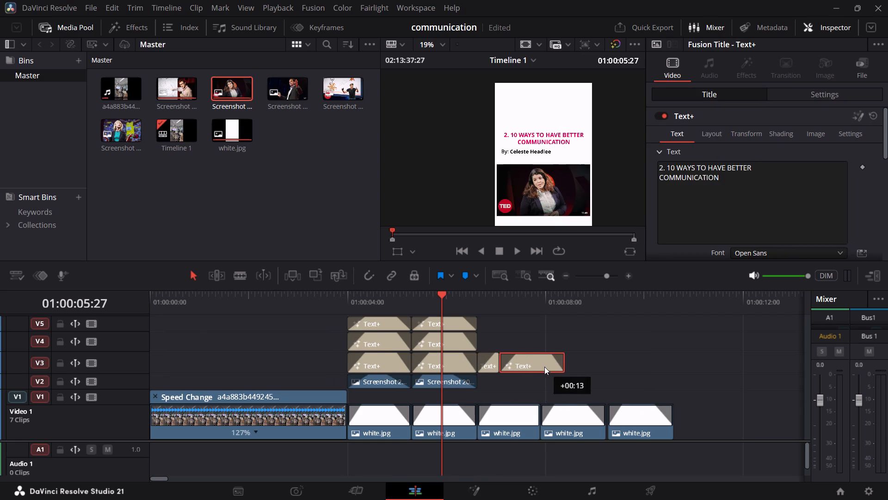
left_click_drag(544, 367, 590, 371, "alt")
left_click_drag(578, 361, 648, 363, "alt")
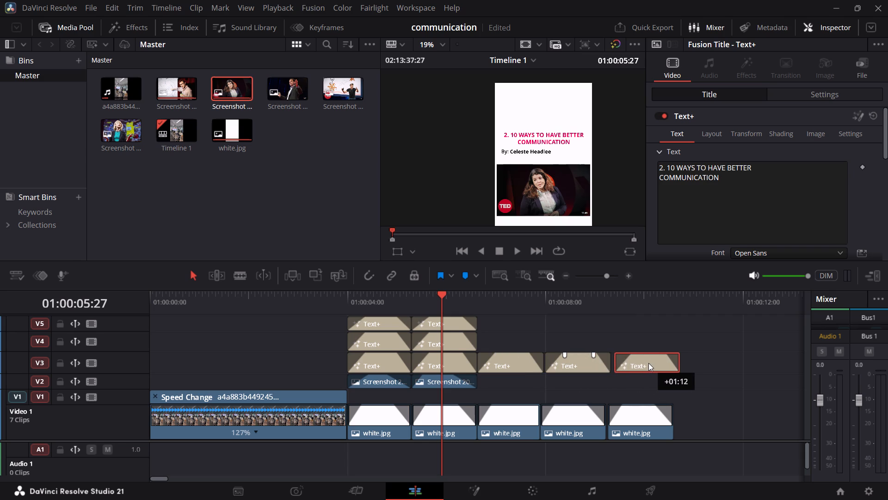
left_click_drag(648, 363, 644, 363, "alt")
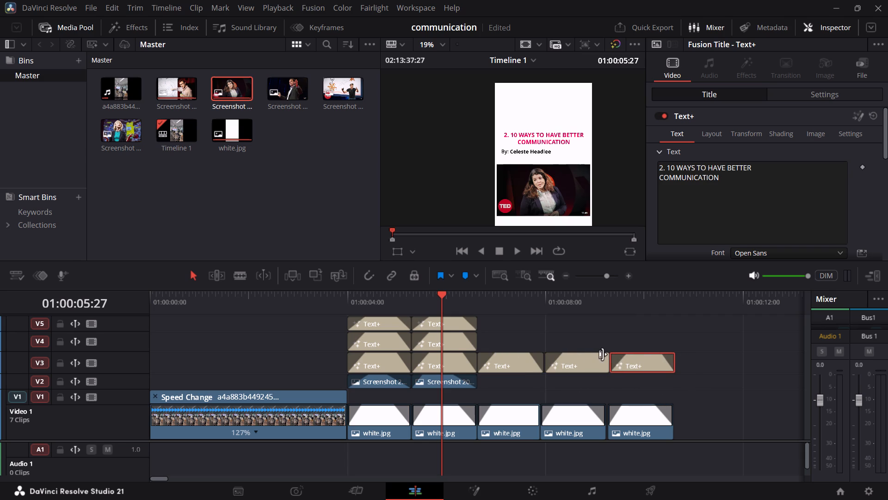
Lengthen the fade-out on the fourth slide's Text+ title on Video 3 to match the neighbouring titles.
left_click_drag(606, 357, 596, 362)
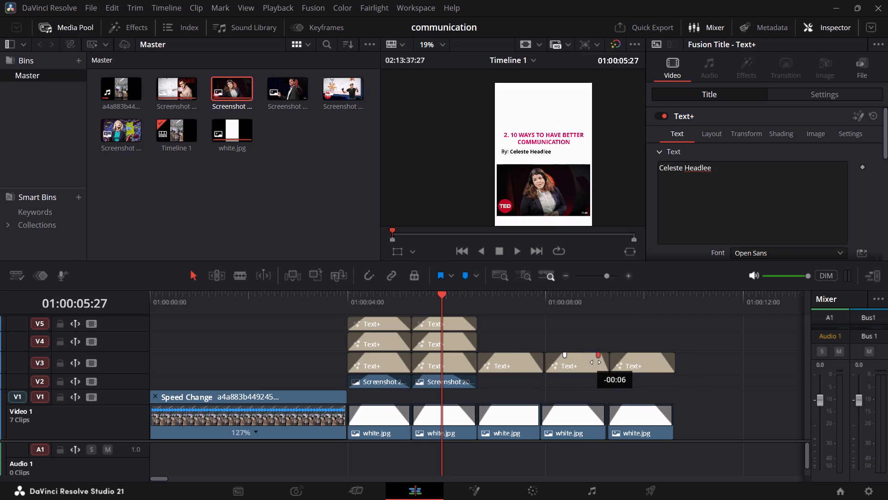
left_click_drag(596, 362, 593, 365)
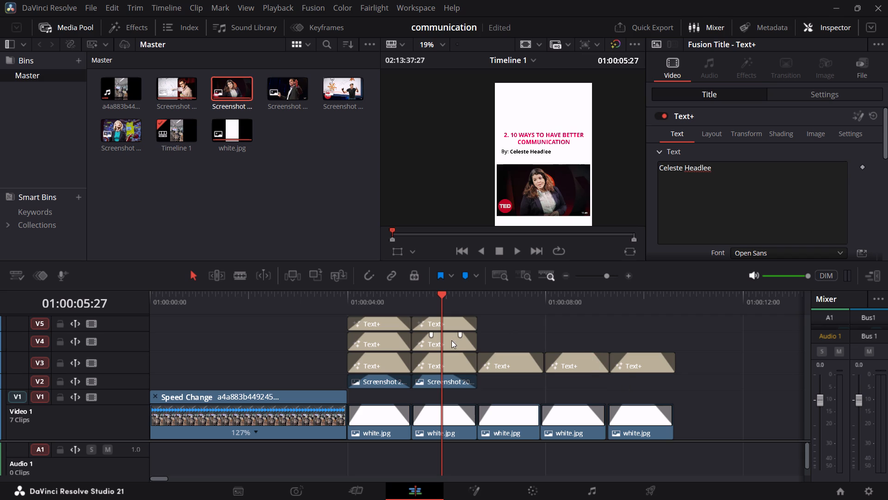
Duplicate the second slide's "By:" text on Video 4 three times, placing the copies in sequence above the new titles.
left_click(451, 341)
left_click_drag(451, 342, 527, 349, "alt")
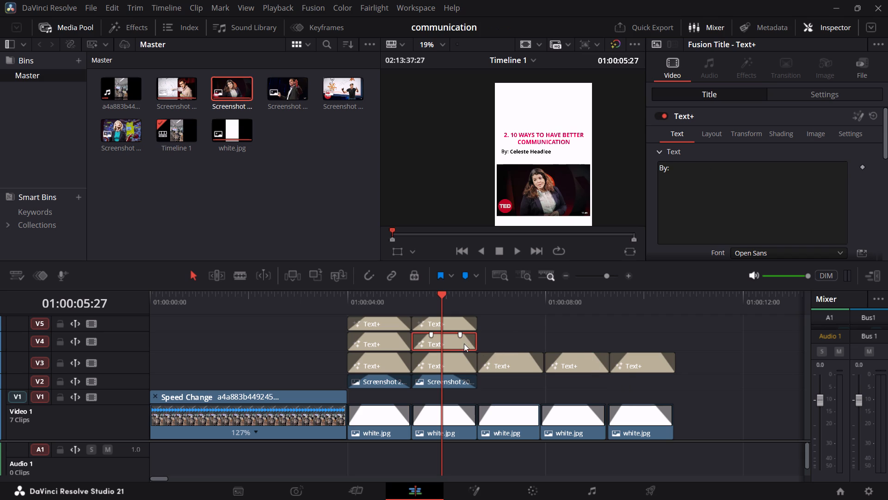
left_click_drag(463, 344, 530, 347, "alt")
left_click_drag(521, 344, 588, 344, "alt")
left_click_drag(581, 343, 648, 344, "alt")
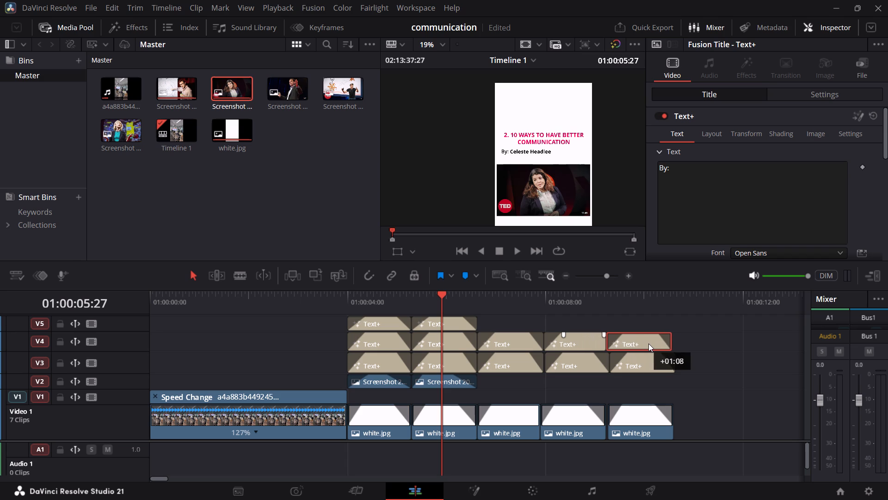
left_click_drag(648, 344, 647, 346, "alt")
Duplicate the second slide's speaker-name text on Video 5 three times, placing the copies in sequence over slides three to five.
scroll(237, 362, "up", 4)
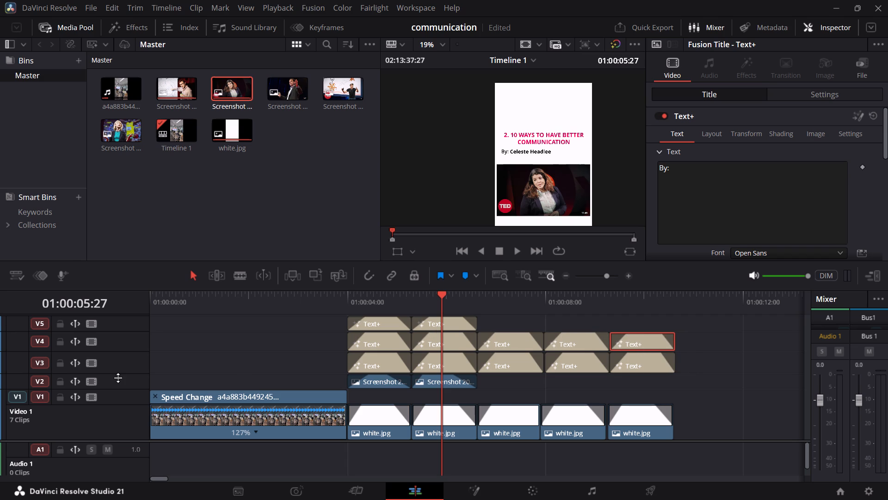
scroll(173, 352, "up", 3)
left_click_drag(458, 324, 504, 326)
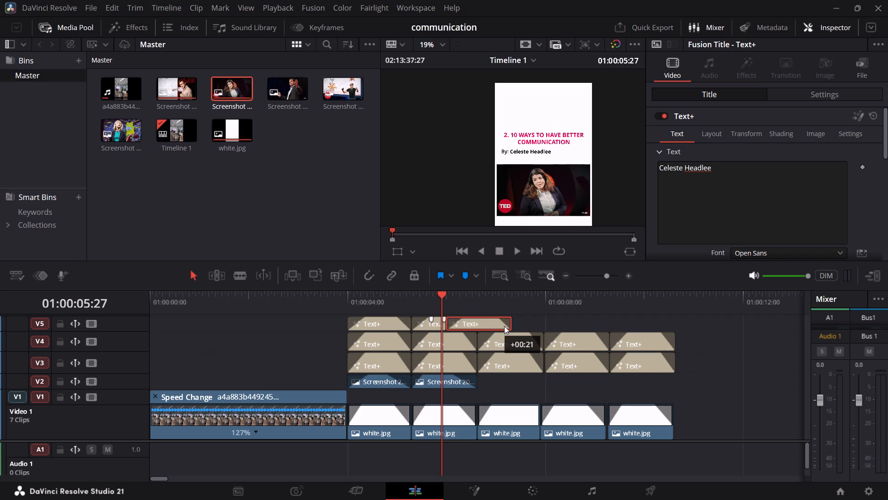
left_click_drag(504, 326, 525, 330)
left_click_drag(526, 325, 561, 325, "alt")
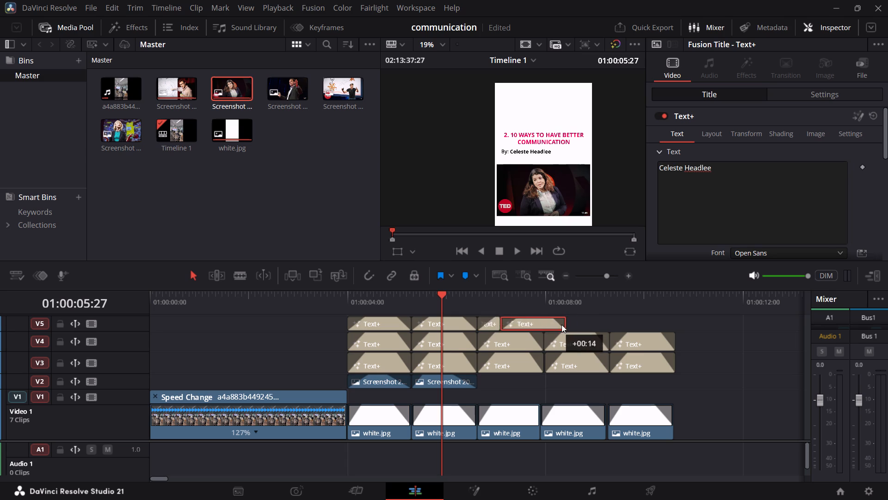
left_click_drag(561, 325, 592, 325, "alt")
left_click_drag(590, 325, 653, 327, "alt")
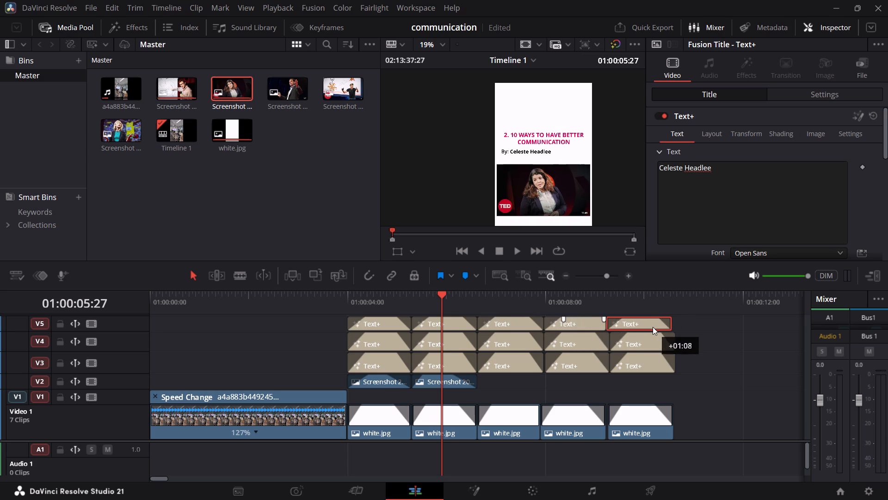
left_click_drag(653, 327, 656, 326, "alt")
Nudge the fifth slide's speaker-name text on Video 5 into line with the text clips below it.
scroll(640, 325, "down", 6)
scroll(640, 325, "up", 2, "alt")
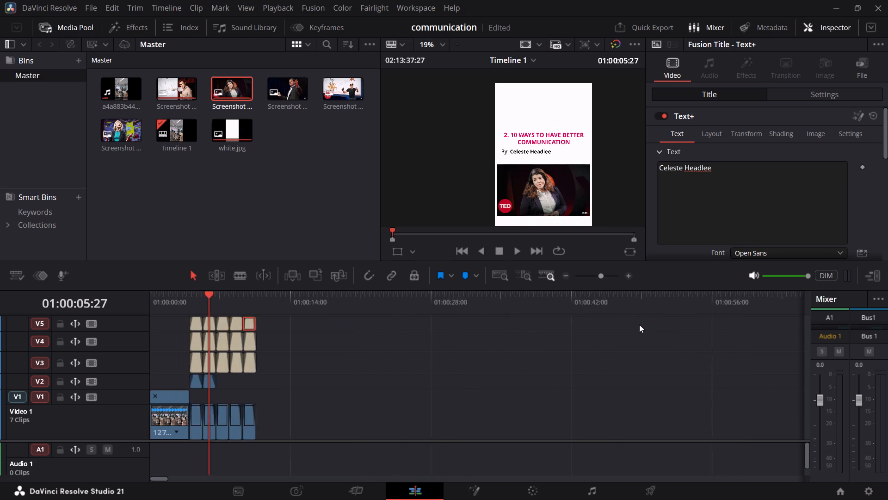
scroll(639, 325, "up", 10, "alt")
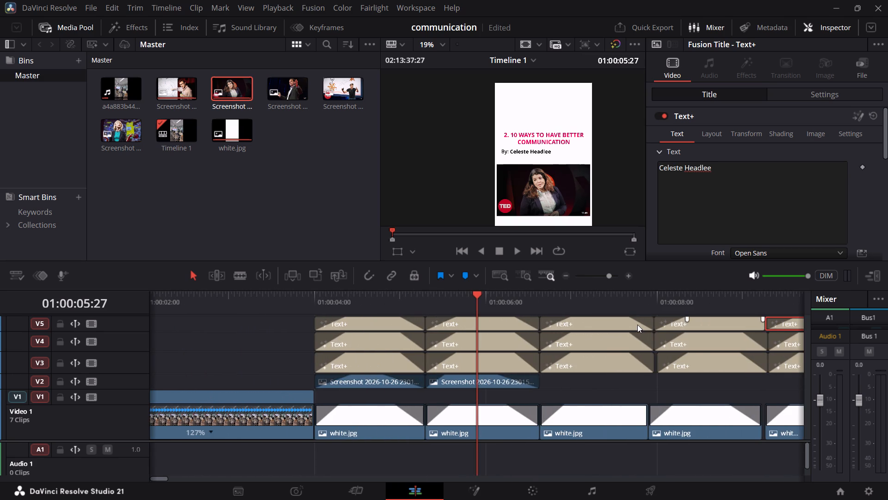
scroll(637, 325, "down", 2, "alt")
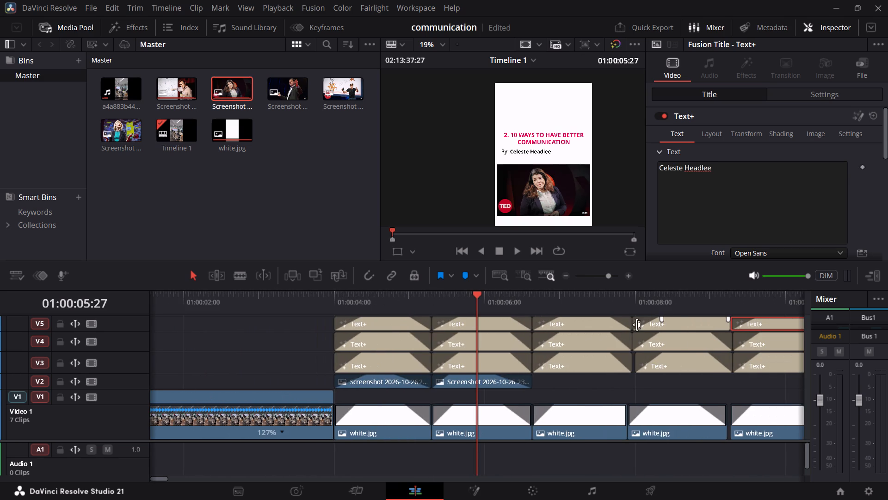
left_click(739, 326)
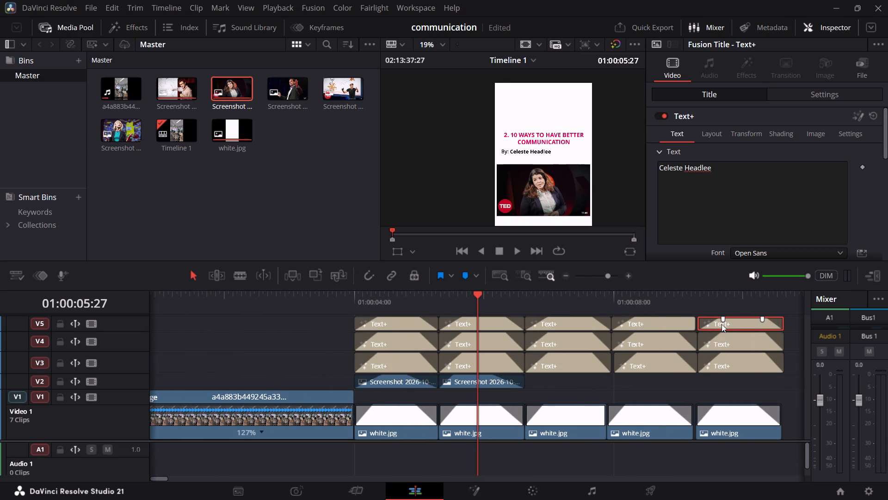
left_click(697, 324)
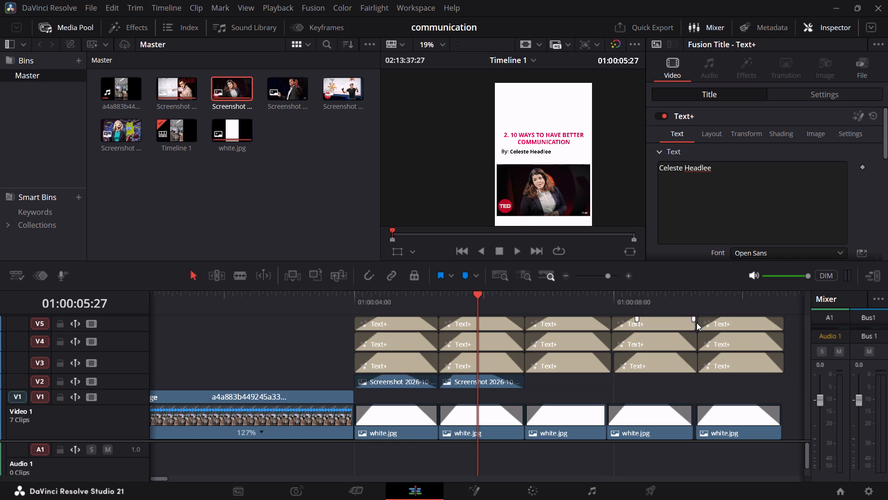
Extend the end of the fourth slide's speaker-name text on Video 5 to meet the fifth slide's text.
left_click_drag(695, 323, 700, 323)
Replace the third slide's speaker name on Video 5 with "DAN PINK".
left_click_drag(478, 295, 431, 306)
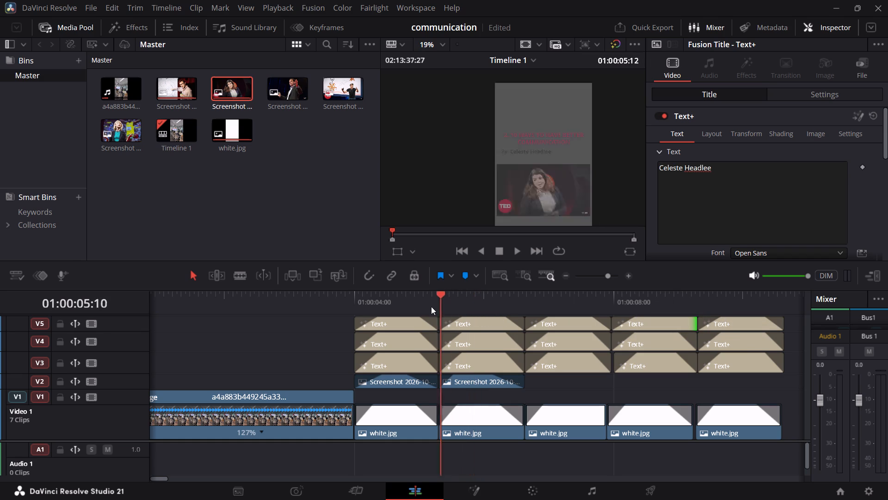
left_click_drag(431, 306, 550, 341)
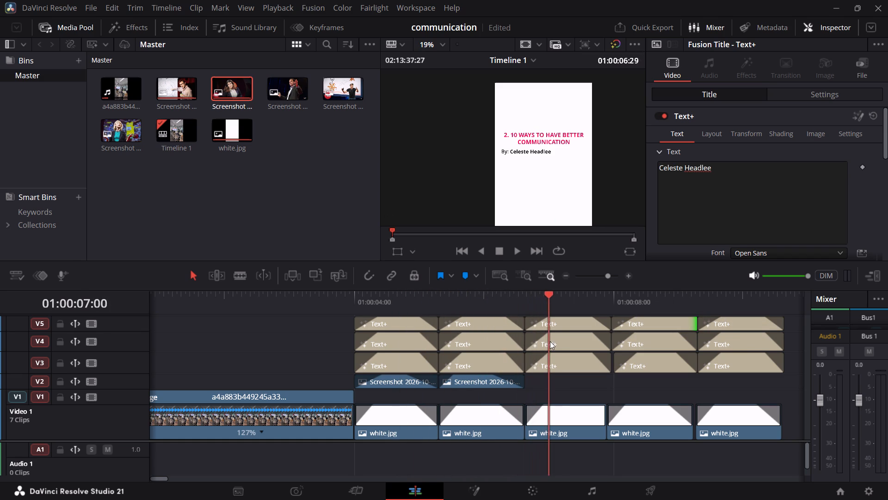
left_click_drag(550, 341, 559, 341)
left_click(548, 325)
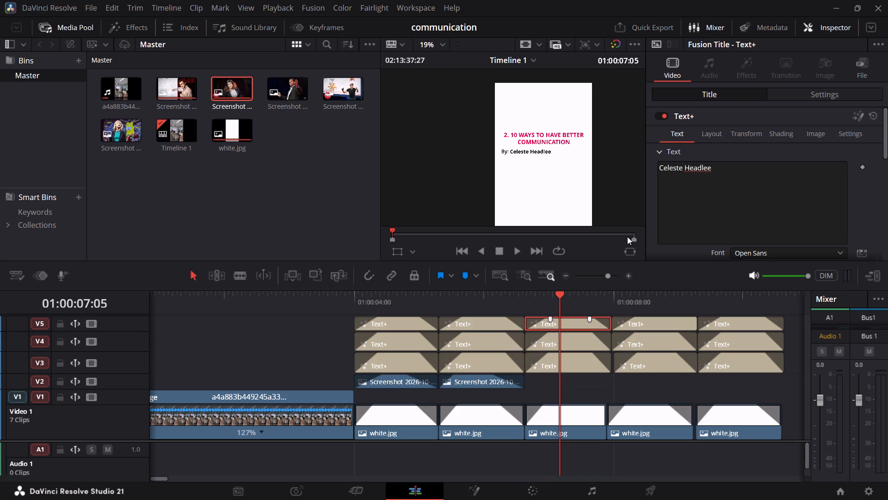
left_click(729, 169)
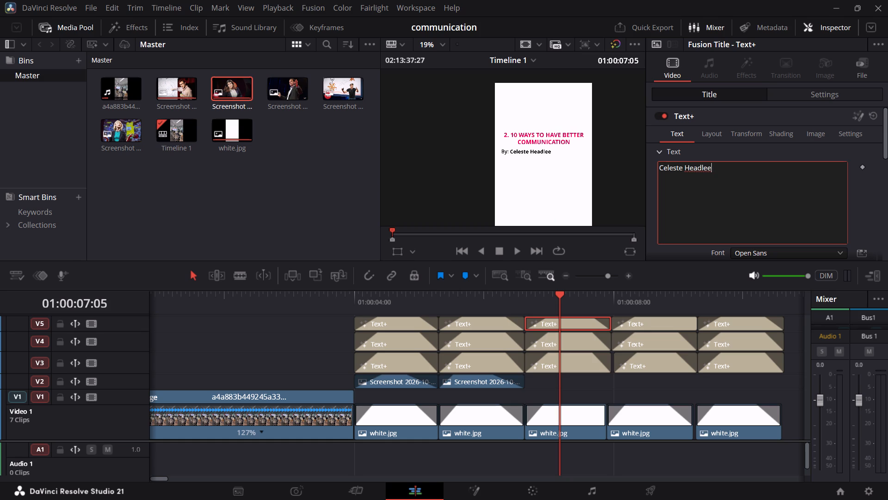
key("BackSpace")
key("BackSpace")
key("BackSpace")
key("BackSpace")
key("BackSpace")
key("BackSpace")
key("BackSpace")
key("BackSpace")
key("BackSpace")
key("BackSpace")
key("BackSpace")
key("BackSpace")
key("BackSpace")
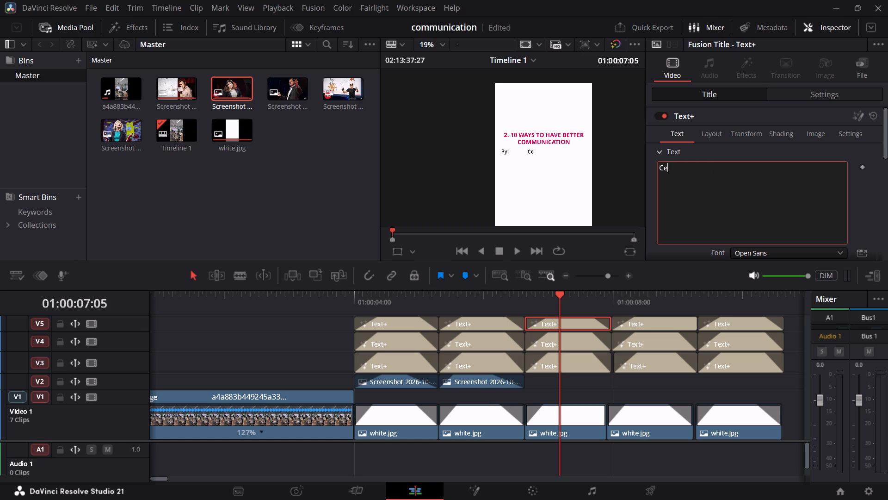
key("BackSpace")
key("BackSpace")
type("dan")
key("BackSpace")
key("BackSpace")
key("BackSpace")
type("DAN PINK")
Shift the third slide's speaker name to Position X -233 so it sits just after "By:".
left_click(789, 96)
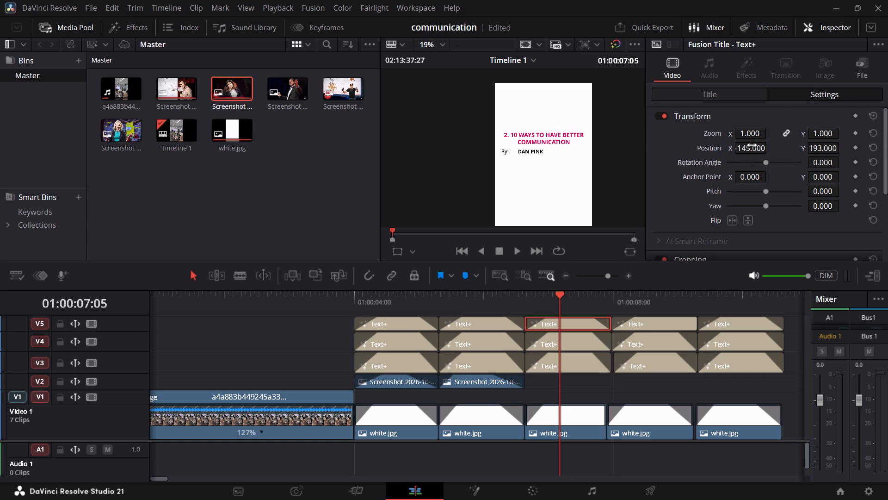
left_click_drag(753, 149, 691, 175)
left_click_drag(691, 175, 703, 175)
scroll(555, 172, "down", 6)
scroll(551, 172, "up", 9)
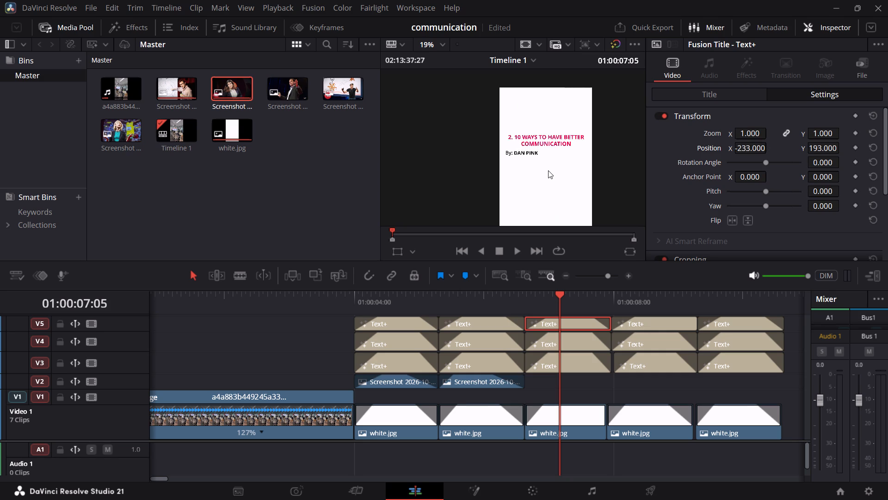
scroll(548, 170, "up", 11)
scroll(548, 170, "down", 10)
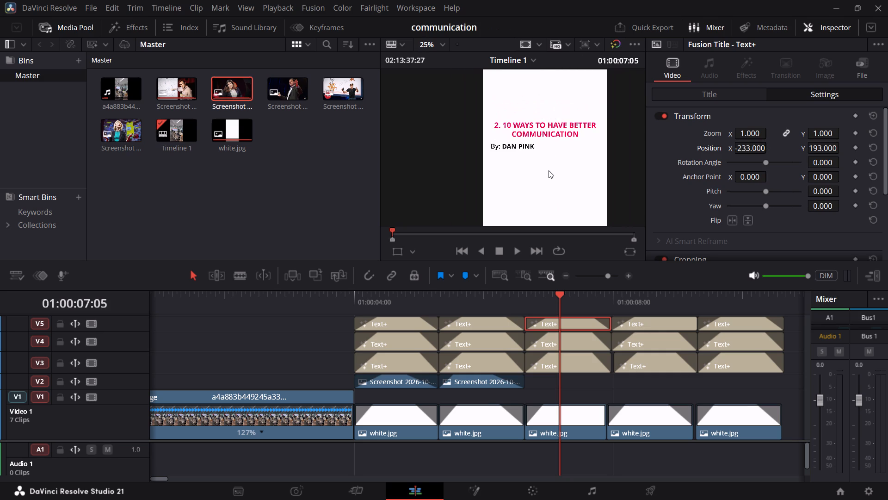
scroll(549, 170, "down", 4)
Replace the third slide's title on Video 3 with "3. THE PUZZLE OF MOTIVATION".
left_click(720, 88)
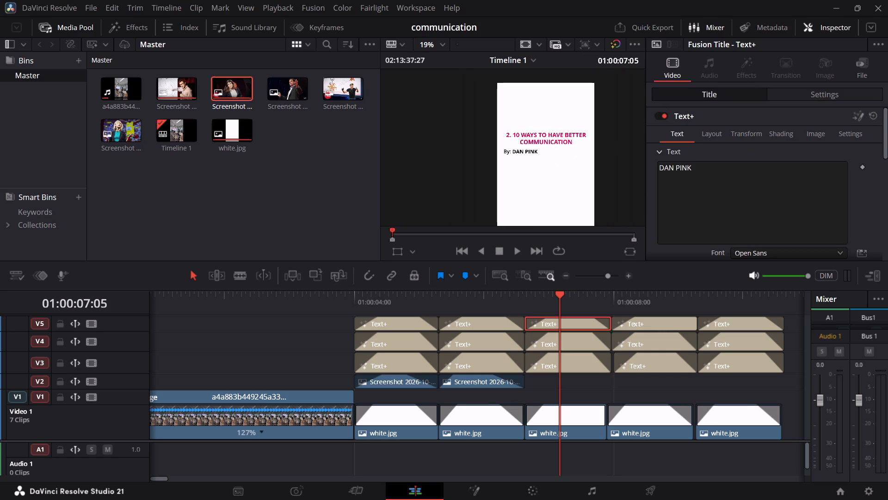
left_click(580, 342)
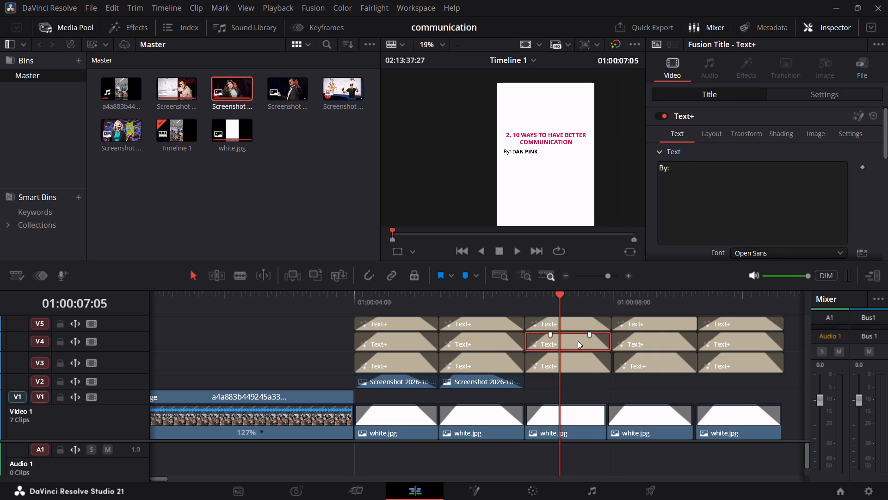
left_click(569, 368)
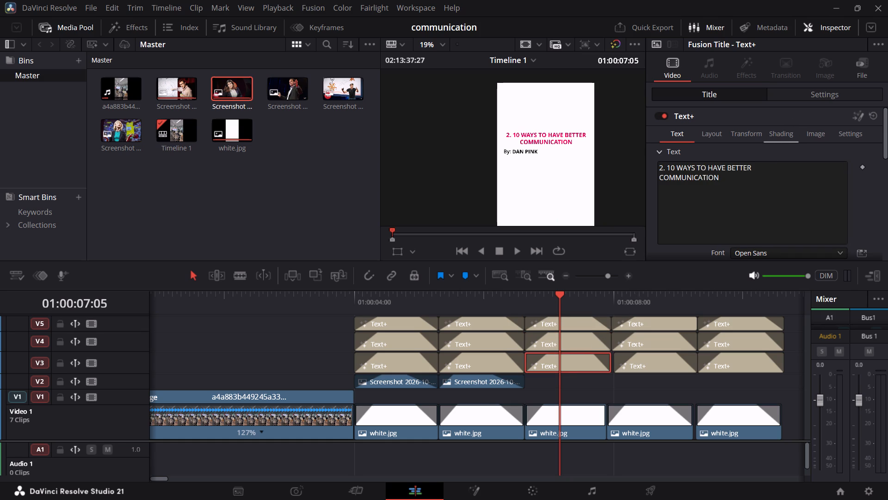
left_click(746, 187)
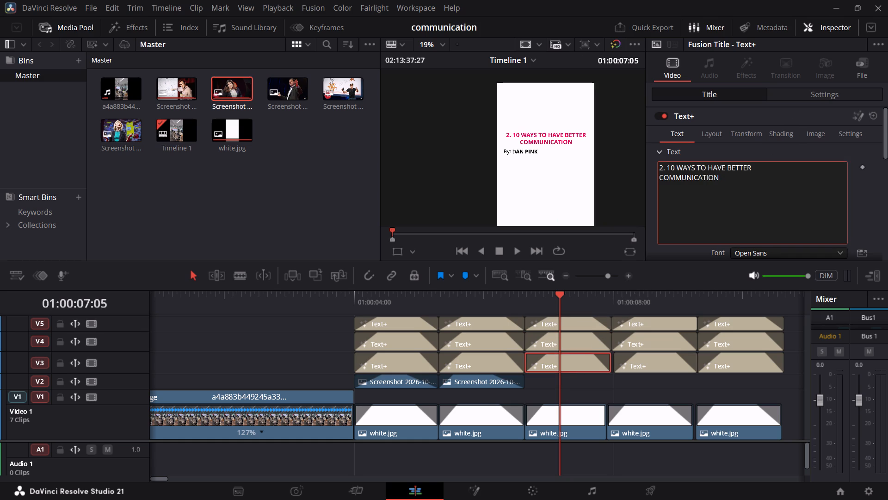
key("BackSpace")
key("BackSpace")
key("BackSpace")
key("BackSpace")
key("BackSpace")
key("BackSpace")
key("BackSpace")
key("BackSpace")
key("BackSpace")
key("BackSpace")
key("BackSpace")
key("BackSpace")
key("BackSpace")
key("BackSpace")
key("BackSpace")
key("BackSpace")
key("BackSpace")
key("BackSpace")
key("BackSpace")
key("BackSpace")
key("BackSpace")
key("BackSpace")
key("BackSpace")
key("BackSpace")
key("BackSpace")
key("BackSpace")
key("BackSpace")
key("BackSpace")
key("BackSpace")
key("BackSpace")
key("BackSpace")
key("BackSpace")
key("BackSpace")
key("BackSpace")
key("BackSpace")
key("BackSpace")
key("BackSpace")
key("BackSpace")
key("BackSpace")
key("BackSpace")
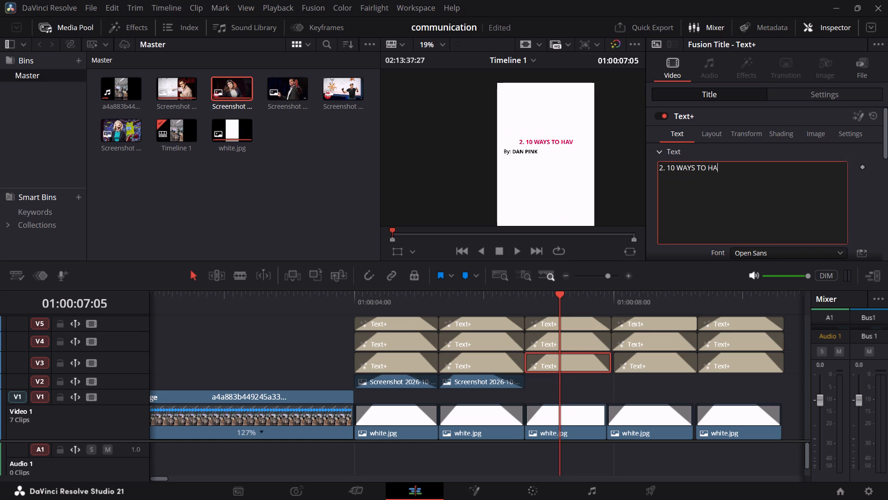
type("3.")
key("space")
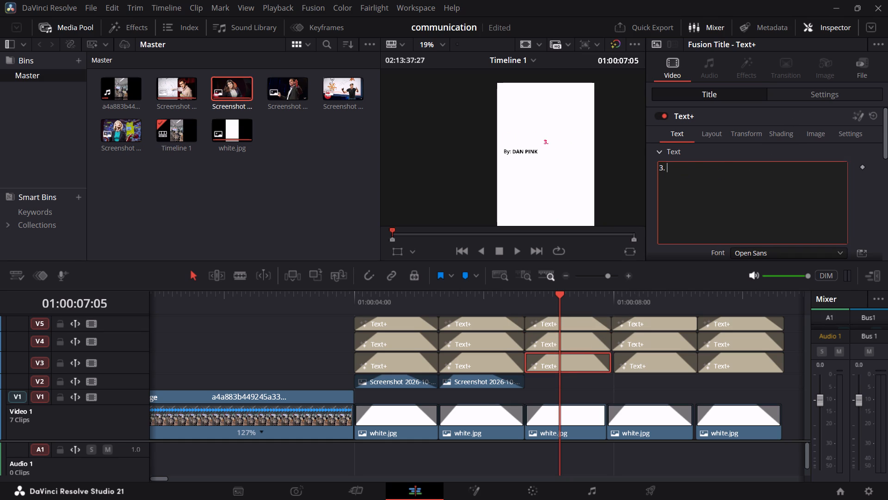
type("TH")
key("BackSpace")
type("hw")
key("space")
key("shift+BackSpace")
key("shift+BackSpace")
key("BackSpace")
type("HE PUZ")
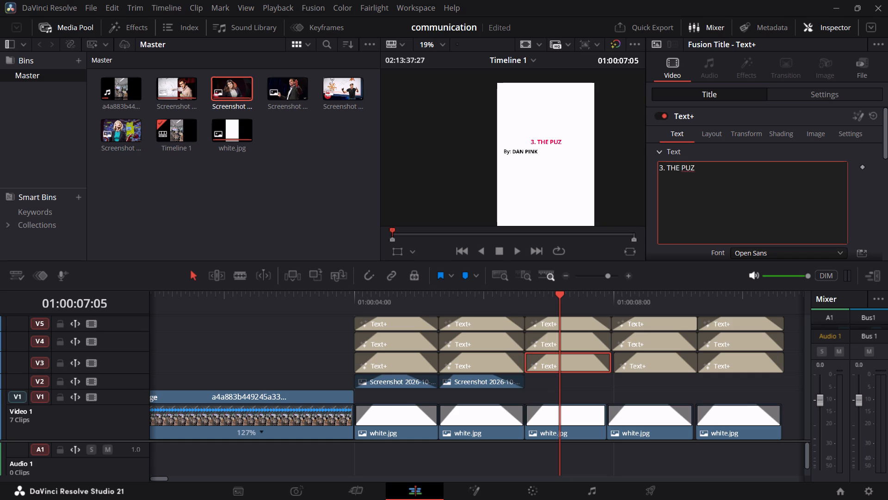
type("ZLE OF MOTIVATION")
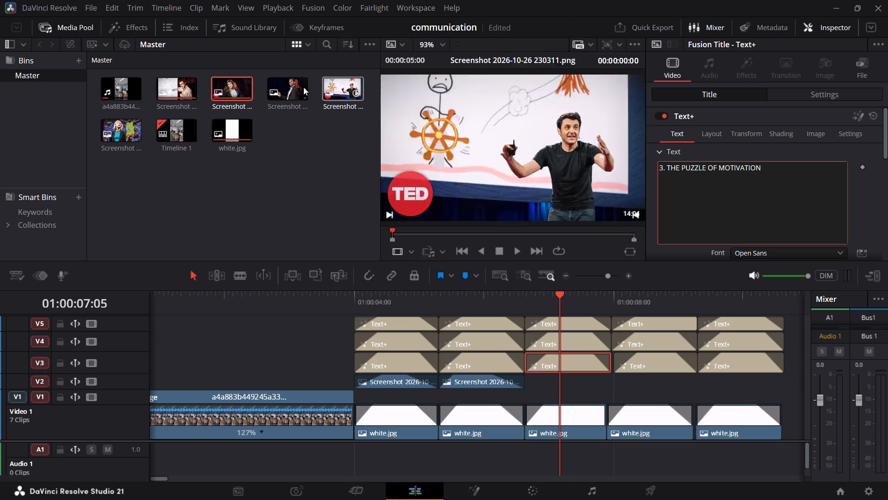
Place Screenshot 2026-10-26 230228.png on Video 2, starting where the third slide begins, directly after the second screenshot.
left_click_drag(300, 87, 557, 375)
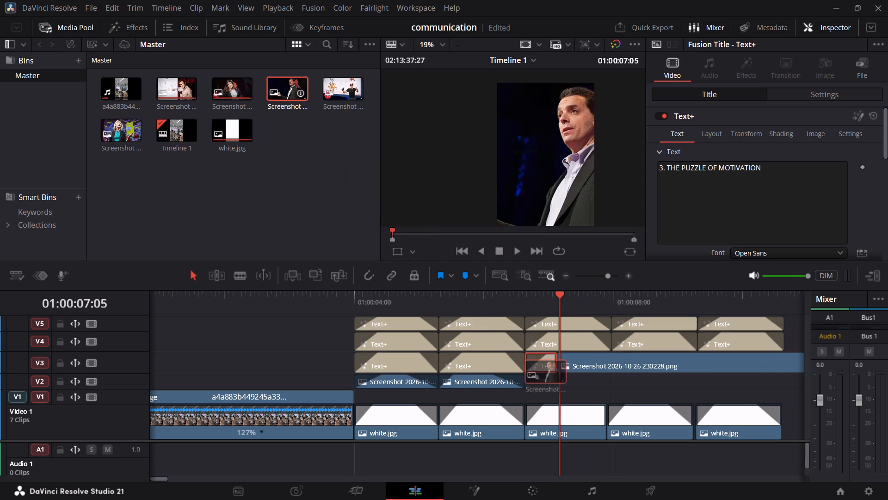
left_click_drag(557, 375, 525, 391)
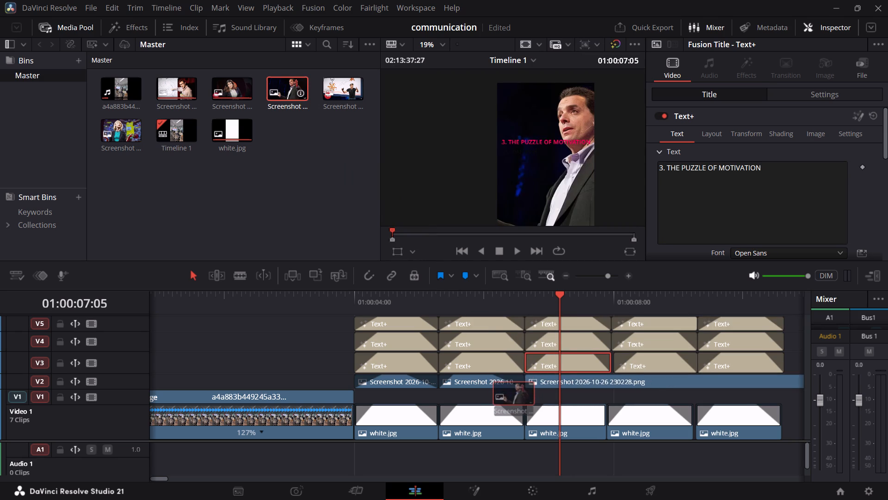
left_click_drag(525, 391, 524, 391)
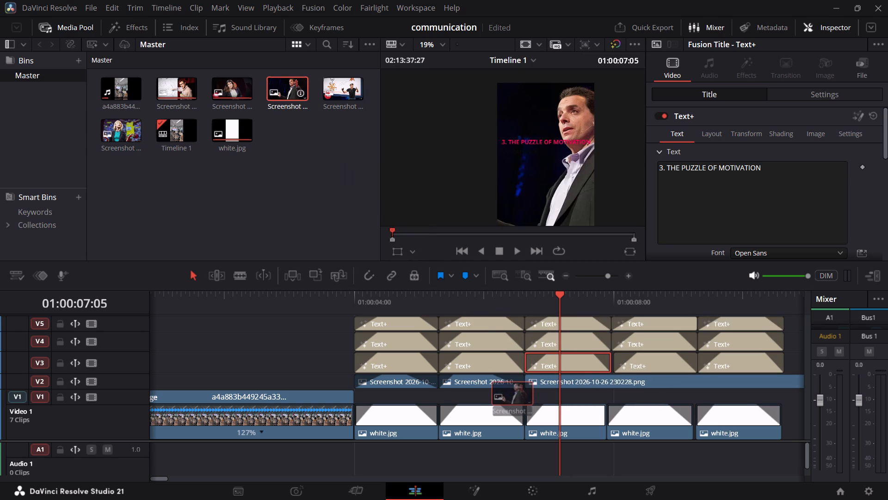
left_click_drag(524, 391, 524, 391)
Extend the start of the fourth slide's title on Video 3 back to 01:00:07:29, closing the gap after the third title.
left_click_drag(559, 293, 598, 305)
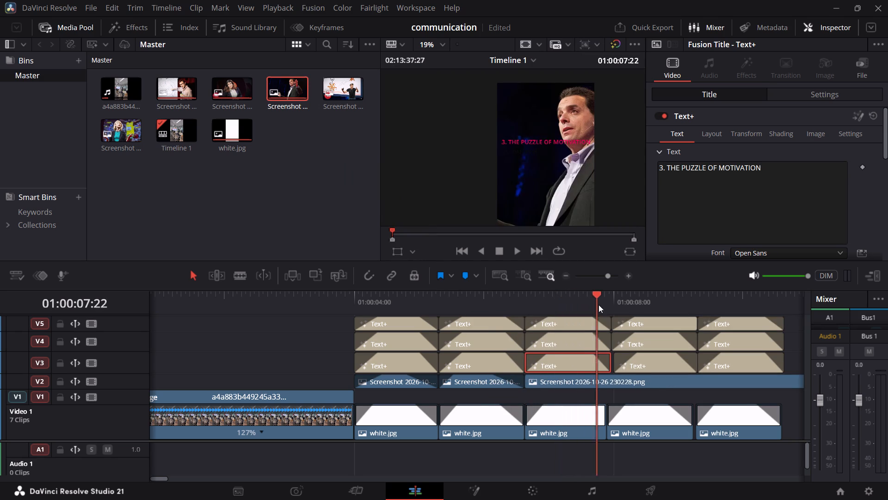
left_click_drag(598, 305, 621, 311)
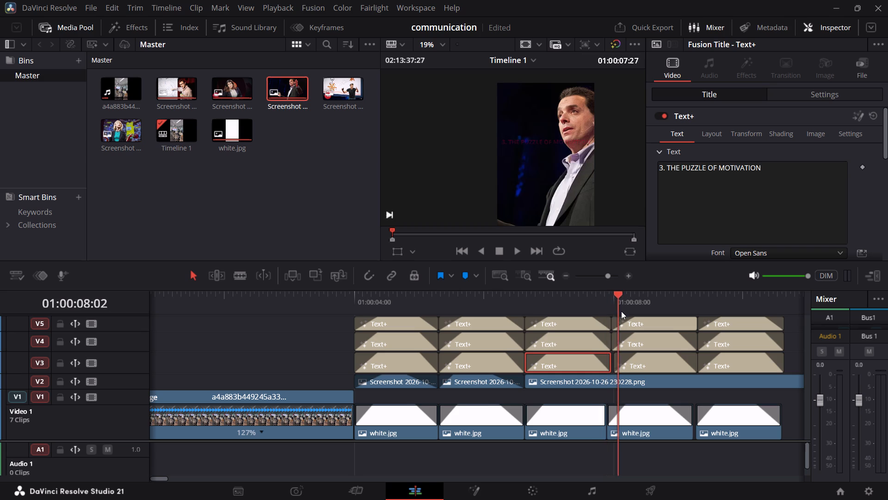
left_click_drag(621, 311, 611, 312)
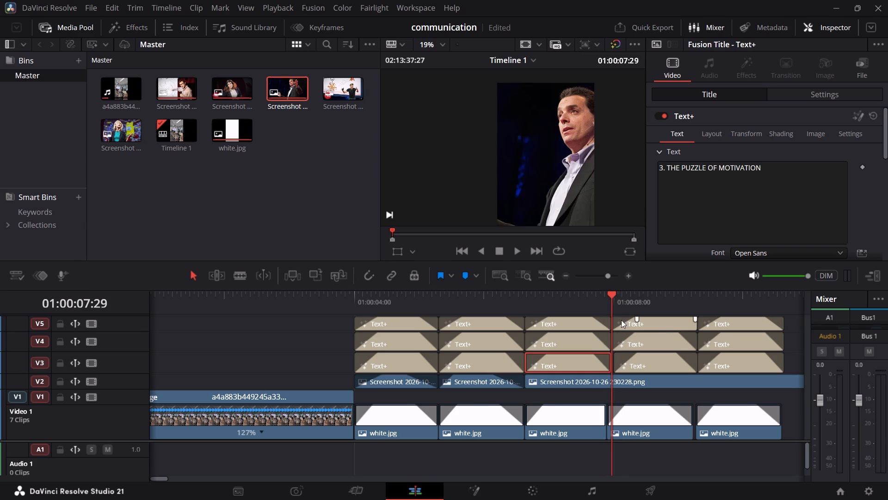
scroll(620, 320, "down", 5)
scroll(619, 320, "up", 16, "alt")
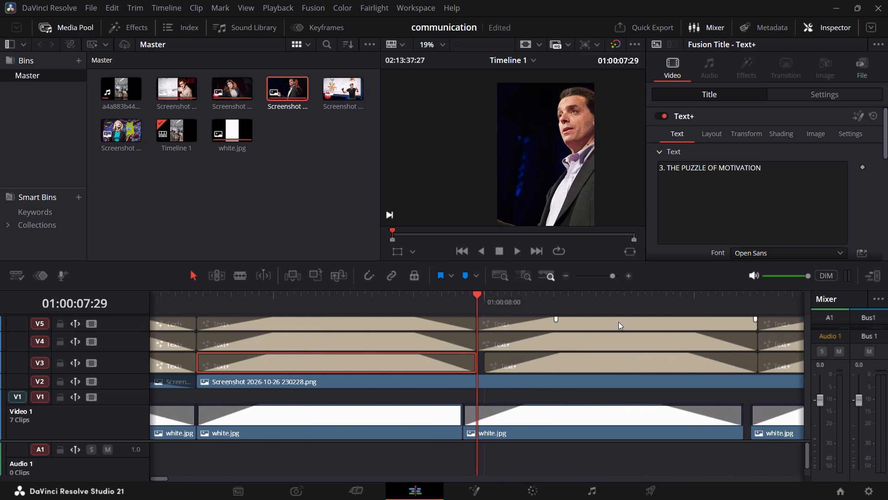
scroll(618, 322, "up", 20, "alt")
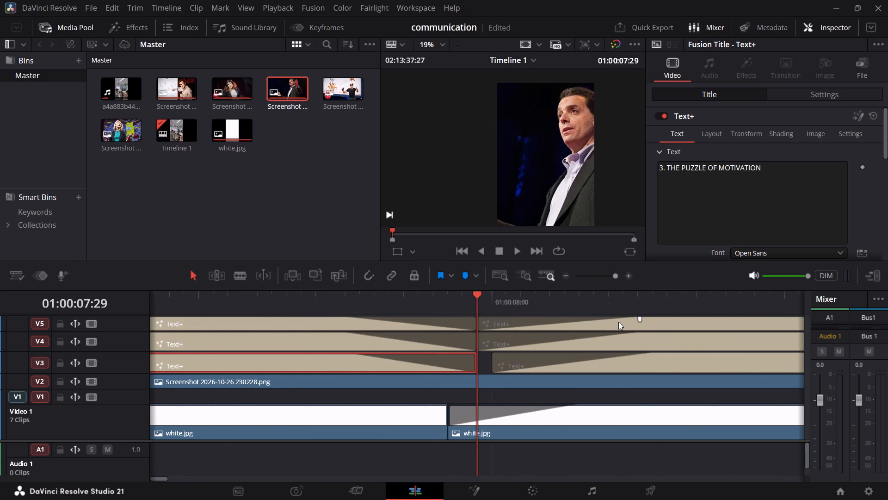
scroll(618, 322, "down", 8, "alt")
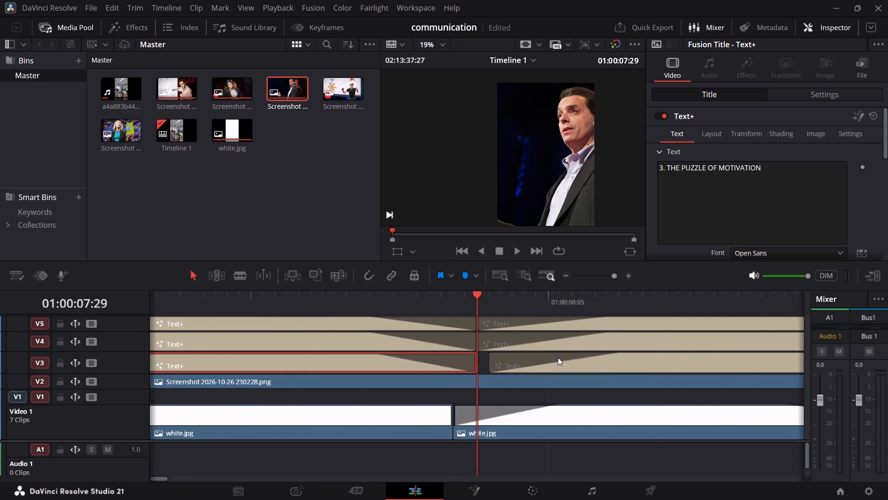
left_click_drag(488, 360, 477, 362)
left_click_drag(490, 362, 477, 363)
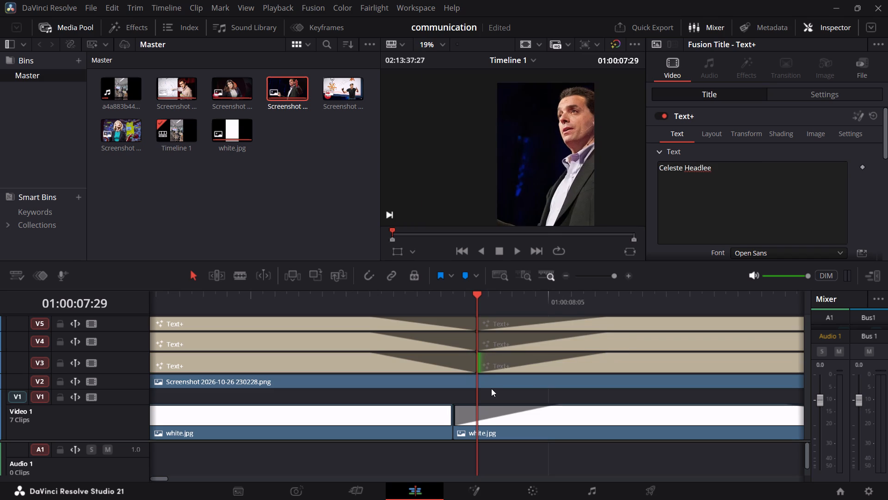
Move the cut between the third and fourth slides' text clips on Video 5, 4 and 3 back to 01:00:07:26, matching the white background cut.
left_click_drag(475, 291, 457, 305)
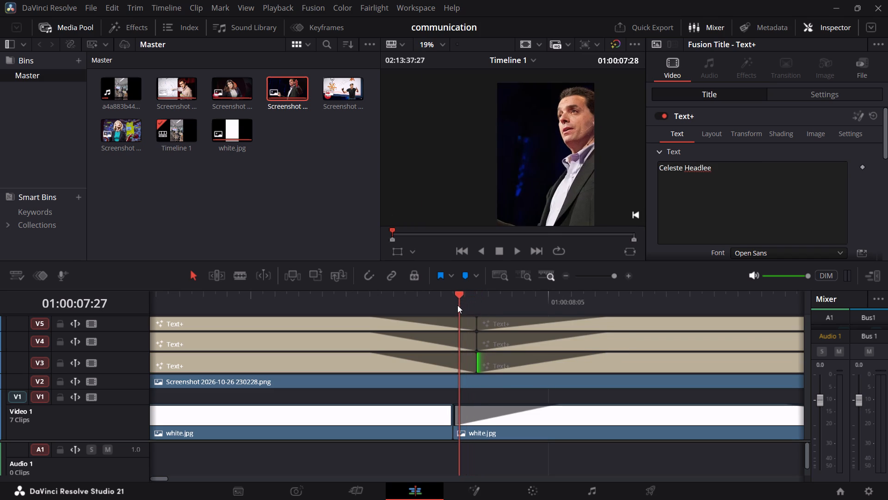
left_click_drag(457, 305, 453, 311)
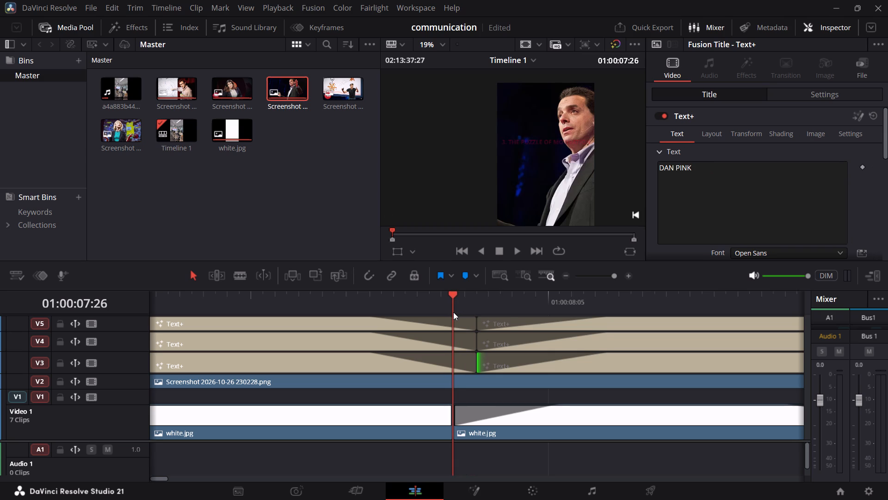
left_click_drag(479, 323, 479, 324)
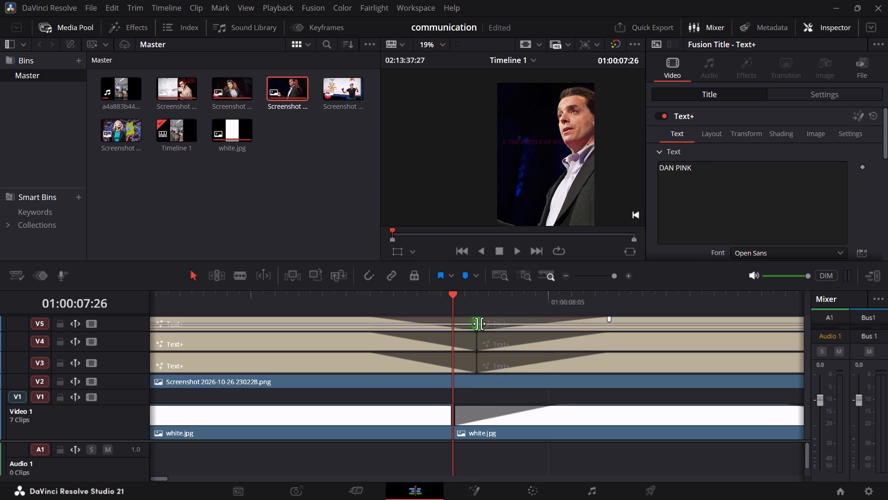
left_click_drag(479, 324, 453, 330)
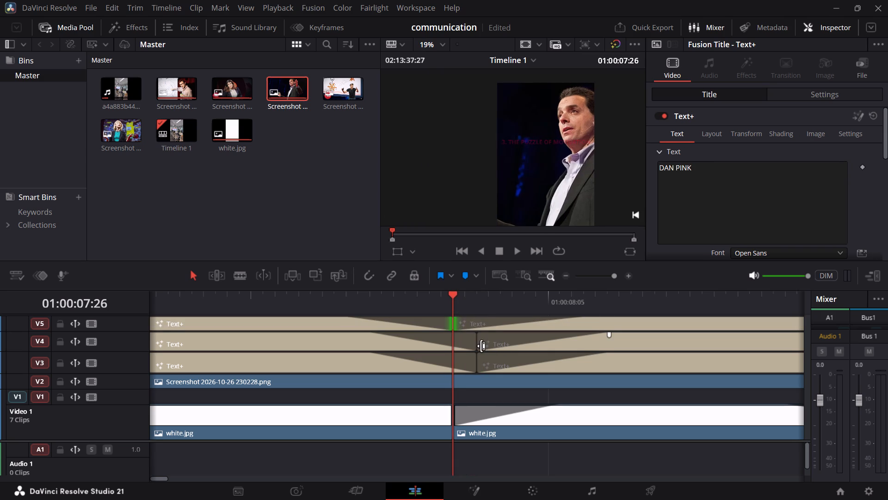
left_click_drag(475, 345, 456, 348)
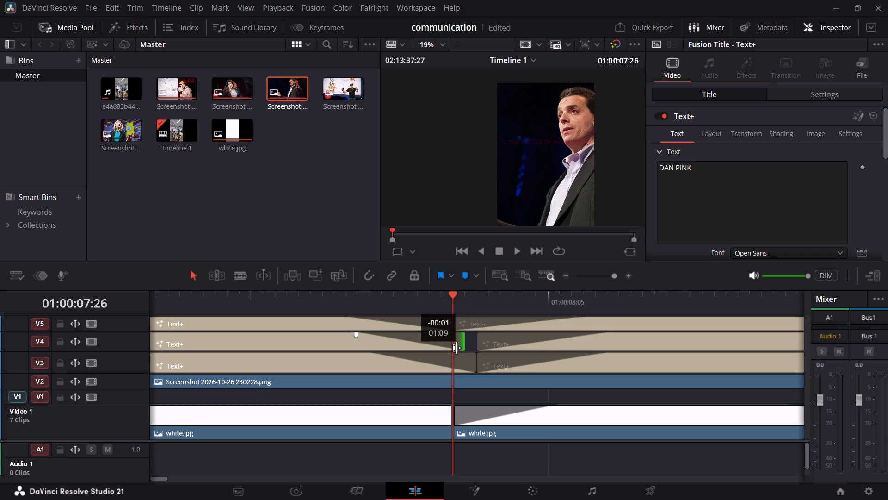
left_click_drag(456, 348, 469, 353)
left_click_drag(478, 346, 450, 352)
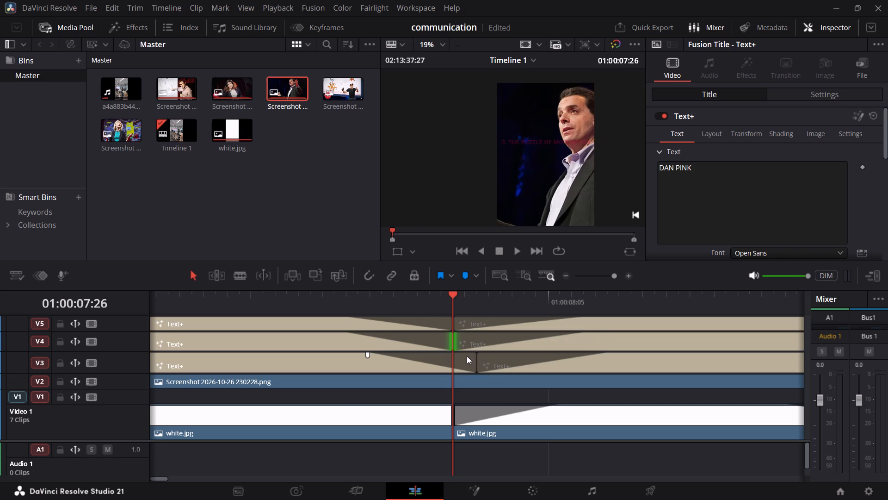
left_click_drag(477, 364, 450, 370)
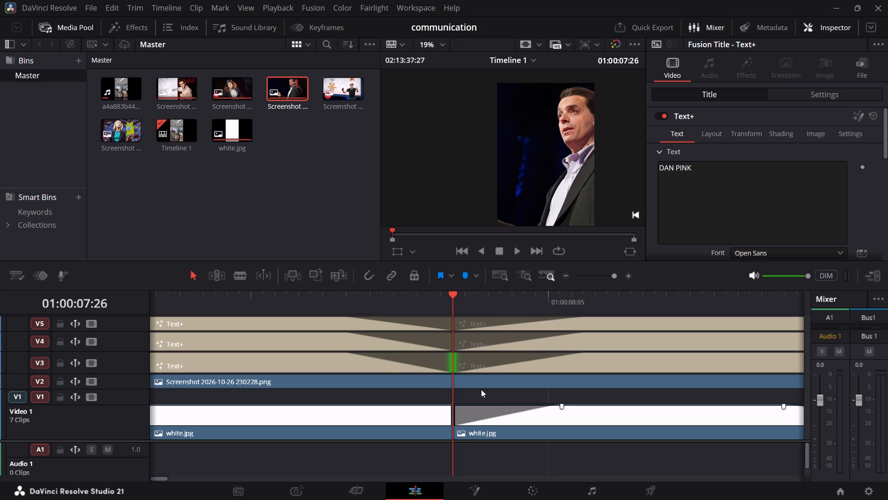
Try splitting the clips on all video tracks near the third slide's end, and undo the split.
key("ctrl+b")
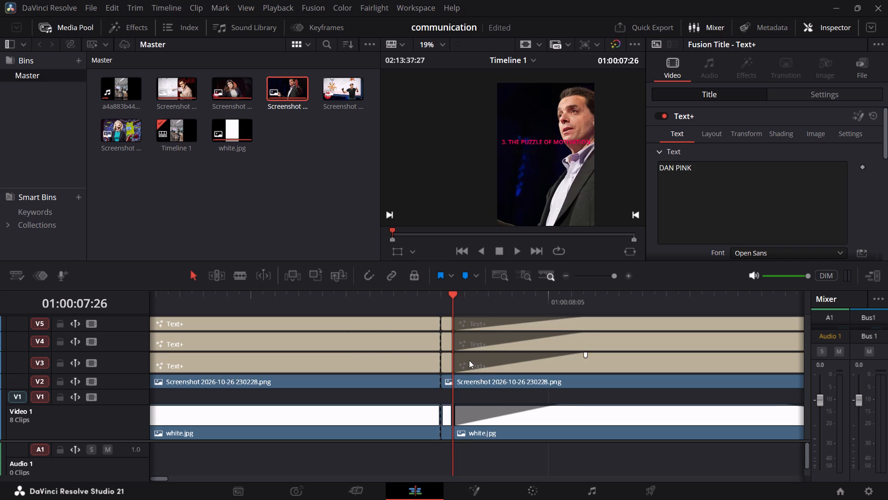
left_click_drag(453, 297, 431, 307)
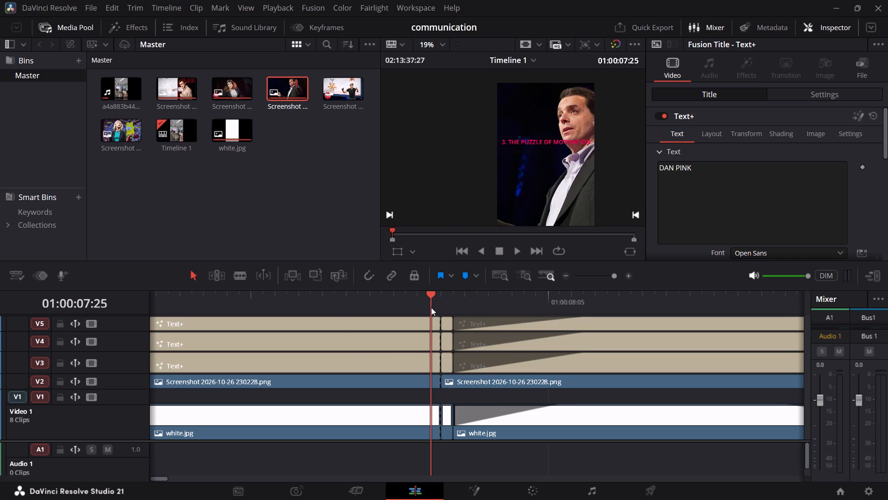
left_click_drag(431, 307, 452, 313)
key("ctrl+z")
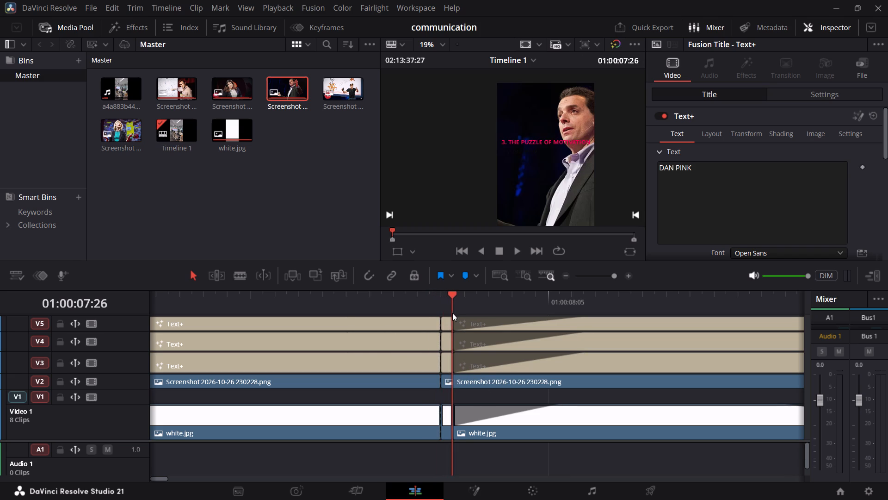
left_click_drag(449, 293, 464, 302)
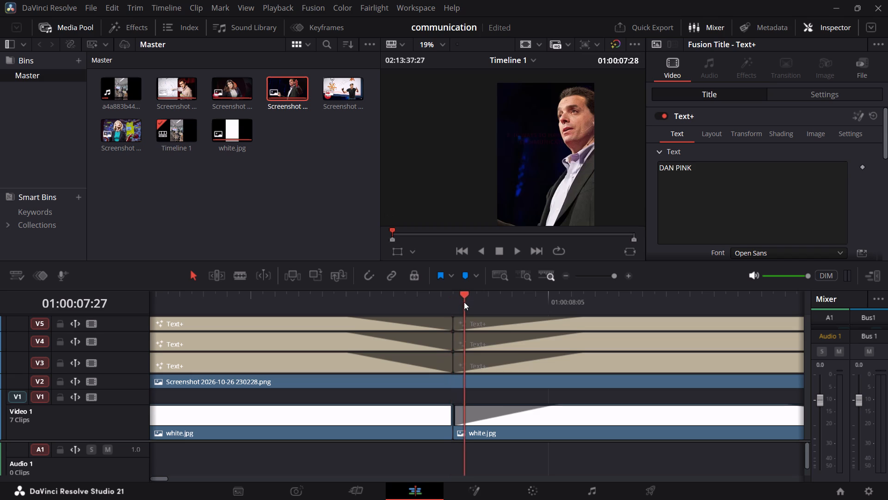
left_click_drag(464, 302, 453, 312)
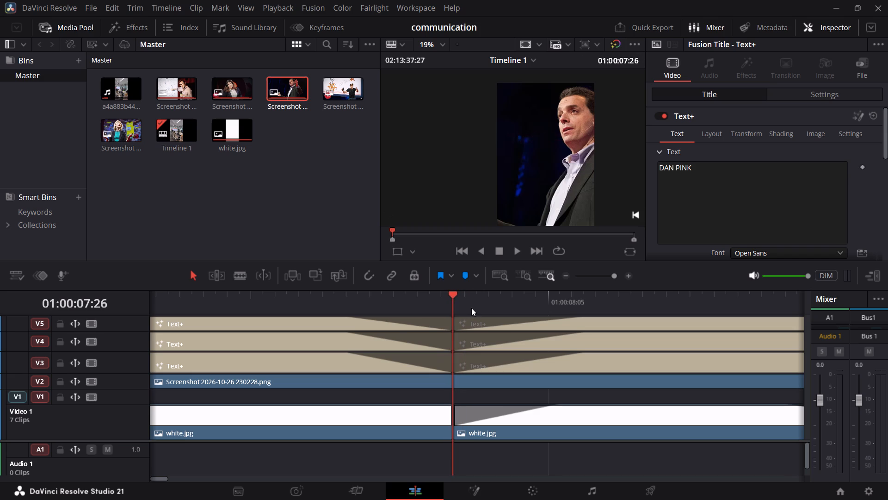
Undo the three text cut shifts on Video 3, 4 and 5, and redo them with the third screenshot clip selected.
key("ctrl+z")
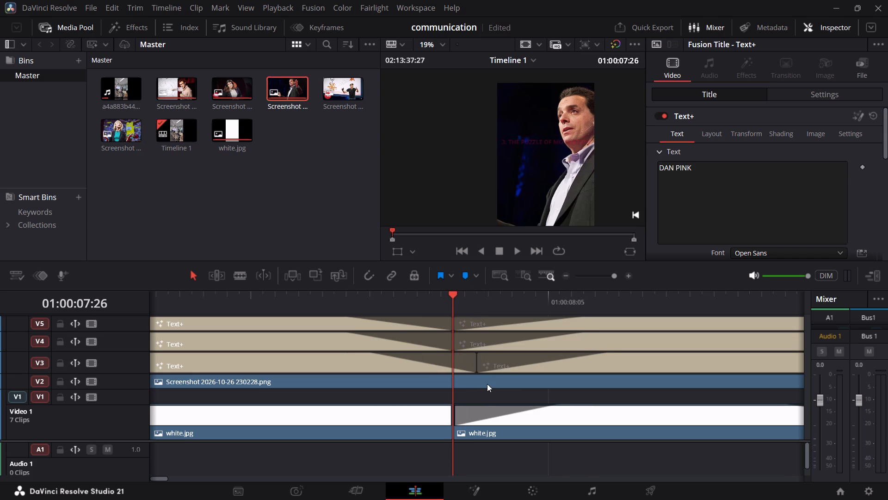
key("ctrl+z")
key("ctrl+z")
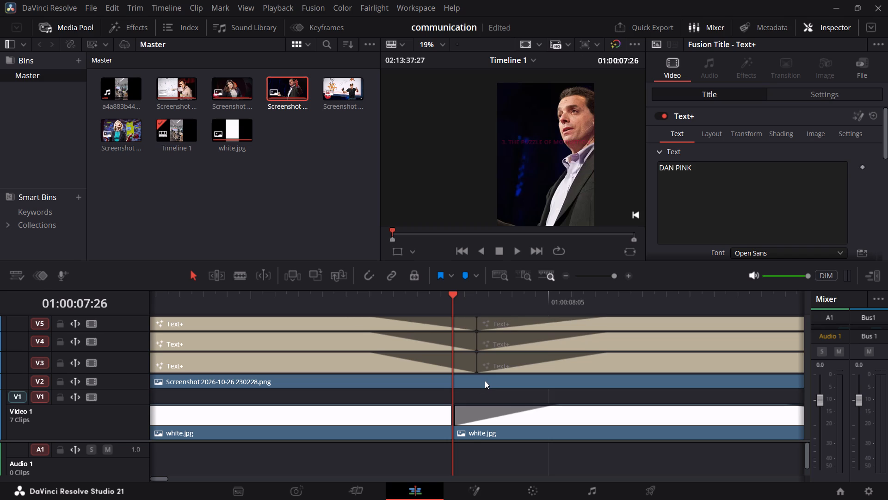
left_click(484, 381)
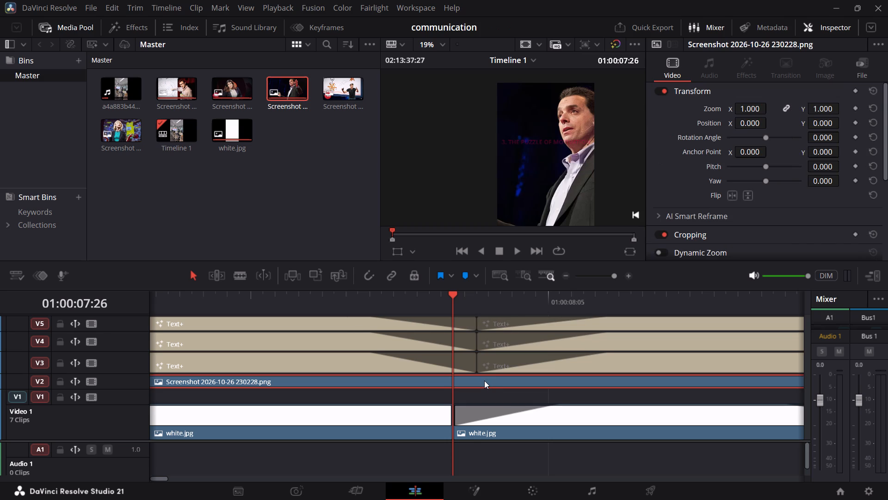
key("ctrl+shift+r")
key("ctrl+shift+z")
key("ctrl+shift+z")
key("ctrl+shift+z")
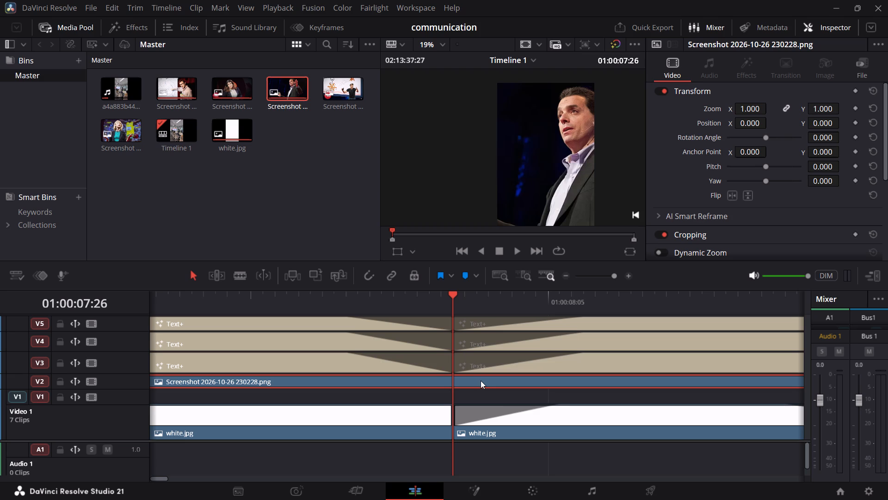
Split Screenshot 2026-10-26 230228.png near the third slide's end, delete the excess part and extend the remaining clip's end to 01:00:07:26.
key("ctrl+b")
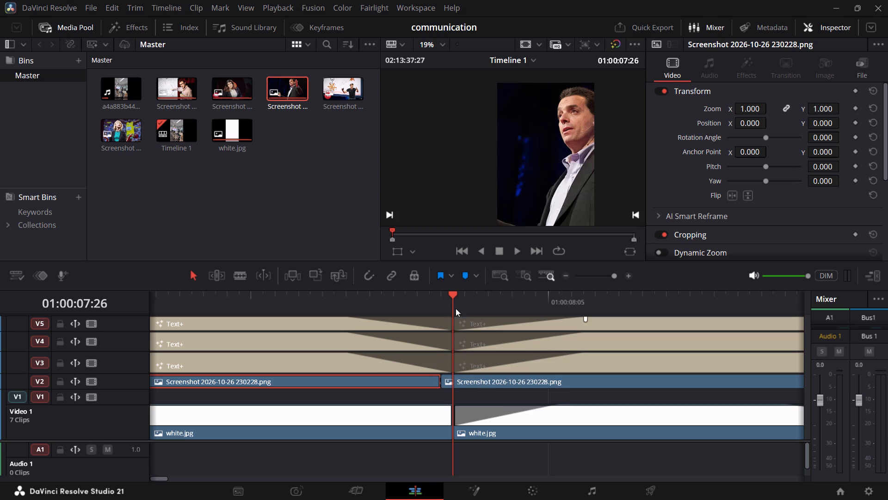
scroll(458, 356, "down", 3)
scroll(459, 357, "up", 10, "alt")
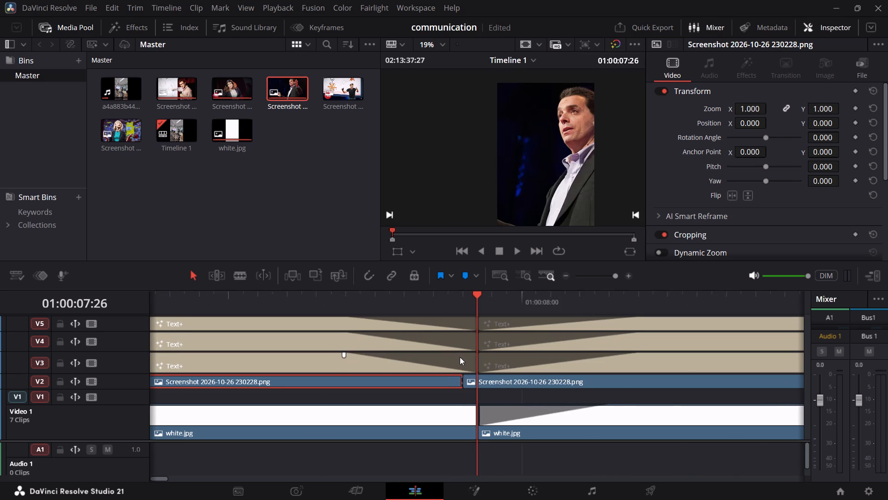
scroll(460, 357, "down", 20, "alt")
scroll(460, 357, "down", 14, "alt")
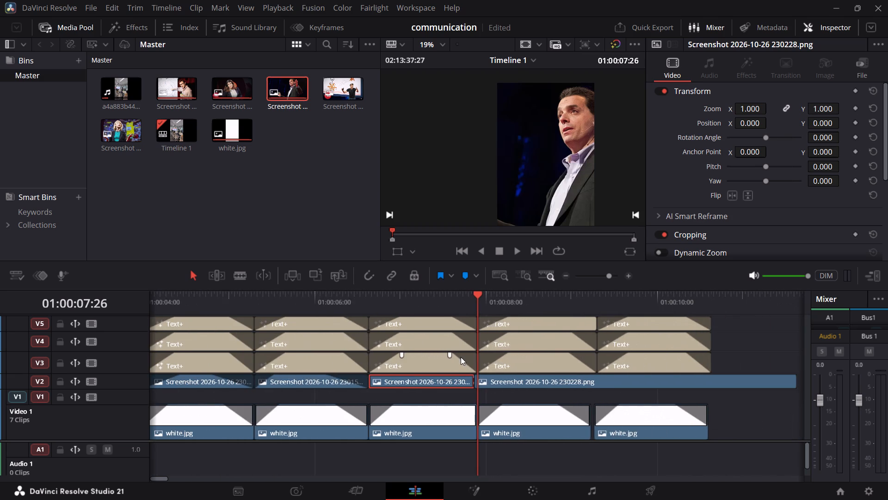
scroll(461, 357, "up", 1, "alt")
left_click(499, 382)
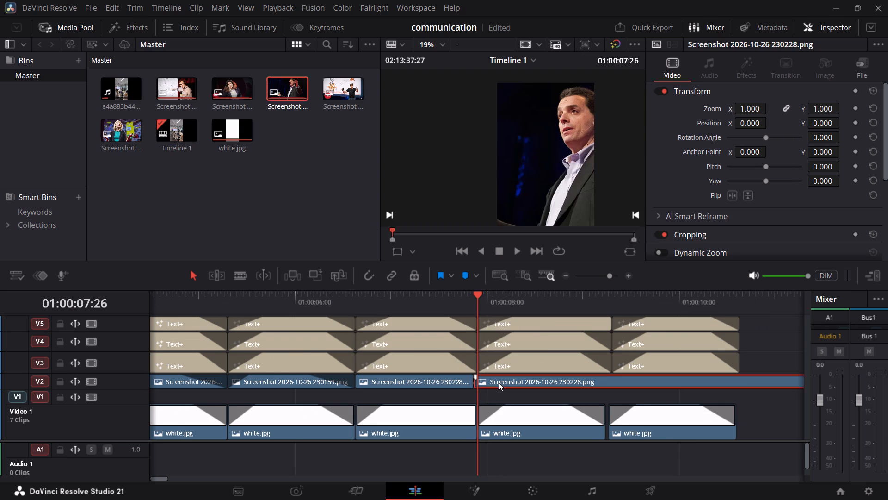
key("BackSpace")
left_click(458, 377)
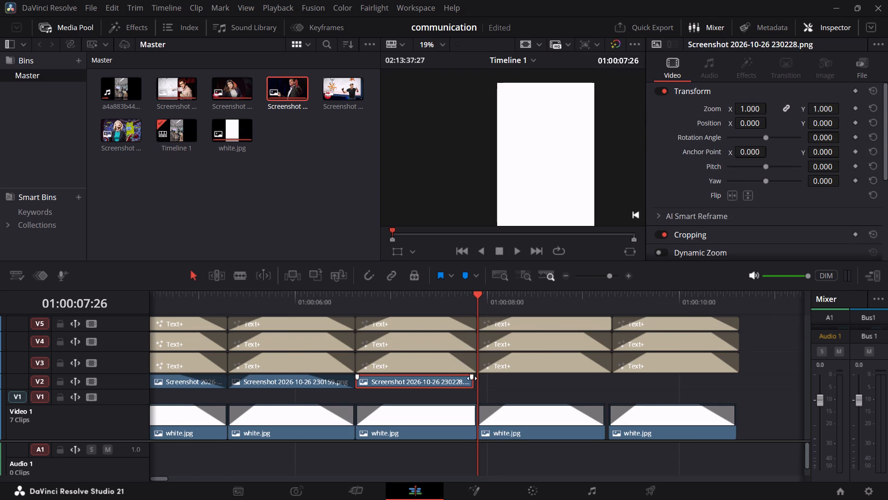
left_click_drag(473, 381, 478, 383)
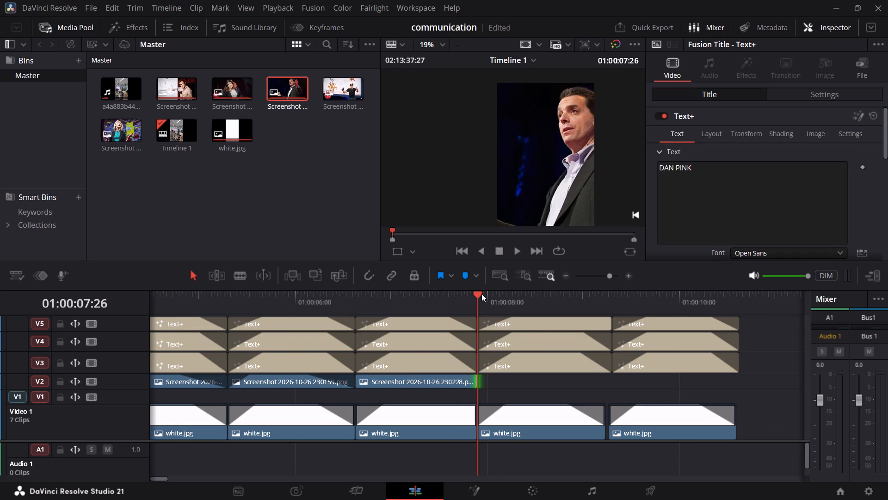
Scale the third slide's screenshot down to Zoom 0.310, checking it against the slide at 01:00:07:20.
left_click_drag(472, 294, 456, 314)
left_click(435, 379)
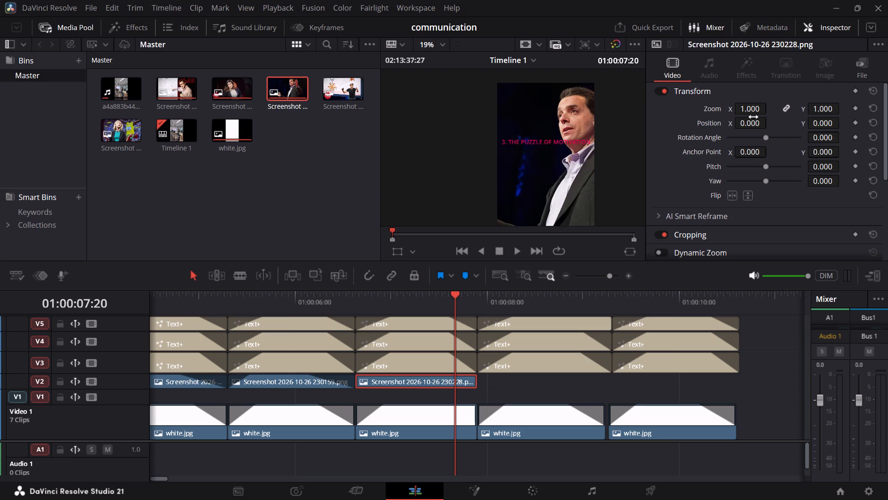
left_click_drag(752, 111, 713, 135)
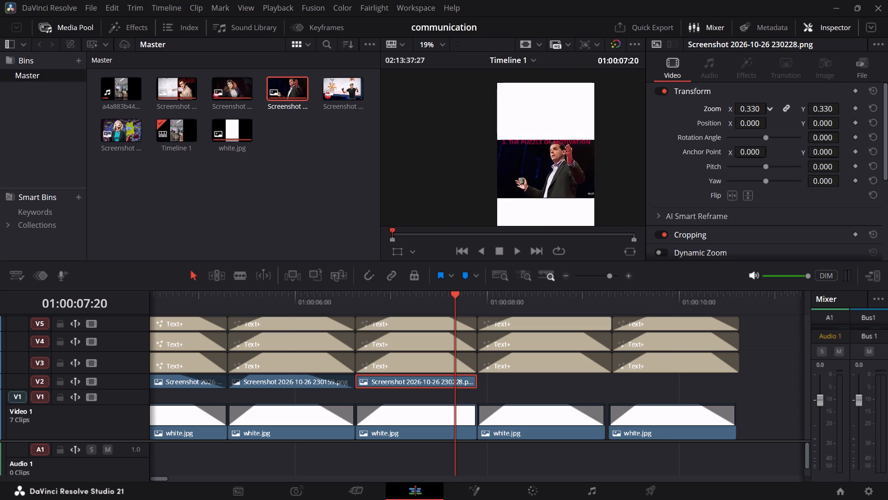
left_click_drag(713, 135, 712, 137)
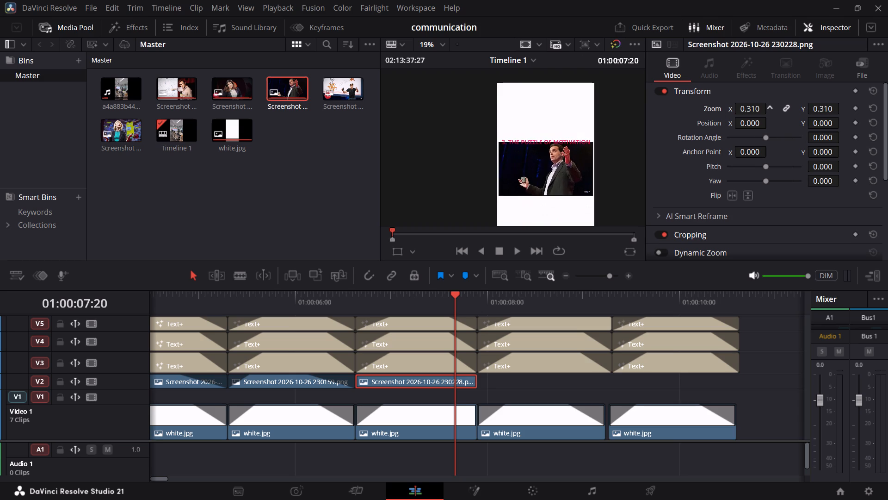
left_click_drag(712, 137, 711, 144)
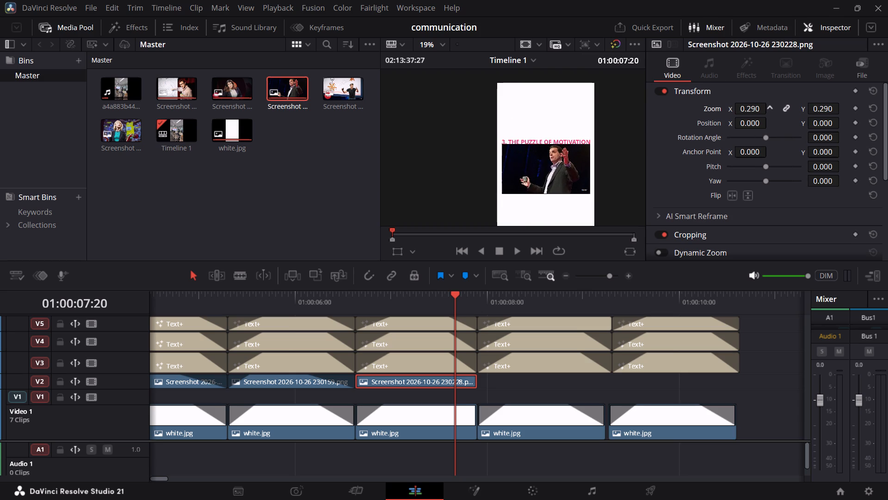
left_click_drag(711, 144, 711, 147)
left_click_drag(711, 147, 712, 149)
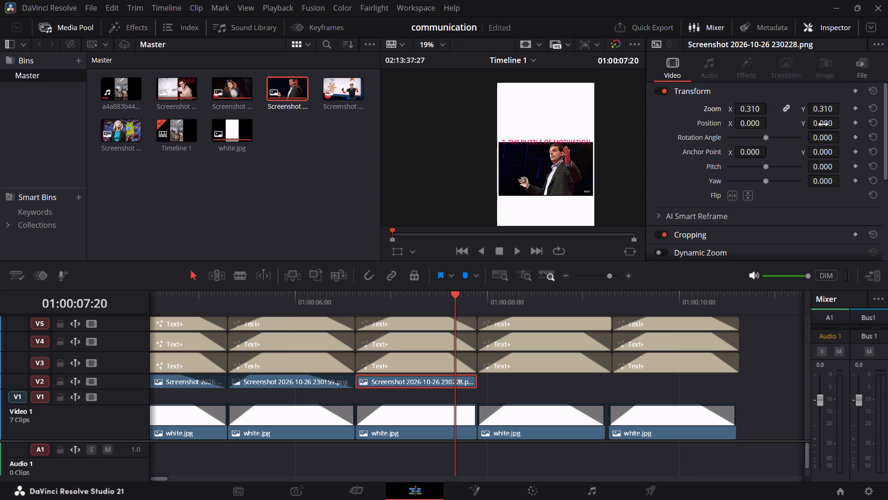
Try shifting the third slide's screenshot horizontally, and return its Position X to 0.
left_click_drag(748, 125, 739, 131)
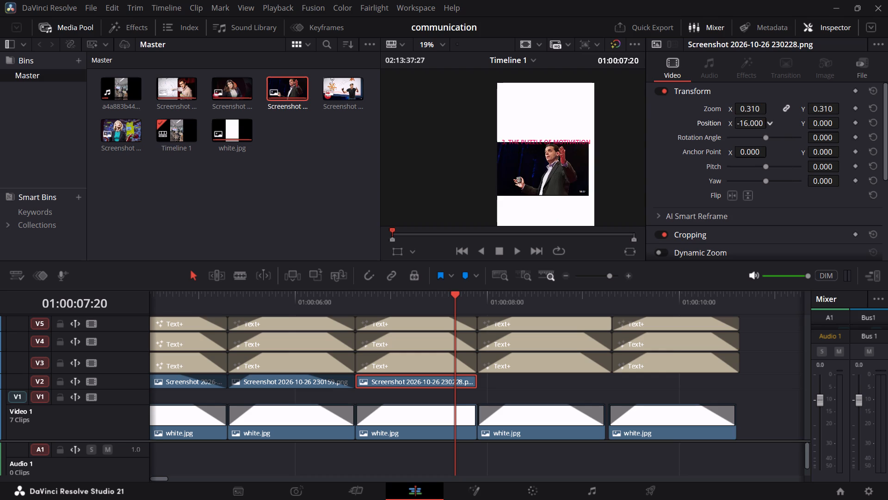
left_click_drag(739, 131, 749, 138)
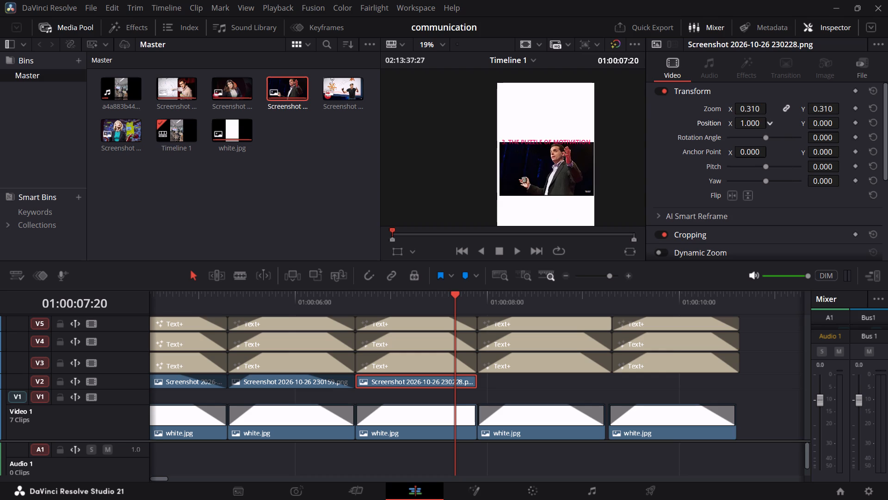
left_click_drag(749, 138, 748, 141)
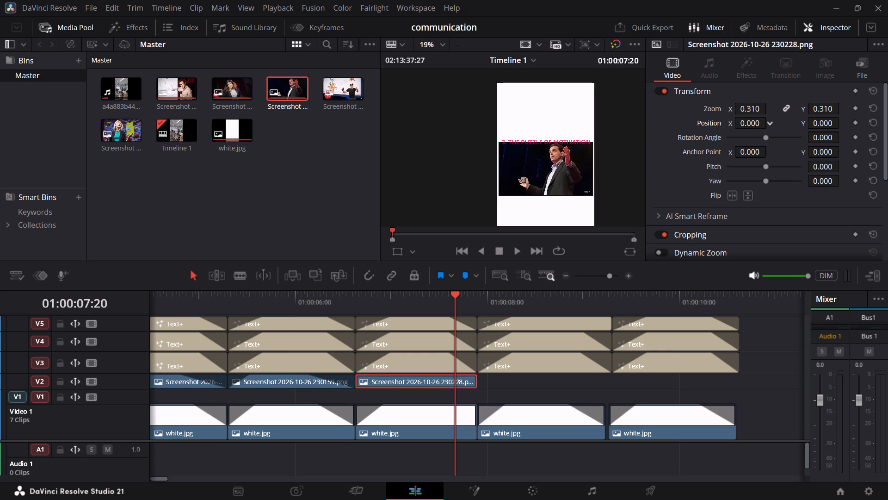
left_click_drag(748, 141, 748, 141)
Lower the third slide's screenshot to Position Y -235 so it sits below the speaker credit.
left_click_drag(832, 130, 821, 134)
left_click_drag(826, 122, 764, 144)
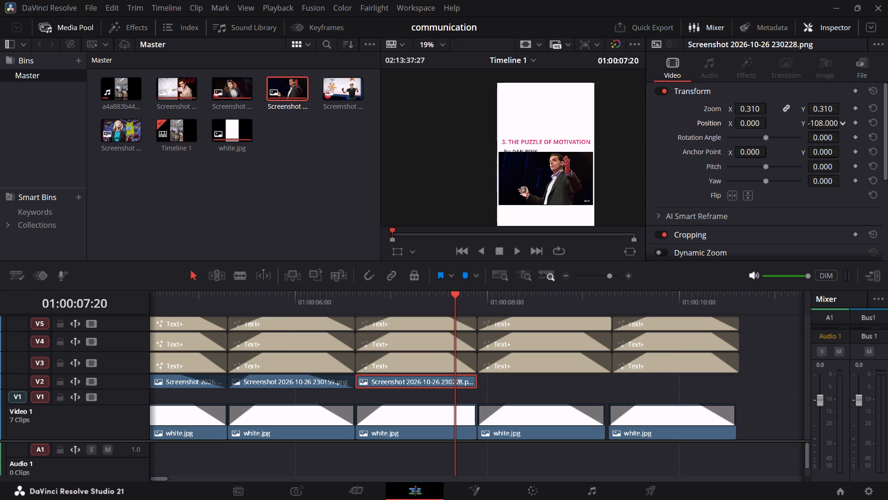
left_click_drag(764, 144, 727, 166)
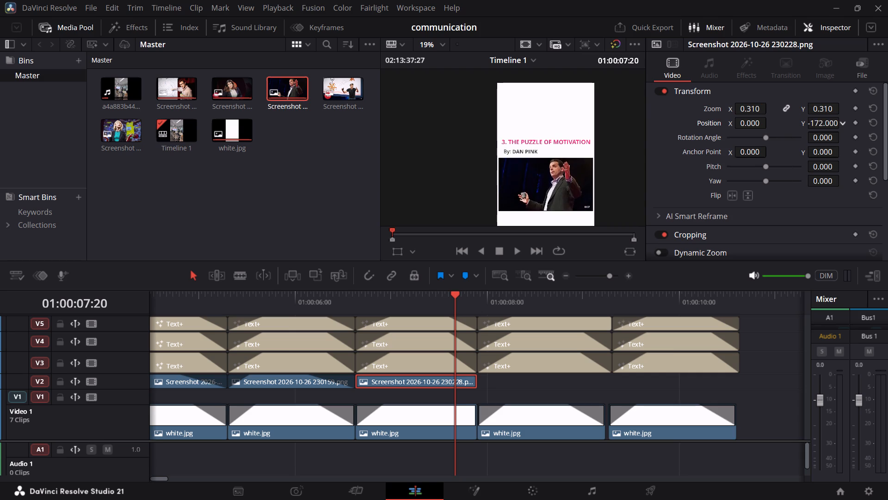
left_click_drag(727, 166, 699, 180)
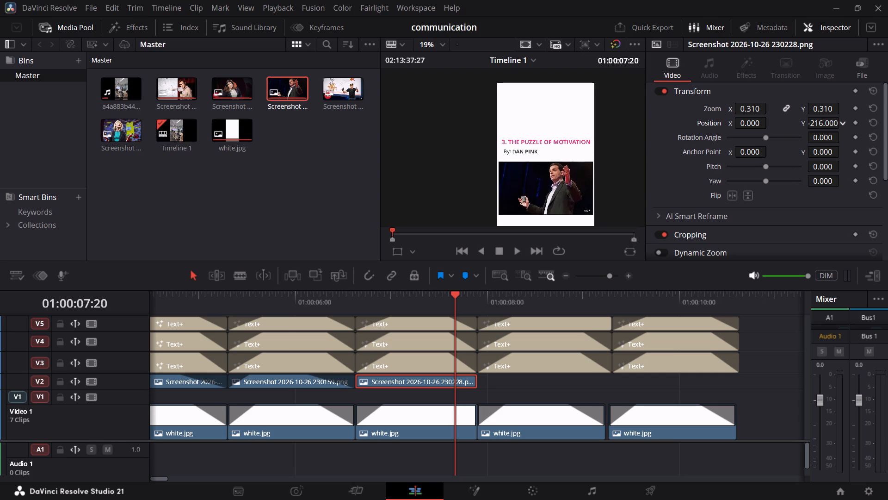
left_click_drag(699, 180, 689, 184)
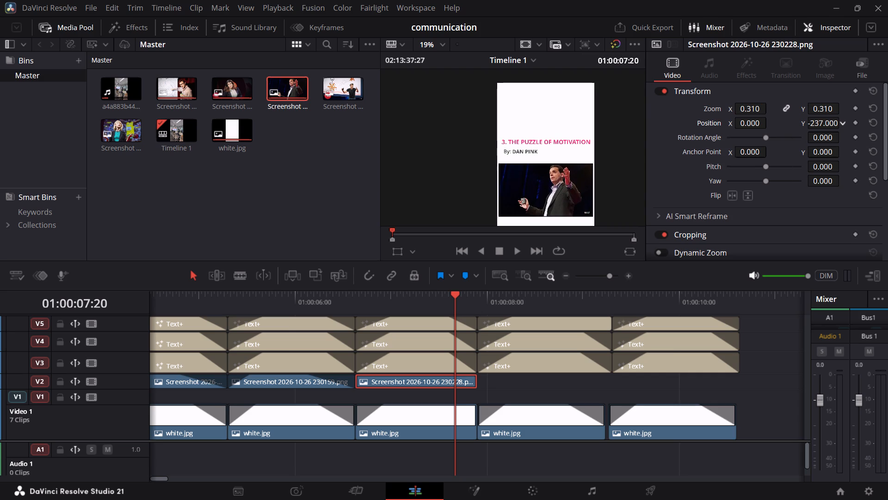
left_click_drag(689, 184, 827, 122)
left_click_drag(827, 122, 691, 187)
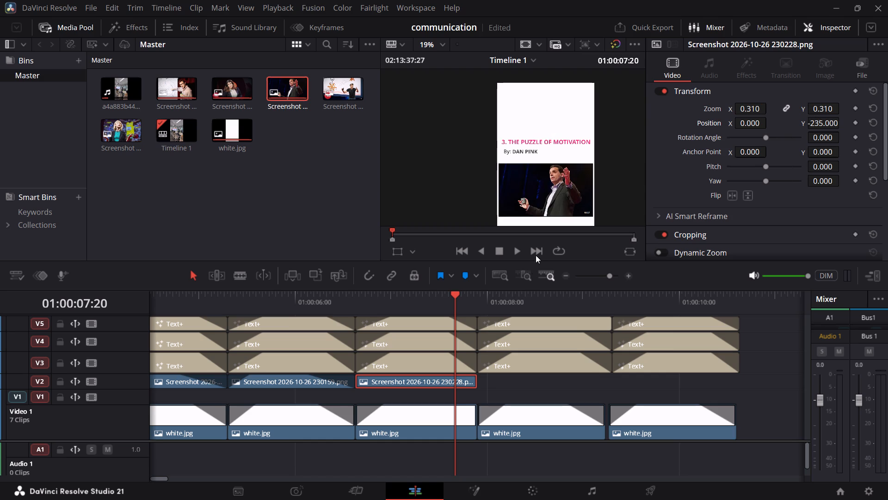
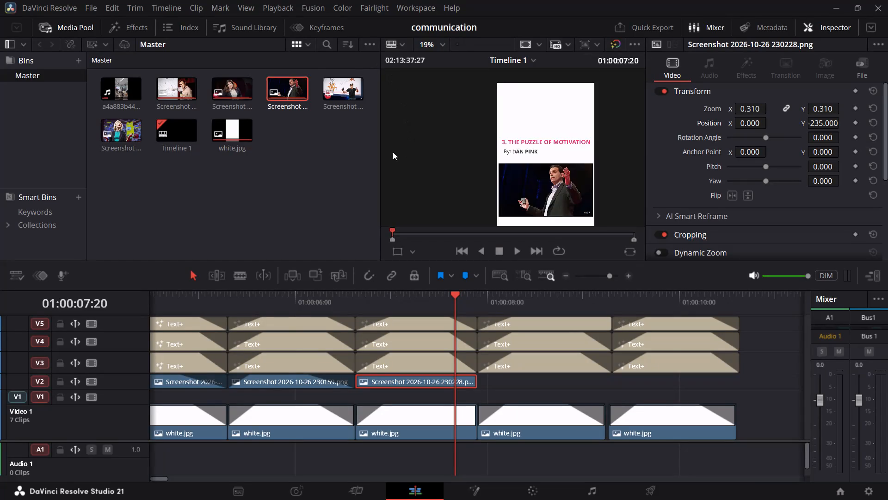
Place Screenshot 2026-10-26 230311.png on track V2 and align its start with the fourth slide's beginning.
left_click_drag(335, 86, 492, 378)
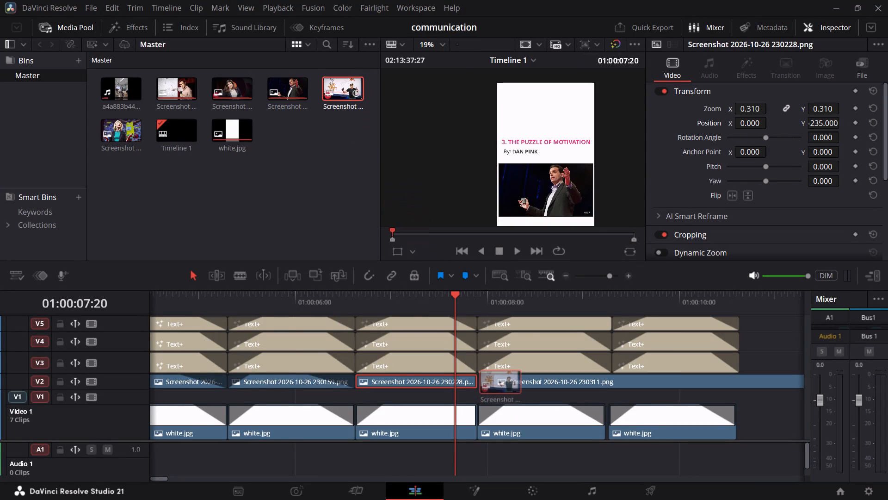
left_click_drag(492, 378, 475, 381)
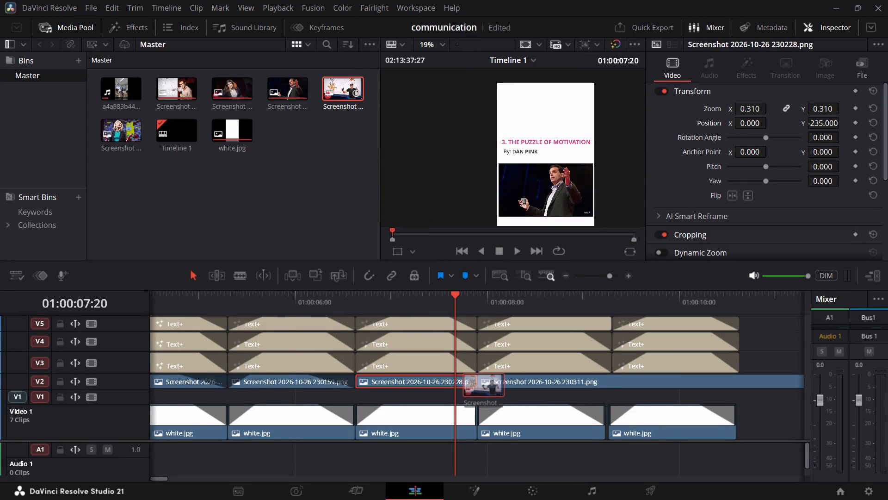
left_click_drag(475, 381, 474, 381)
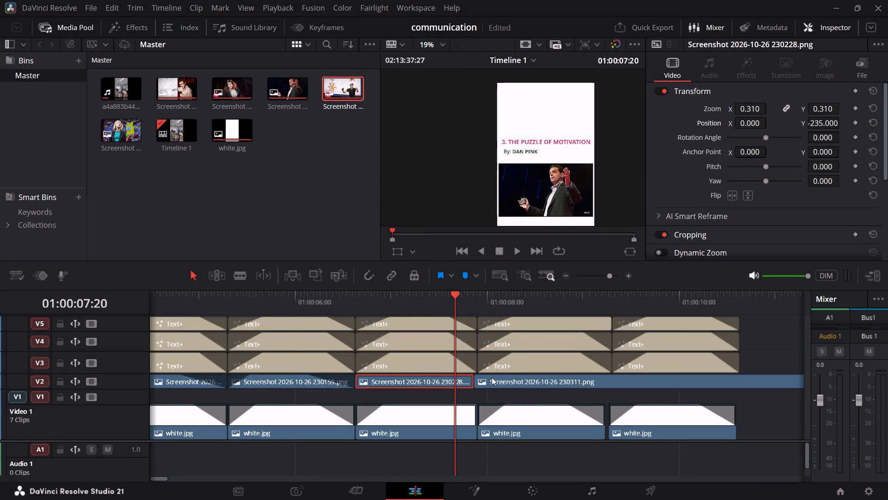
left_click_drag(492, 381, 496, 386)
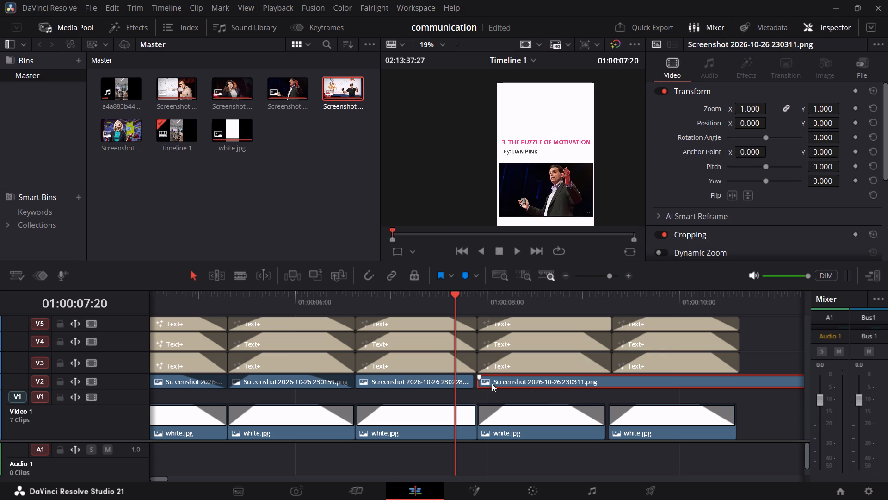
Extend the end of the third slide's screenshot on V2 until it meets the fourth slide's screenshot.
left_click_drag(473, 381, 477, 384)
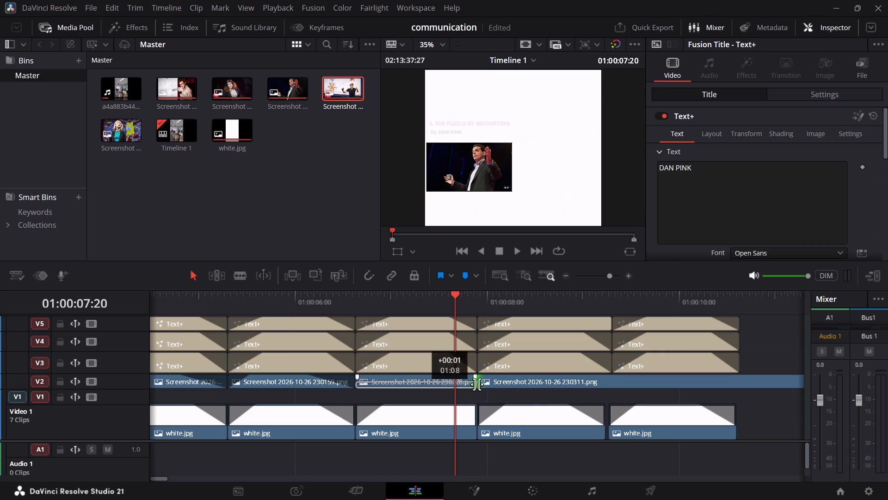
left_click_drag(477, 384, 478, 385)
Split Screenshot 2026-10-26 230311.png at 01:00:09:09, where the fourth slide's text ends, and delete the excess part.
left_click(502, 384)
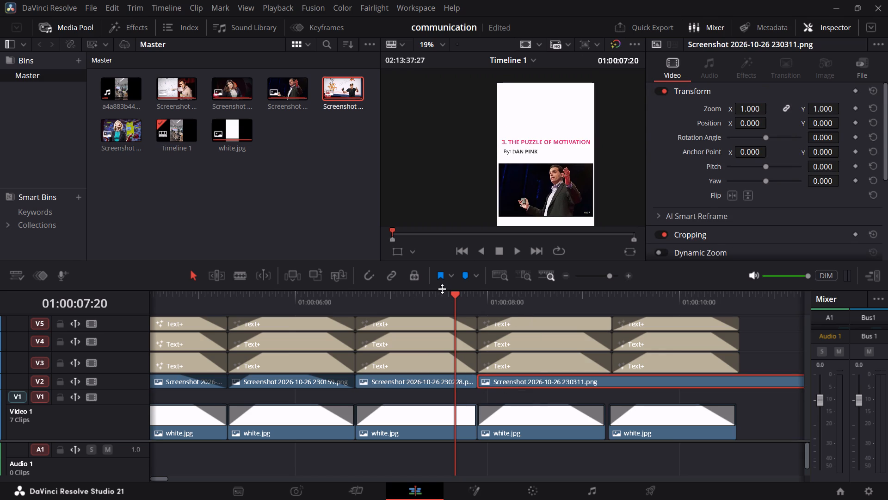
left_click_drag(458, 297, 613, 340)
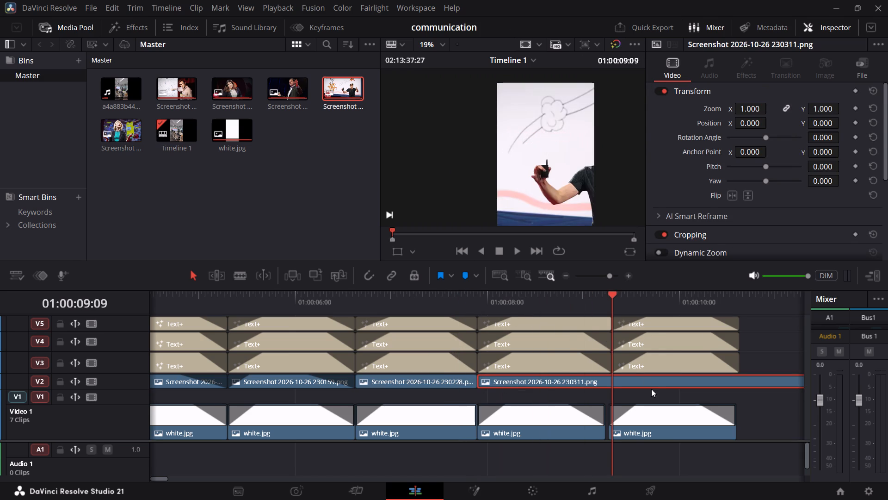
key("ctrl+b")
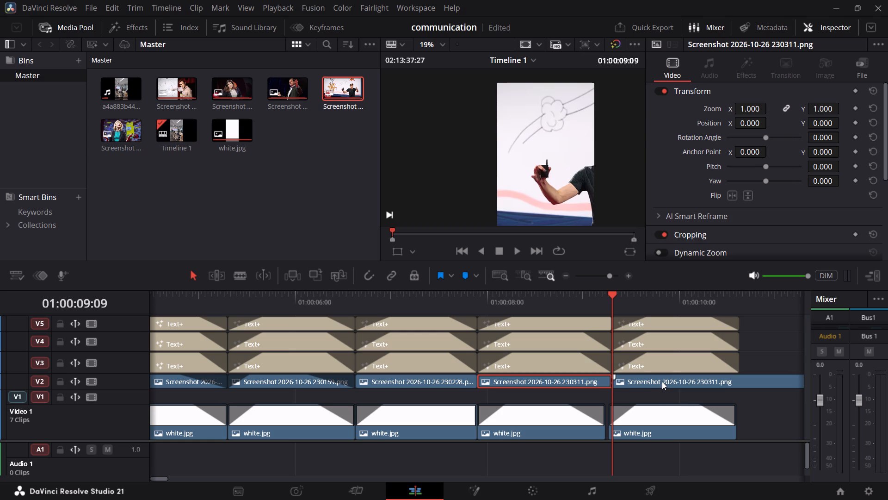
left_click(662, 381)
key("BackSpace")
Replace the fourth slide's title on V3 with "4. INSIDE THE MIND OF A MASTER" and "PROCASTINATOR" on a second line.
left_click(576, 364)
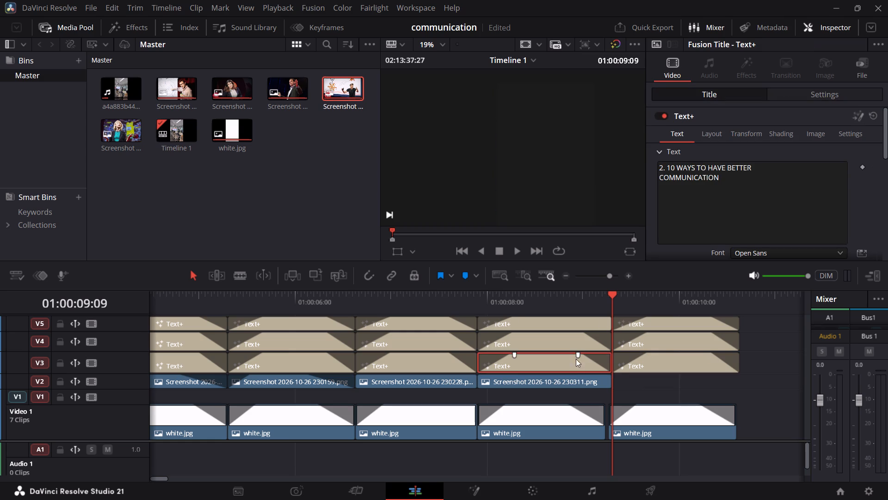
left_click_drag(612, 291, 518, 354)
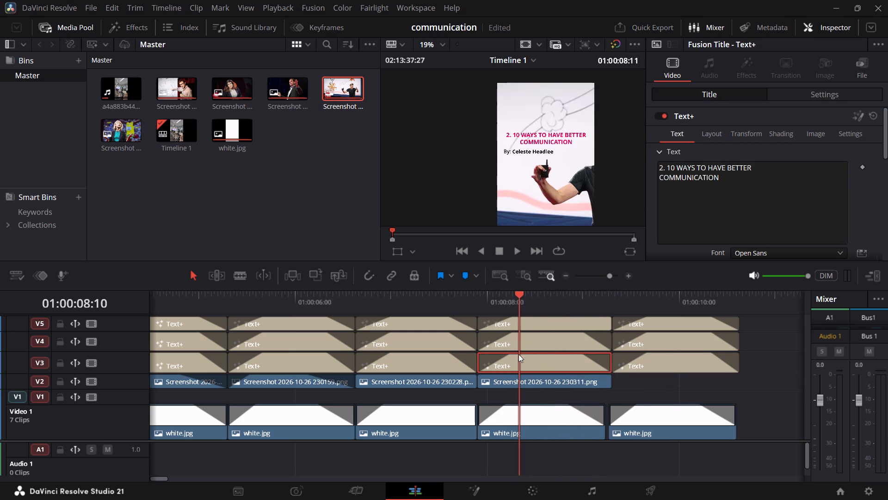
left_click_drag(518, 354, 518, 356)
left_click(734, 178)
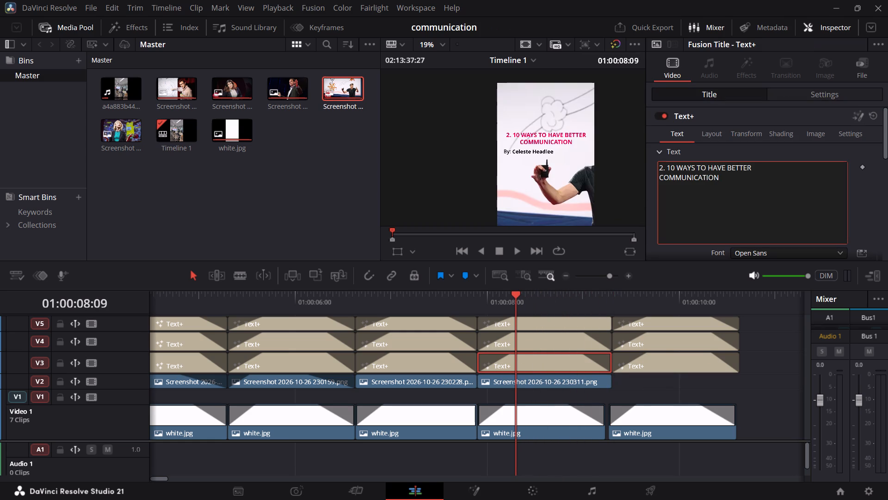
key("BackSpace")
key("BackSpace")
key("BackSpace")
key("BackSpace")
key("BackSpace")
key("BackSpace")
key("BackSpace")
key("BackSpace")
key("BackSpace")
key("BackSpace")
key("BackSpace")
key("BackSpace")
key("BackSpace")
key("BackSpace")
key("BackSpace")
key("BackSpace")
key("BackSpace")
key("BackSpace")
key("BackSpace")
key("BackSpace")
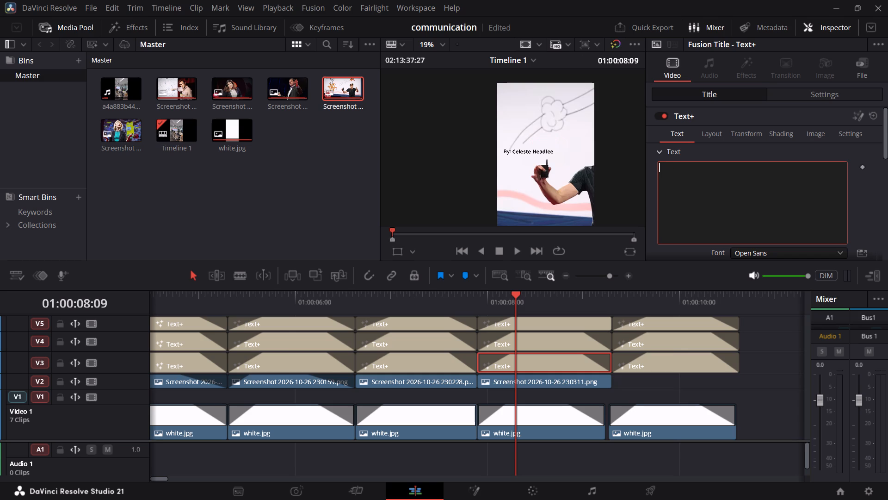
key("4")
key("period")
key("space")
type("INSIDE")
key("space")
type("THE MIND")
key("space")
type("OF A ASTER")
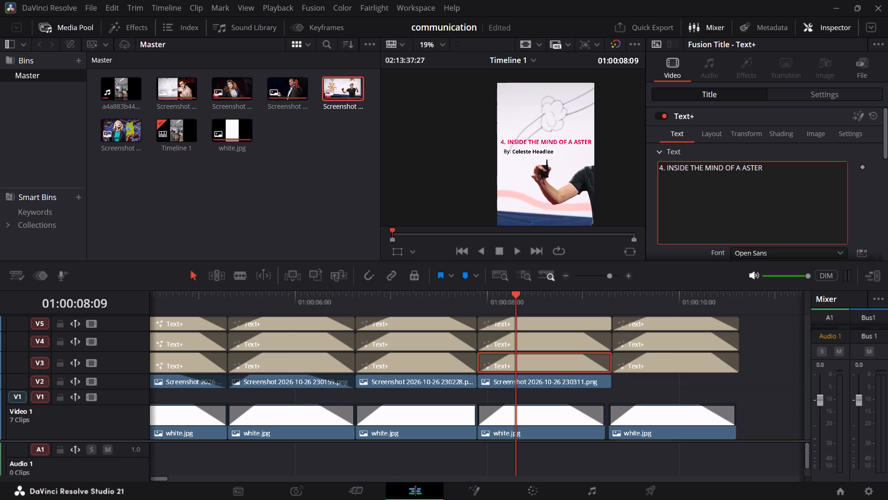
key("shift+BackSpace")
key("shift+BackSpace")
key("shift+BackSpace")
key("shift+BackSpace")
key("shift+BackSpace")
type("<A")
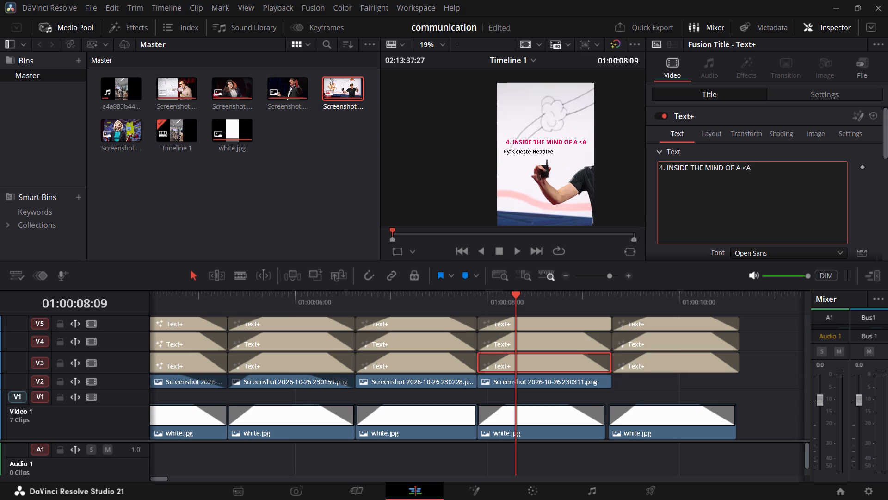
key("shift+BackSpace")
key("shift+BackSpace")
type("MAASER")
key("shift+BackSpace")
key("shift+BackSpace")
key("shift+BackSpace")
key("shift+BackSpace")
type("STER")
key("space")
key("shift+BackSpace")
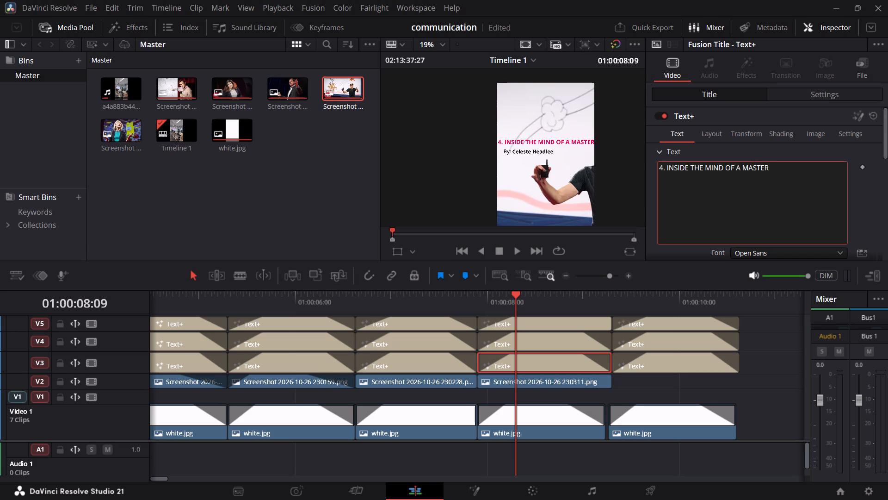
key("shift+space")
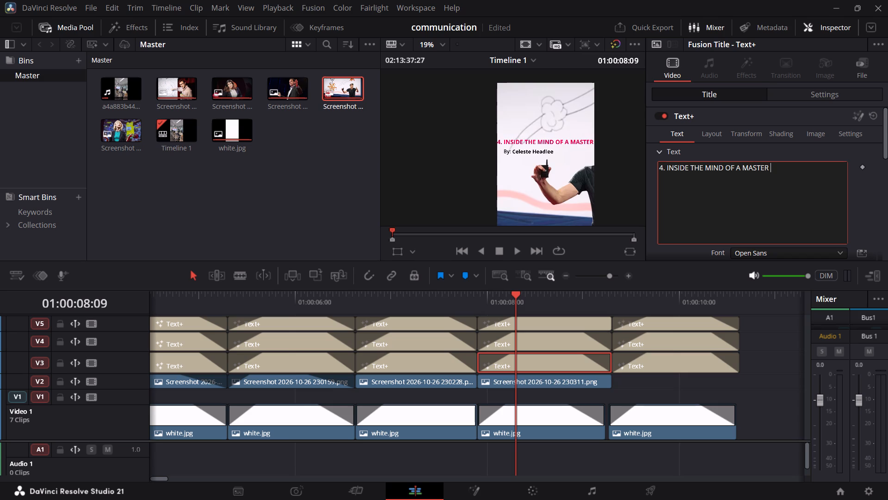
key("Return")
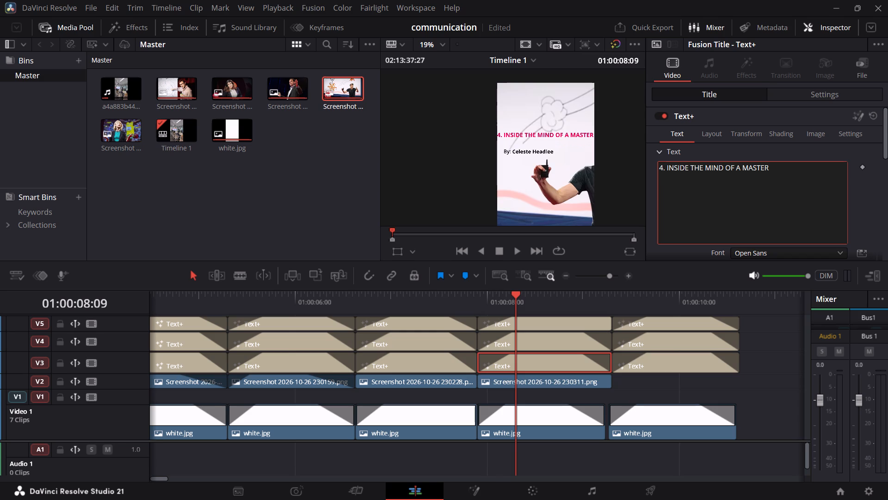
type("PROCASI")
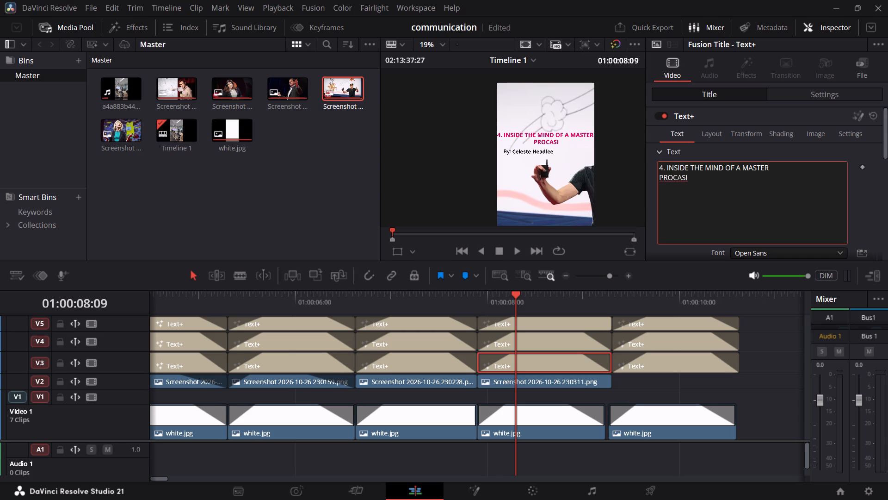
key("shift+BackSpace")
type("TINATI")
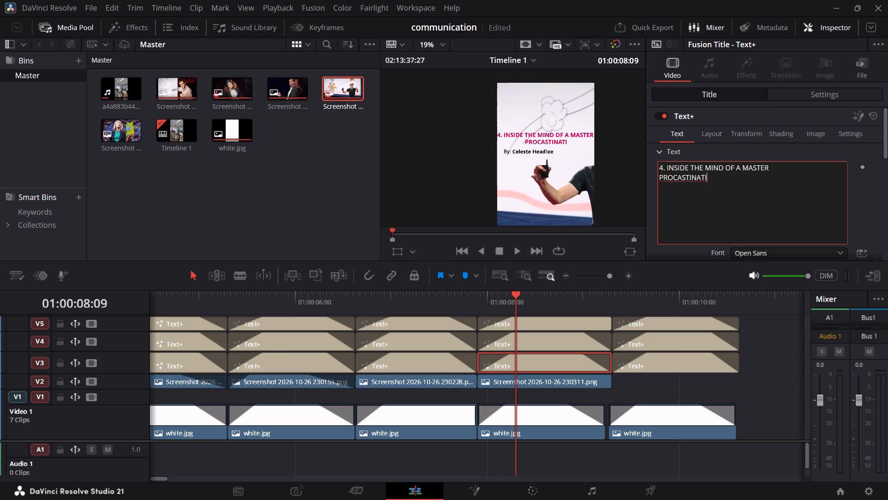
key("shift+BackSpace")
type("PR")
key("shift+BackSpace")
key("shift+BackSpace")
type("OR")
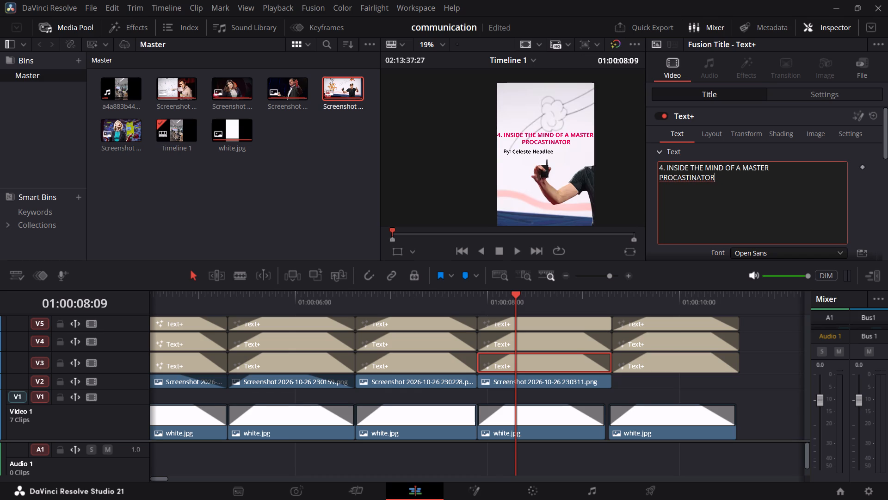
Scale the fourth slide's title down slightly so both lines fit within the slide's width.
left_click(804, 92)
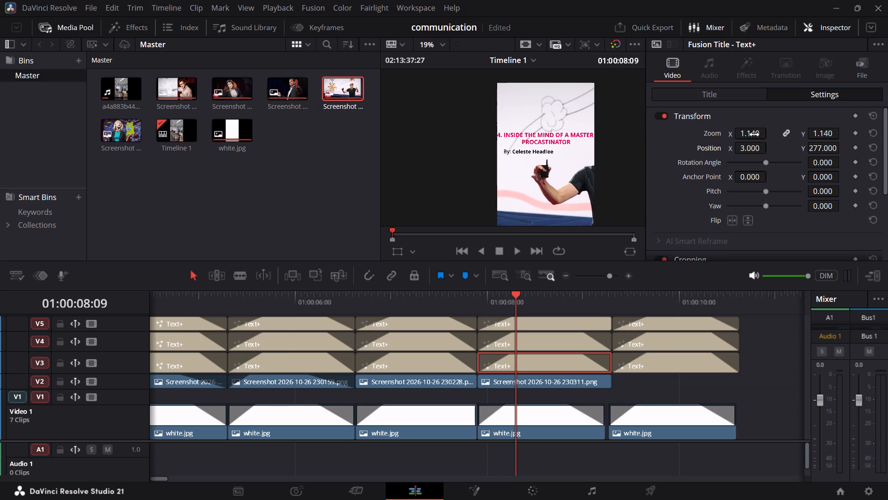
left_click_drag(754, 135, 752, 137)
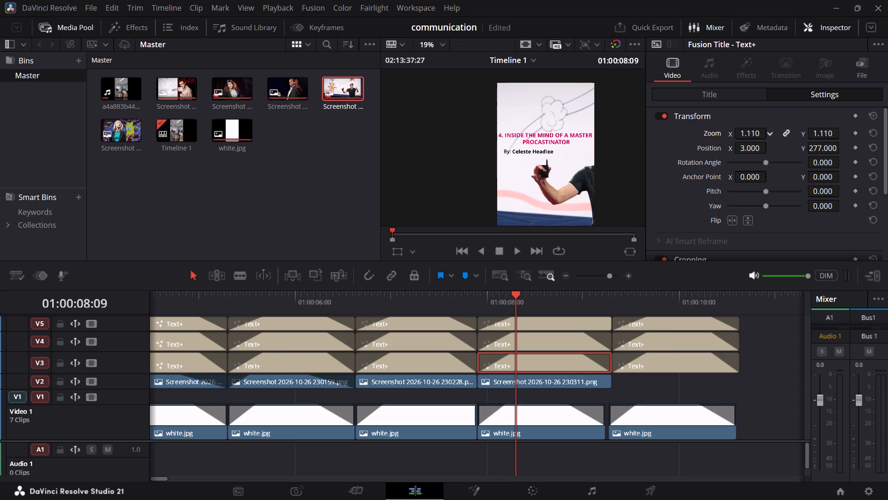
left_click_drag(752, 137, 750, 139)
Replace the fourth slide's speaker name on V5 with "Tim Urban".
left_click(698, 92)
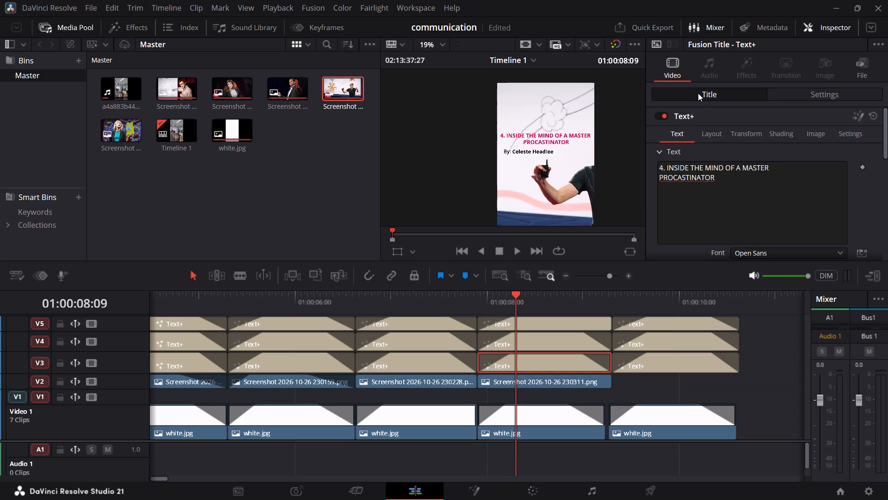
left_click(570, 348)
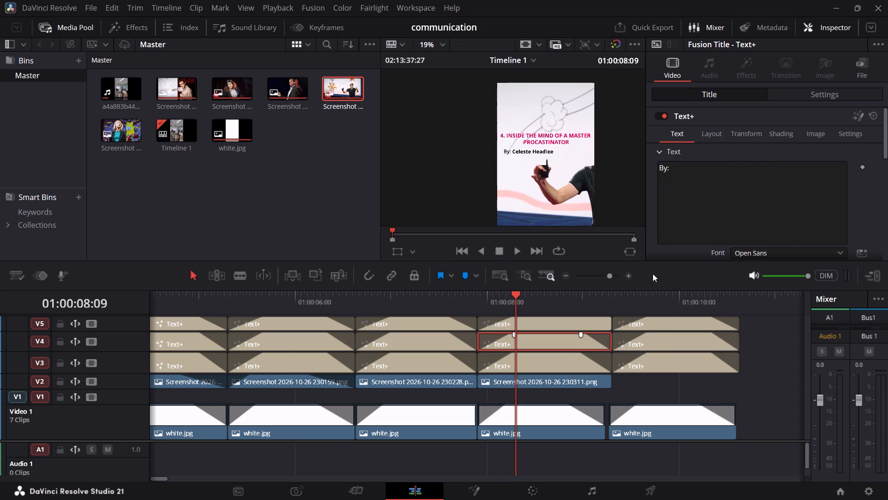
left_click(543, 318)
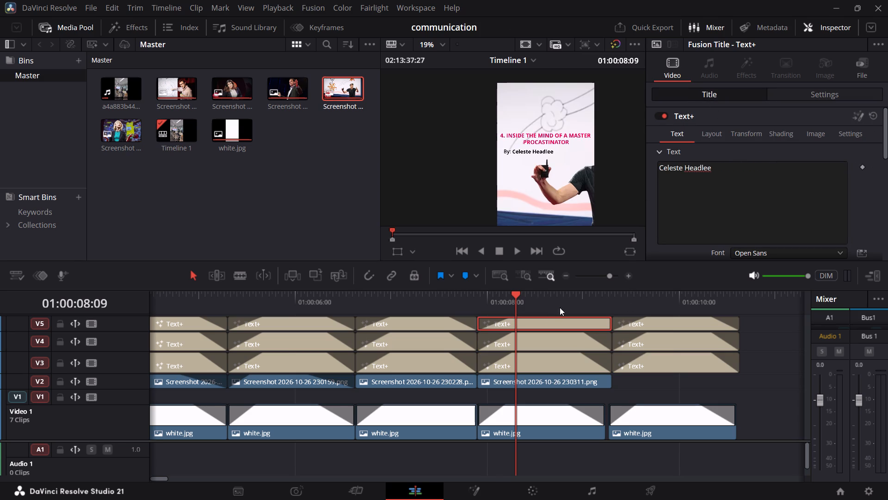
left_click(750, 171)
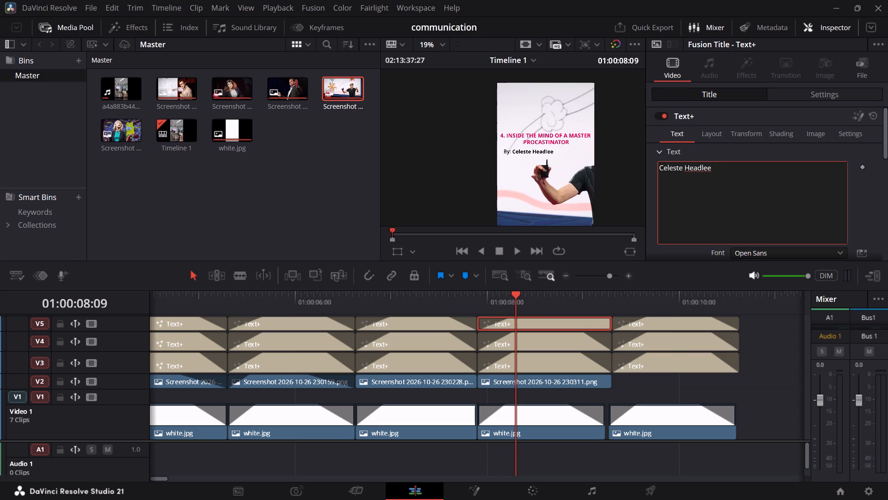
key("BackSpace")
key("BackSpace")
key("BackSpace")
key("BackSpace")
key("BackSpace")
key("BackSpace")
key("BackSpace")
key("BackSpace")
key("BackSpace")
key("BackSpace")
key("BackSpace")
key("BackSpace")
key("BackSpace")
key("BackSpace")
key("BackSpace")
key("BackSpace")
key("BackSpace")
key("BackSpace")
key("BackSpace")
key("BackSpace")
type("TI")
type("im")
key("space")
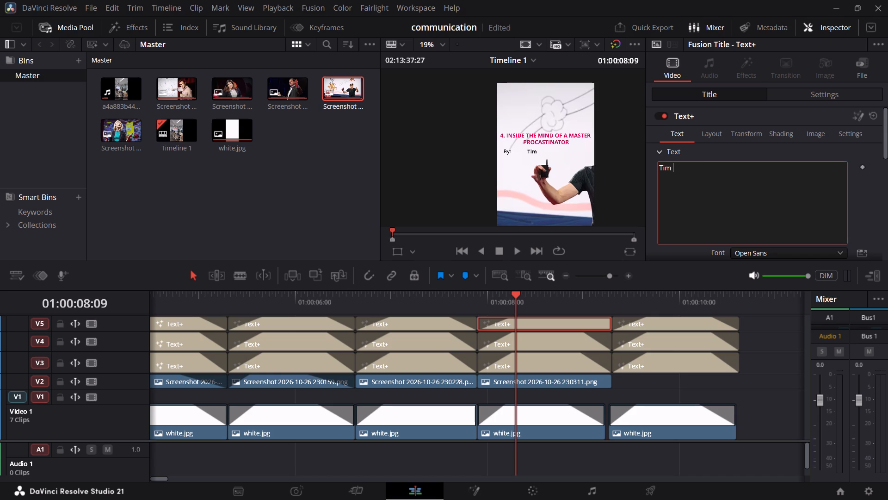
type("Urban")
Shift the fourth slide's speaker name to Position X -217 so it sits close beside "By:", checking the spacing up close.
left_click(790, 99)
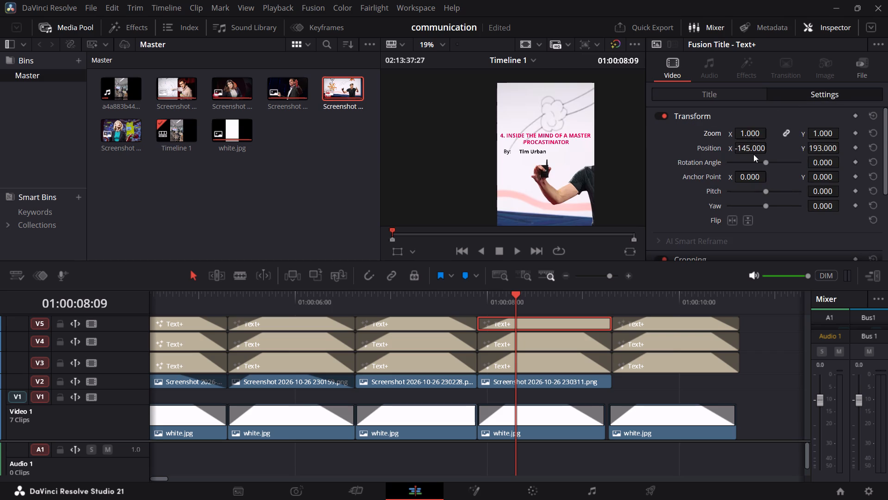
left_click_drag(755, 151, 721, 157)
left_click_drag(721, 157, 714, 161)
scroll(534, 166, "down", 4)
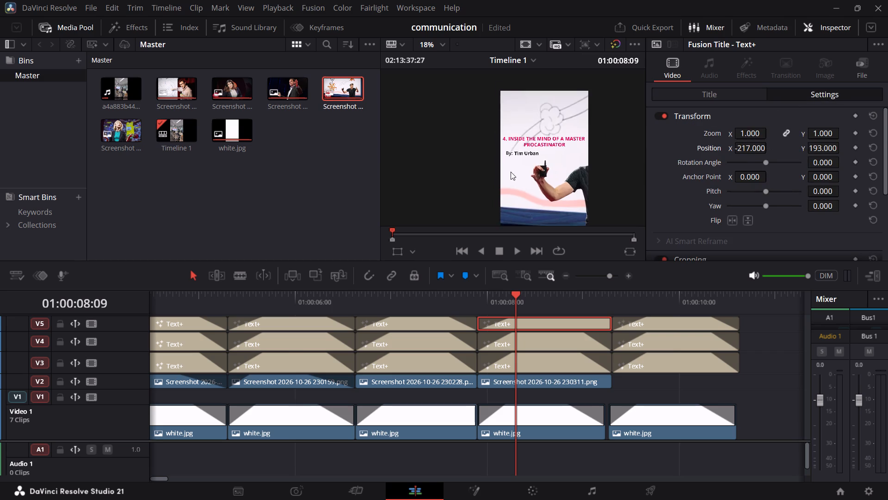
scroll(511, 172, "down", 3)
scroll(490, 174, "up", 20)
scroll(490, 174, "up", 11)
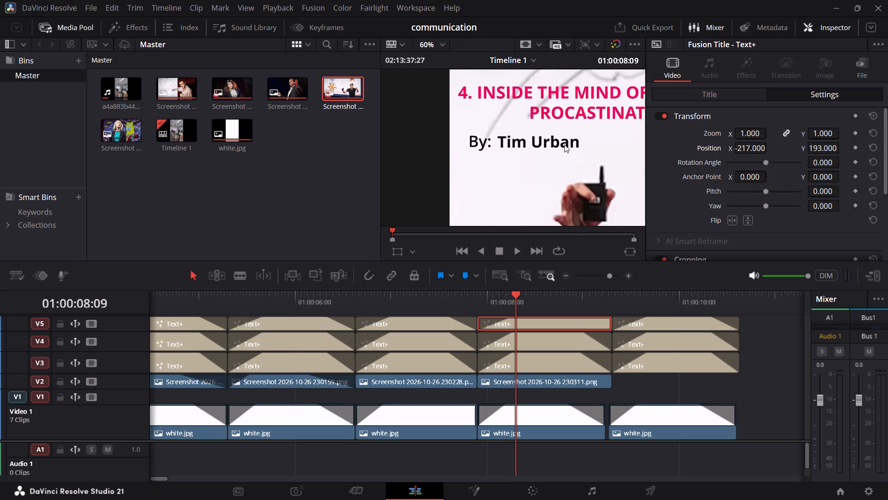
scroll(564, 144, "down", 20)
scroll(564, 144, "down", 4)
scroll(569, 147, "up", 1)
scroll(569, 147, "down", 2)
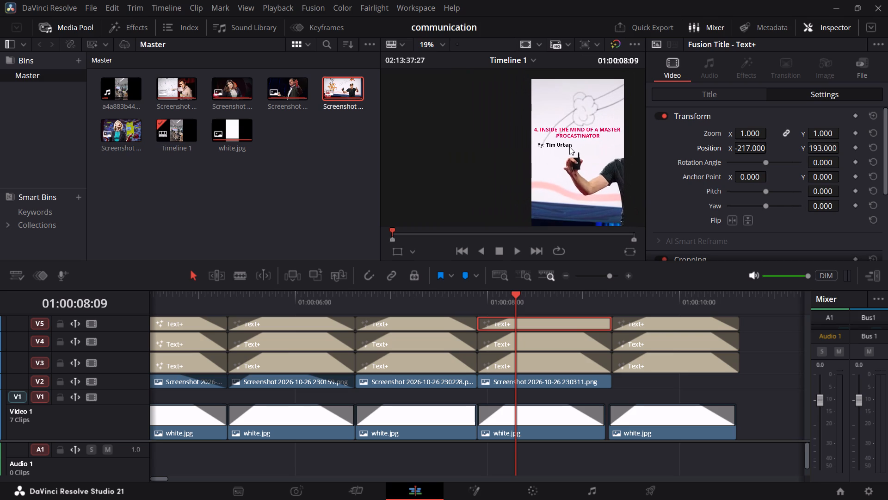
scroll(569, 147, "up", 1)
Scale the fourth slide's screenshot on V2 to 0.290 and lower it to Position Y -236, beneath the speaker credit.
left_click(535, 383)
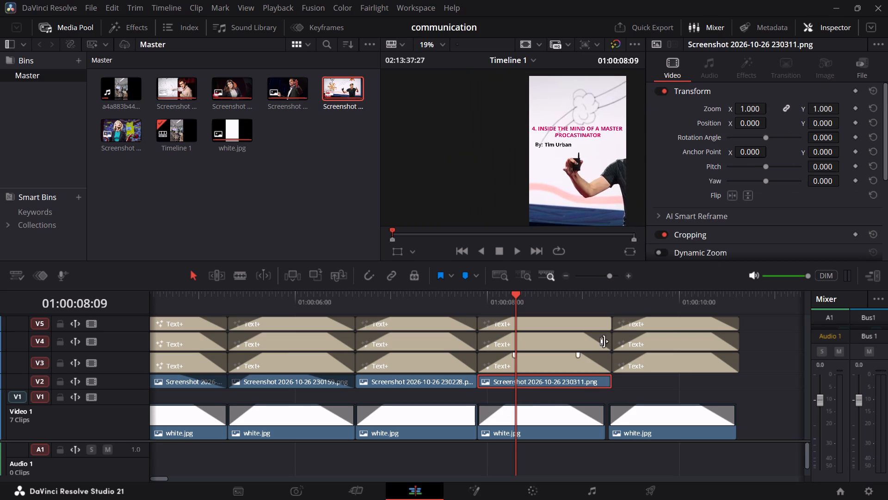
left_click_drag(752, 111, 715, 134)
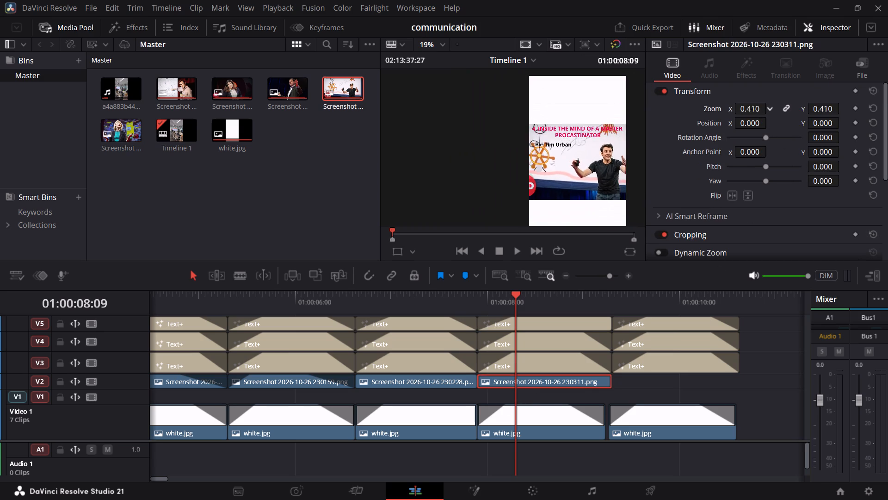
left_click_drag(715, 134, 711, 143)
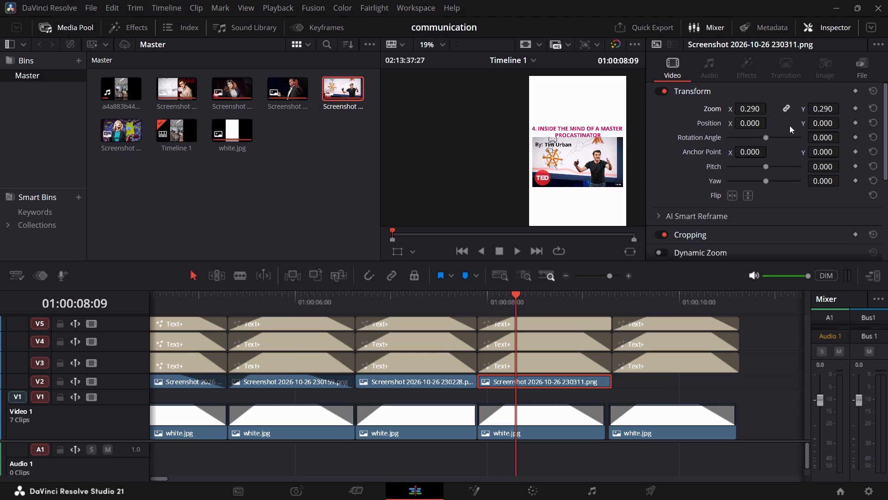
left_click_drag(815, 125, 169, 326)
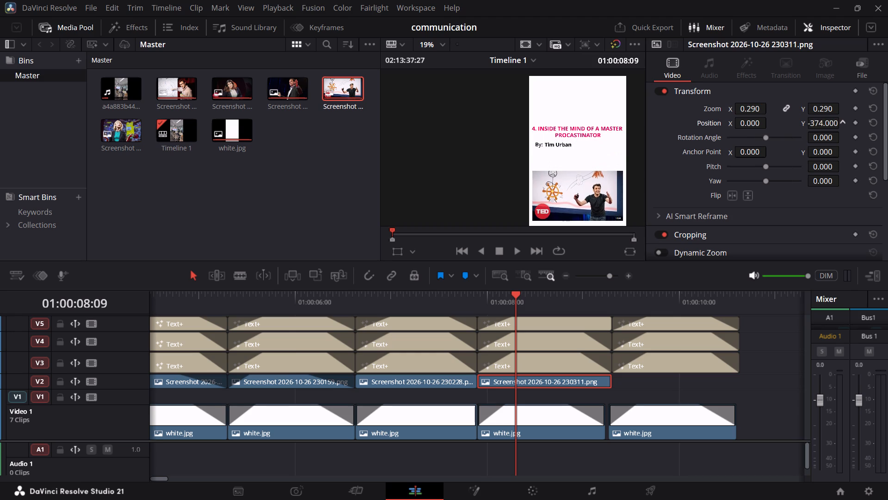
left_click_drag(169, 326, 214, 328)
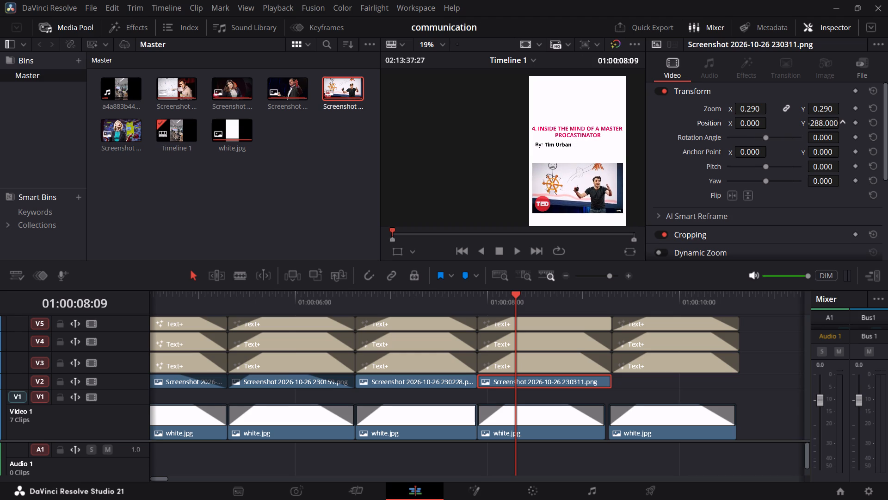
left_click_drag(214, 328, 223, 335)
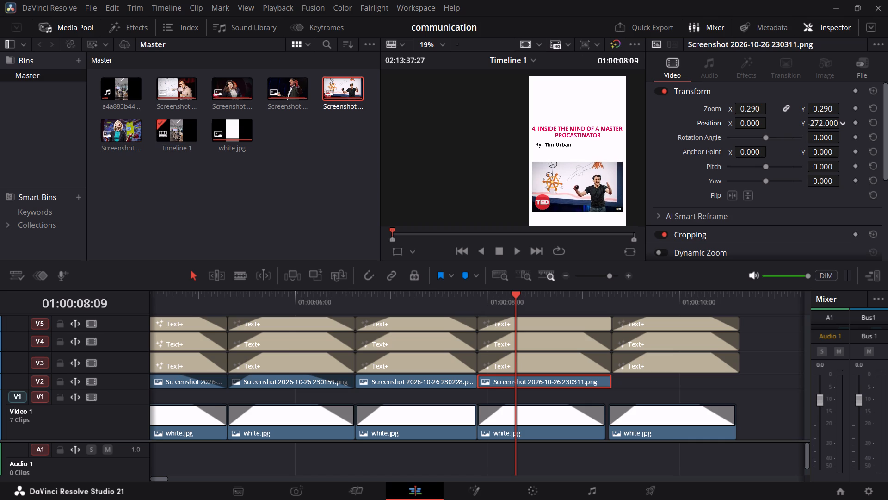
left_click_drag(223, 335, 240, 345)
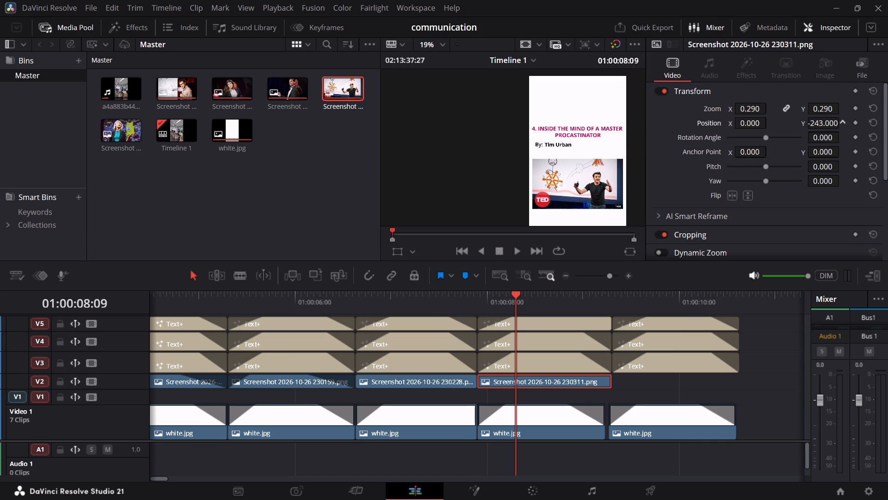
left_click_drag(240, 345, 244, 355)
left_click(751, 127)
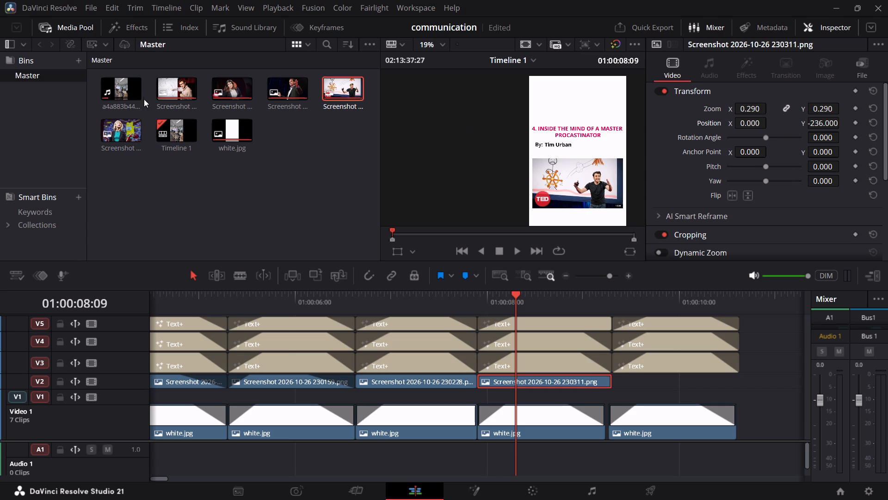
Add the fifth speaker's screenshot, Screenshot 2026-10-26 230345.png, to V2 directly after the fourth slide's screenshot.
left_click_drag(114, 132, 608, 368)
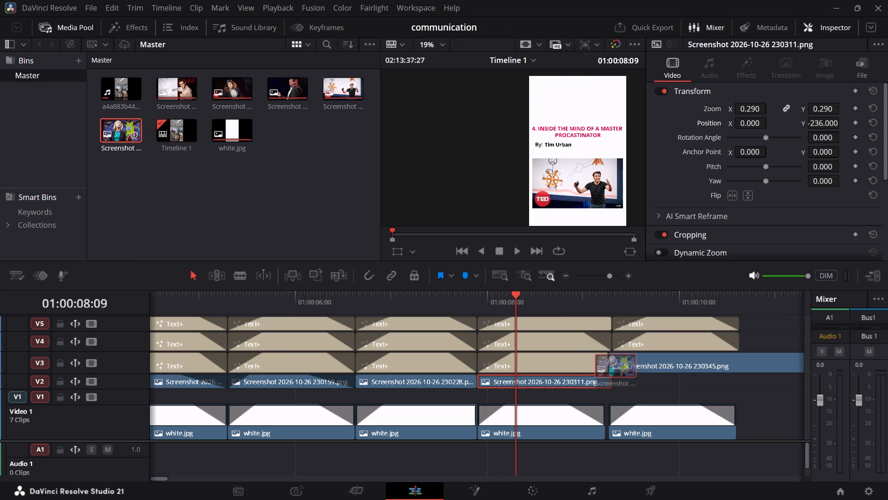
left_click_drag(608, 368, 611, 381)
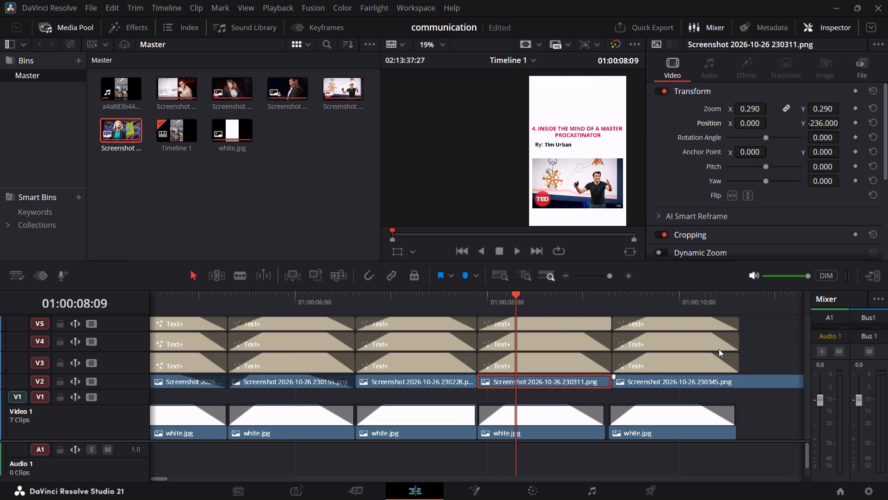
Trim the ends of the fifth slide's three text clips on V3, V4 and V5 to 01:00:10:18, matching the white background's end.
left_click_drag(512, 292, 740, 360)
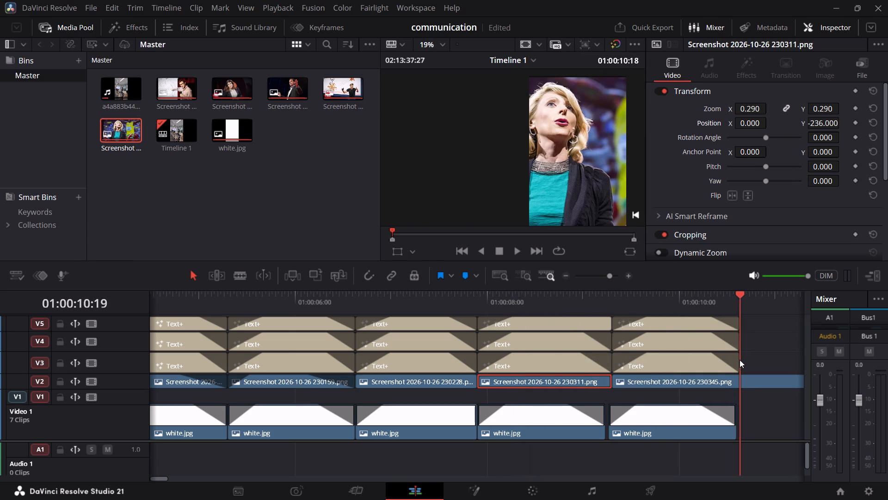
left_click_drag(740, 360, 736, 367)
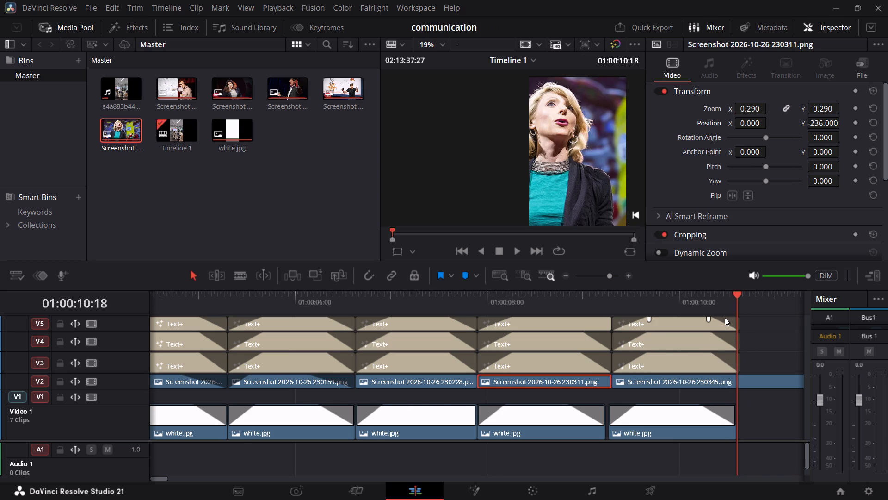
scroll(724, 316, "down", 7)
scroll(661, 318, "up", 14, "alt")
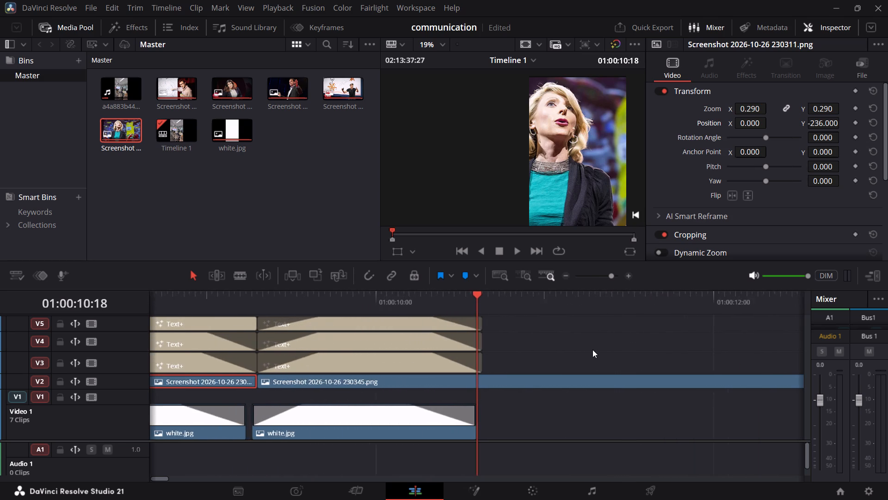
scroll(592, 350, "up", 10, "alt")
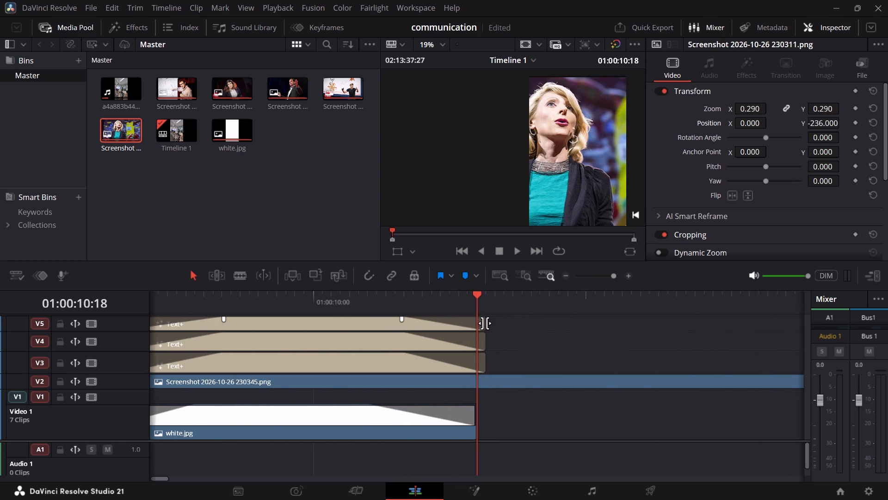
left_click_drag(485, 323, 474, 325)
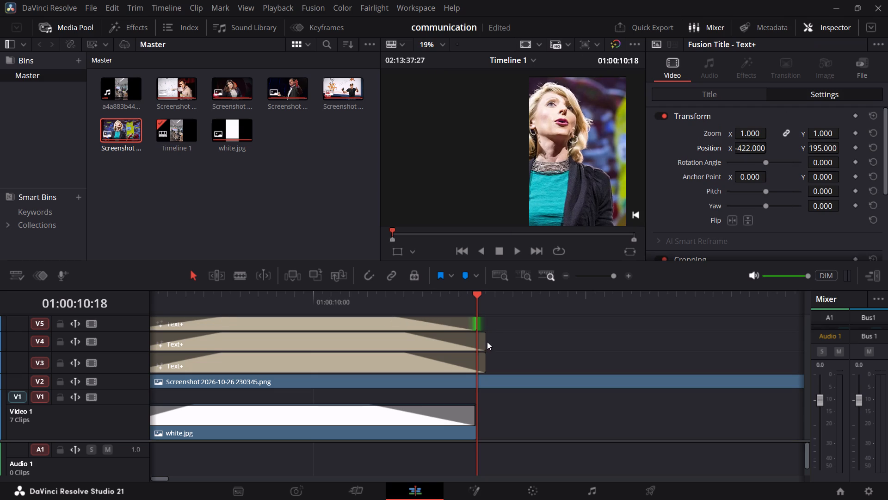
left_click_drag(485, 342, 475, 345)
left_click(485, 361)
left_click_drag(485, 361, 479, 362)
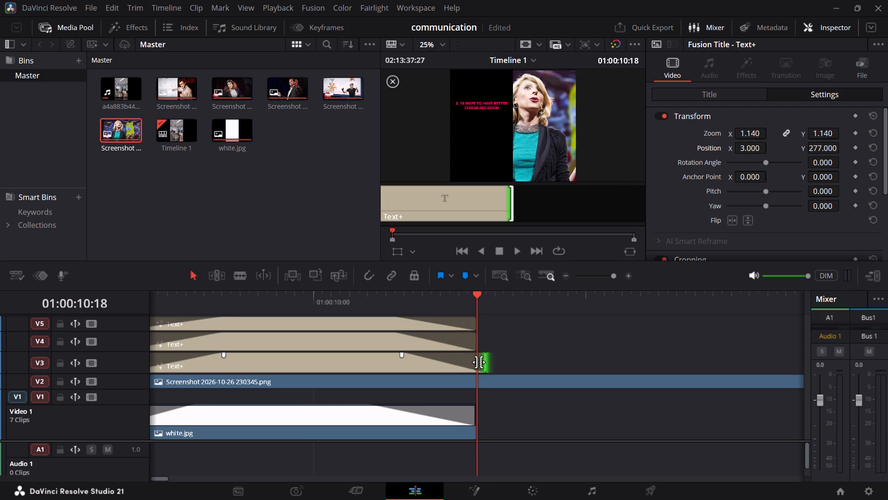
left_click_drag(479, 362, 476, 363)
left_click_drag(486, 363, 479, 364)
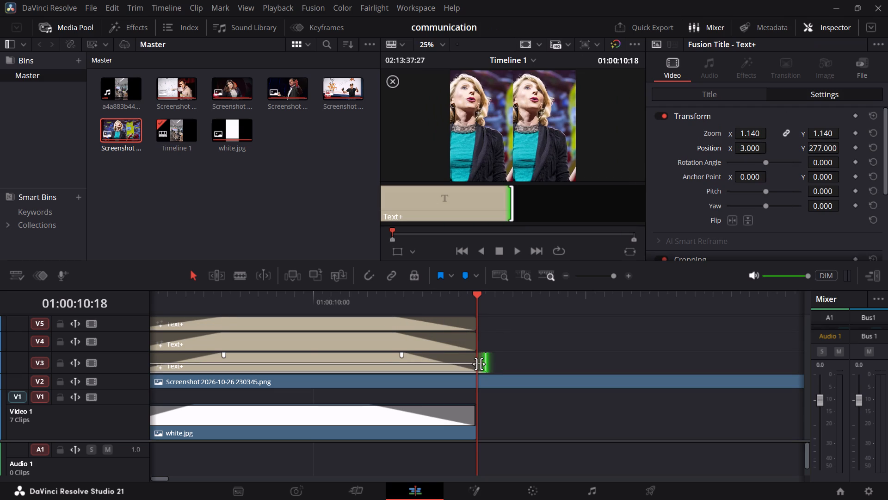
left_click_drag(479, 364, 473, 366)
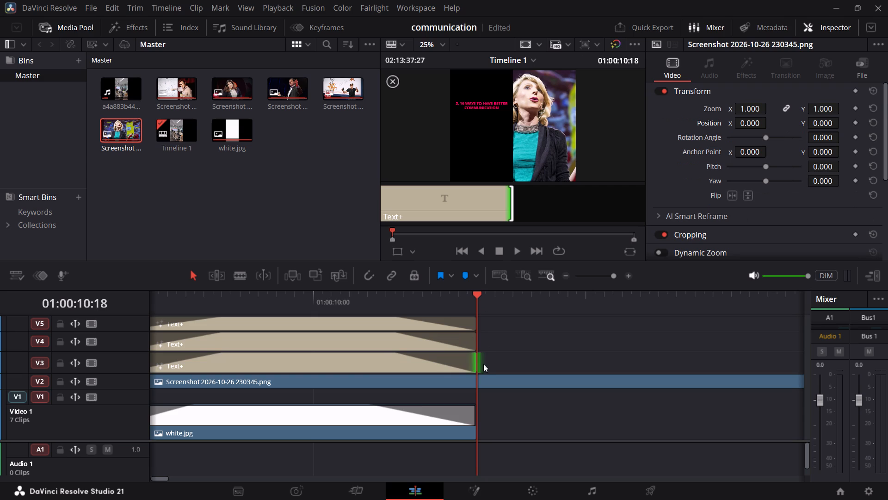
Split the fifth slide's screenshot on V2 at 01:00:10:18 and delete the excess part after the cut.
key("ctrl+b")
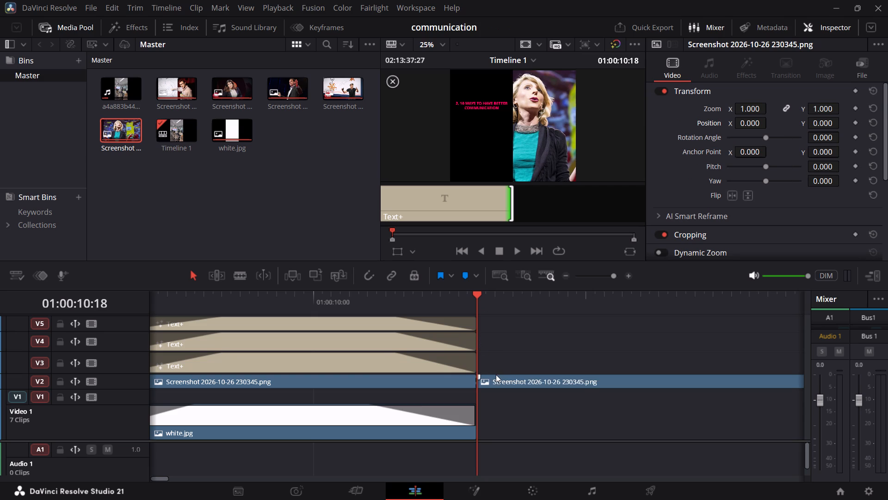
left_click(496, 376)
key("BackSpace")
Scale the fifth slide's screenshot on V2 to 0.290 and lower it to Position Y -235, beneath the speaker credit.
scroll(451, 341, "up", 1)
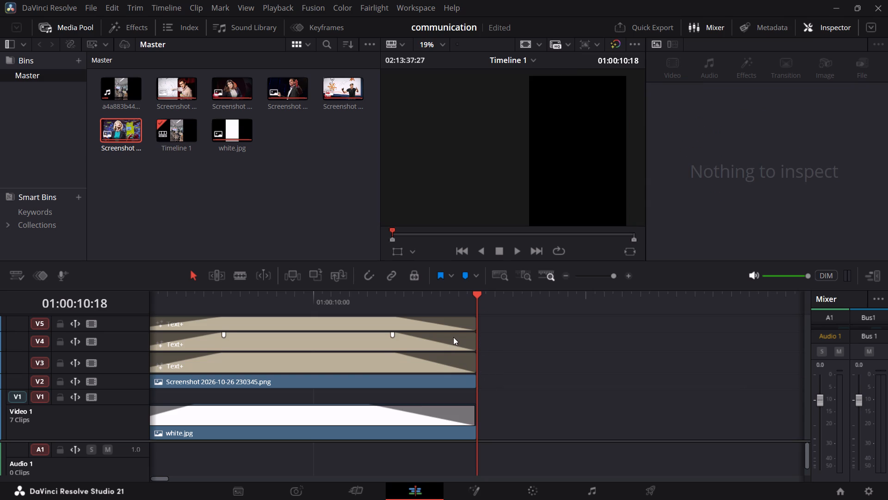
scroll(455, 336, "up", 2, "alt")
scroll(457, 331, "down", 20, "alt")
scroll(457, 331, "down", 6, "alt")
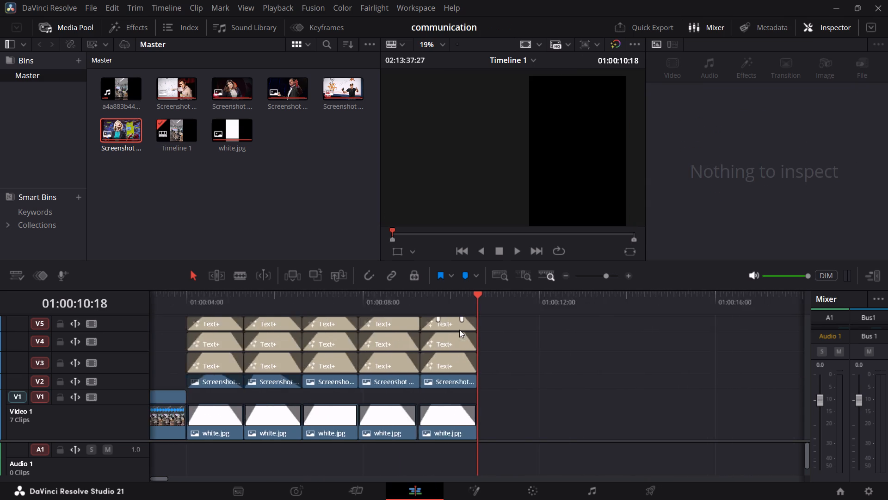
scroll(460, 329, "up", 2, "alt")
left_click_drag(476, 295, 439, 317)
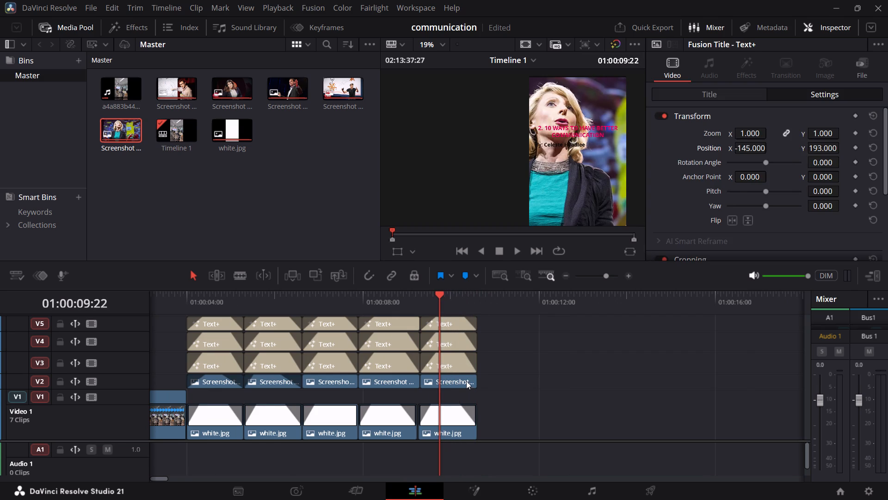
left_click(461, 382)
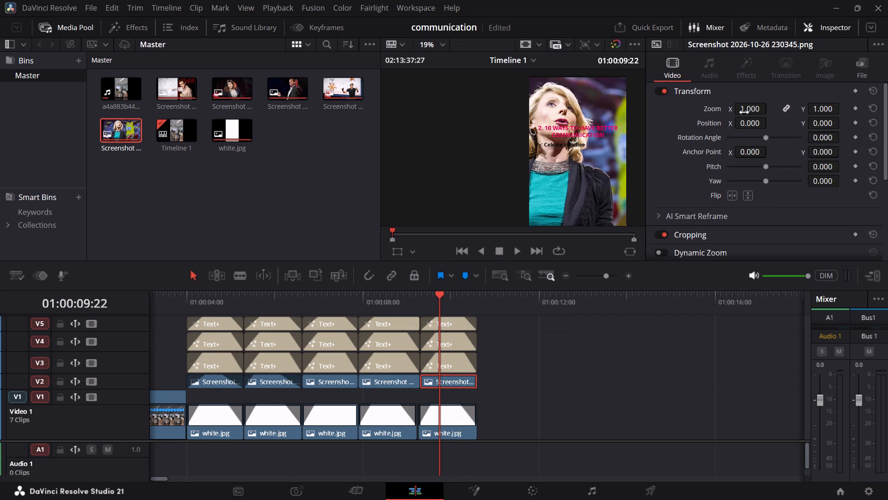
left_click_drag(748, 109, 705, 140)
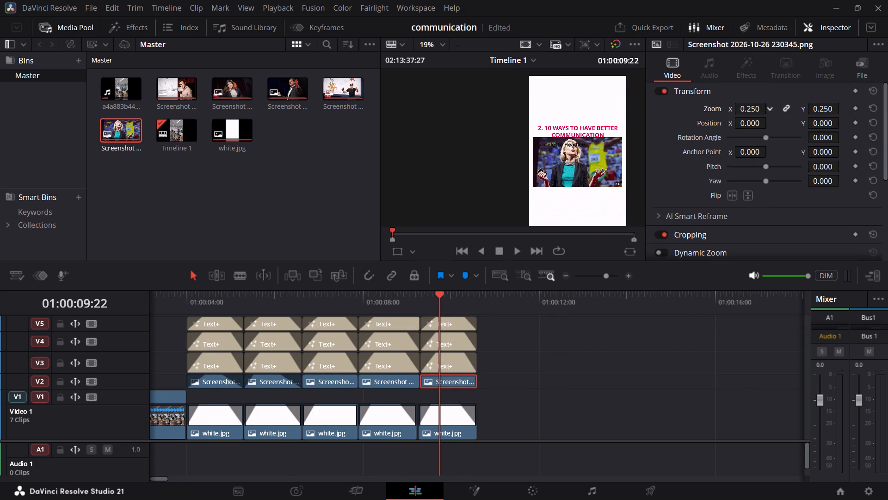
left_click_drag(705, 140, 707, 143)
left_click_drag(819, 124, 332, 265)
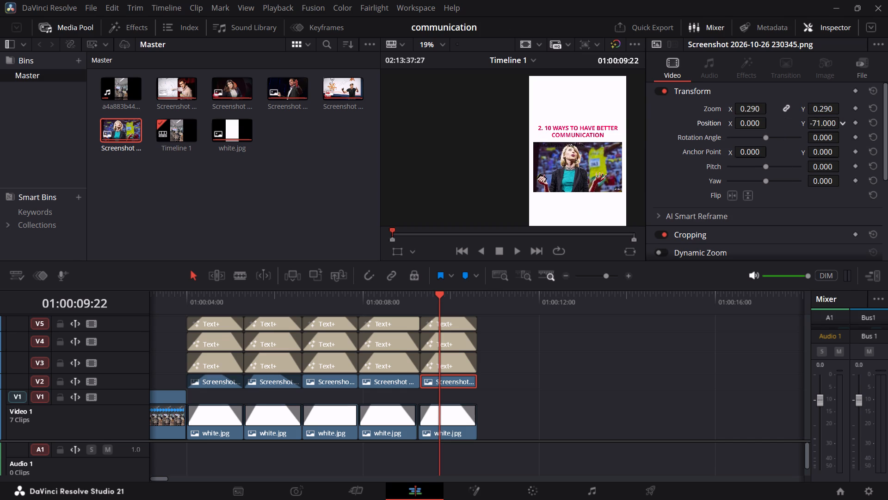
left_click_drag(332, 265, 254, 275)
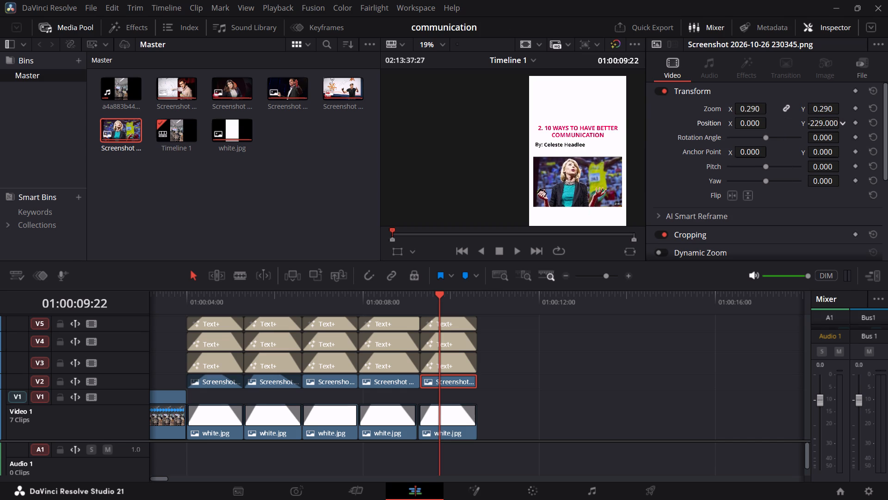
left_click_drag(254, 275, 257, 272)
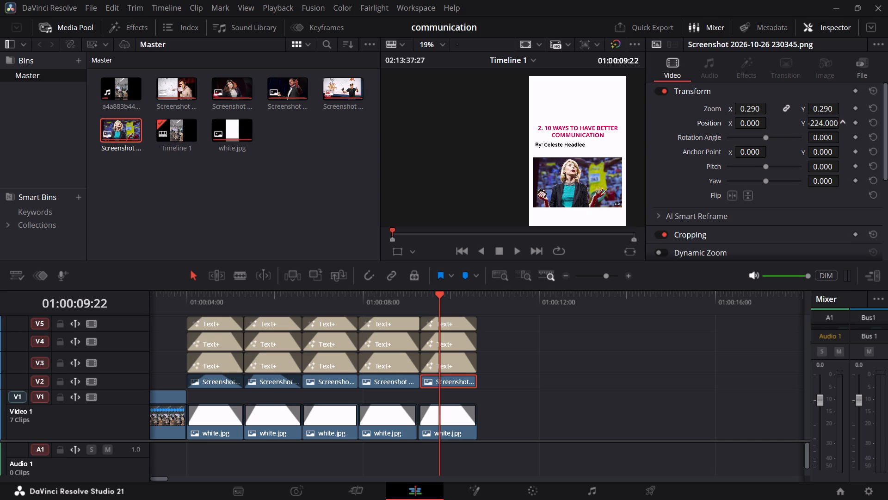
left_click_drag(257, 272, 251, 273)
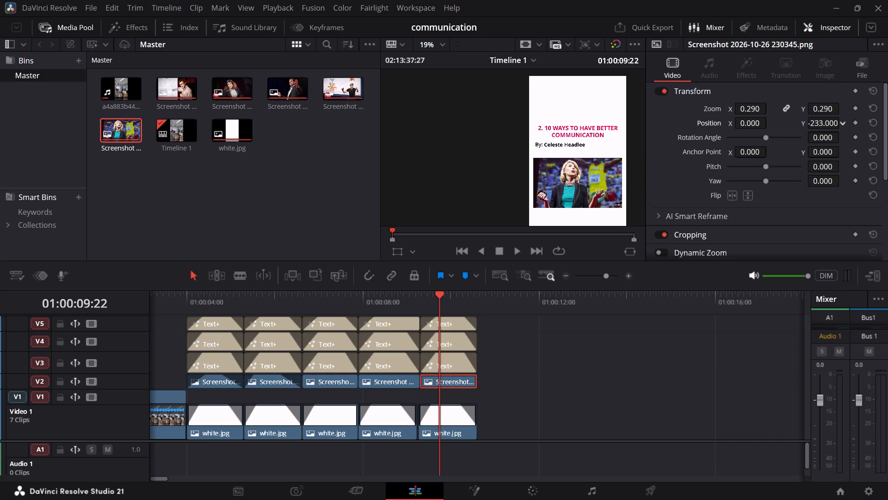
left_click_drag(251, 273, 250, 273)
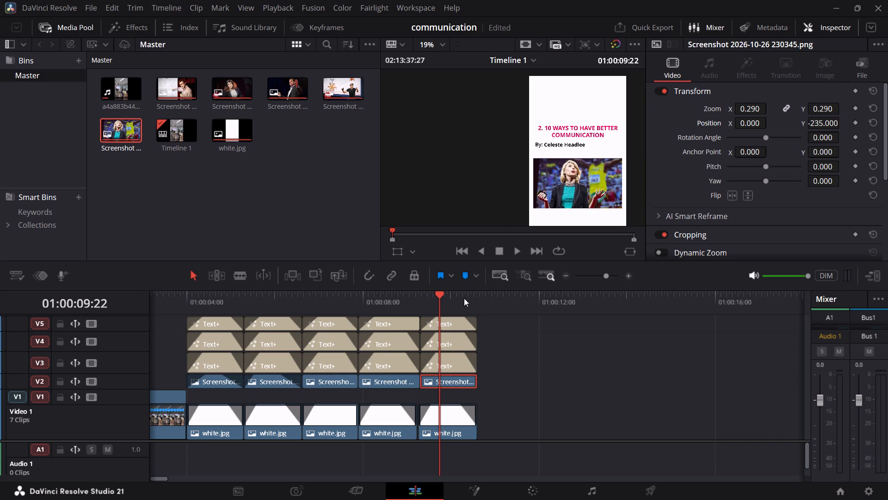
Replace the fifth slide's title on V3 with "5. YOUR BODY LANGUAGE MAY SHAPE WHO YOU ARE", breaking the line after "MAY".
left_click(451, 362)
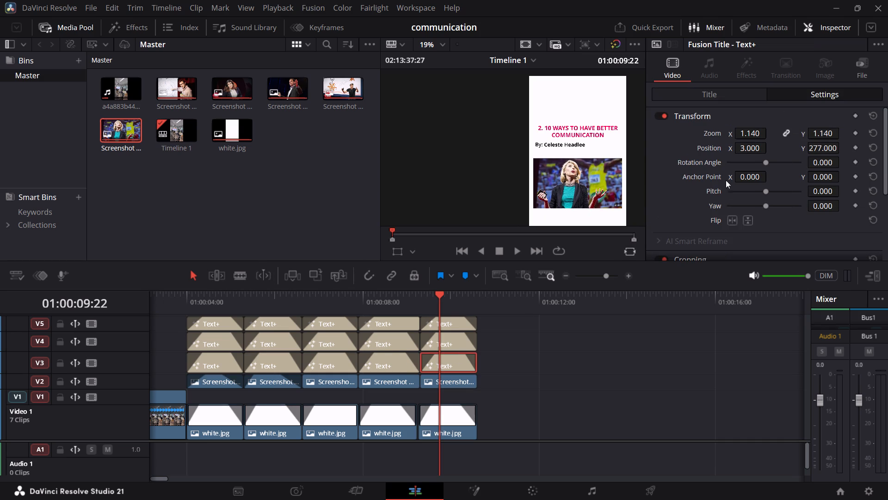
left_click(696, 73)
left_click(700, 88)
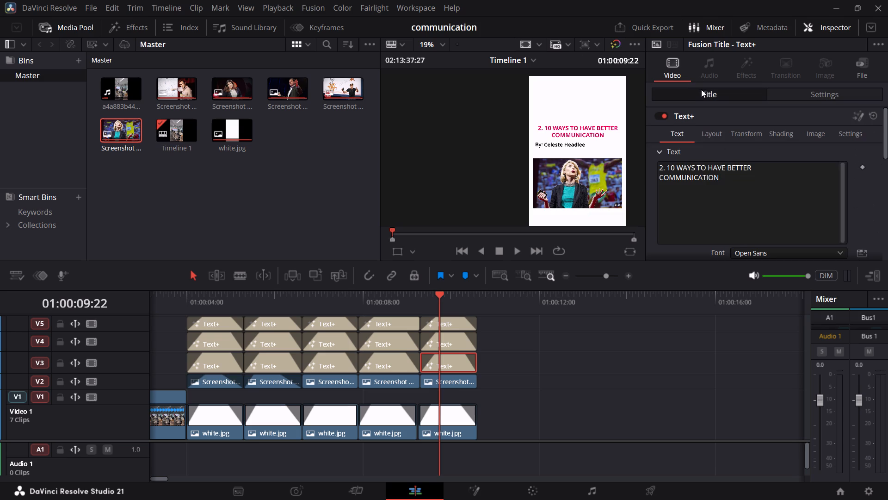
left_click(733, 179)
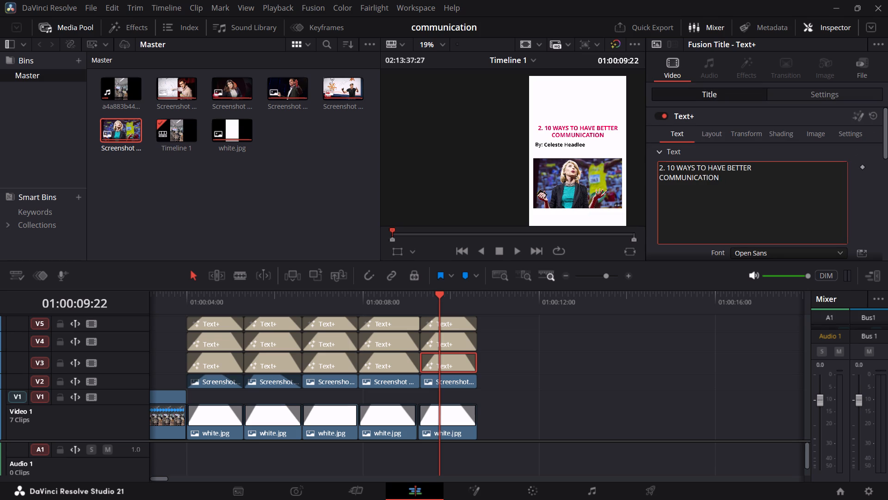
key("BackSpace")
key("BackSpace")
key("BackSpace")
key("BackSpace")
key("BackSpace")
key("BackSpace")
key("BackSpace")
key("BackSpace")
key("BackSpace")
key("BackSpace")
key("BackSpace")
key("BackSpace")
key("BackSpace")
key("BackSpace")
key("BackSpace")
key("BackSpace")
key("BackSpace")
key("BackSpace")
key("BackSpace")
key("BackSpace")
key("BackSpace")
key("BackSpace")
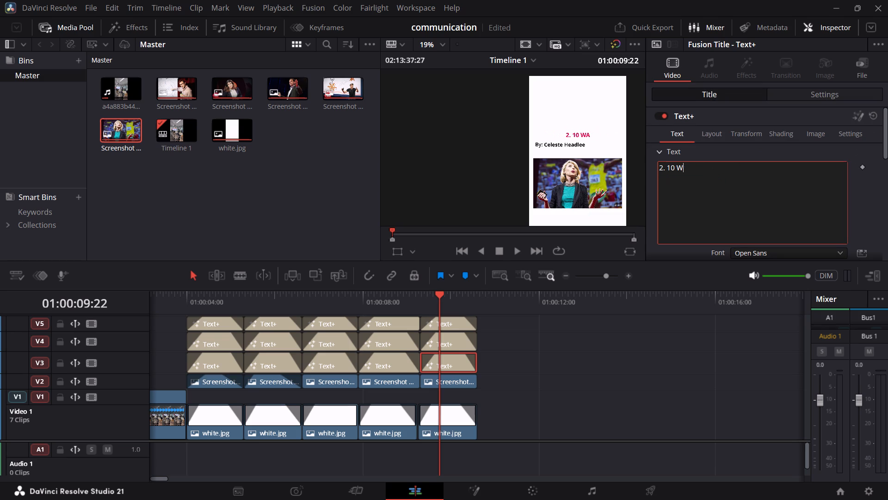
key("BackSpace")
key("BackSpace")
key("BackSpace")
key("BackSpace")
key("BackSpace")
key("BackSpace")
key("BackSpace")
type("5.")
key("space")
type("YOUR")
key("space")
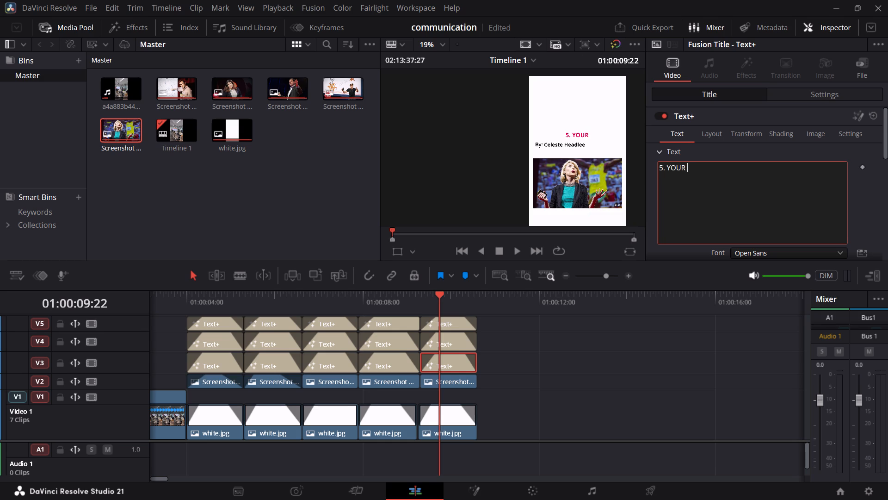
type("BODY LANGIAGE")
key("shift+BackSpace")
key("shift+BackSpace")
key("shift+BackSpace")
key("shift+BackSpace")
type("UAGE")
key("space")
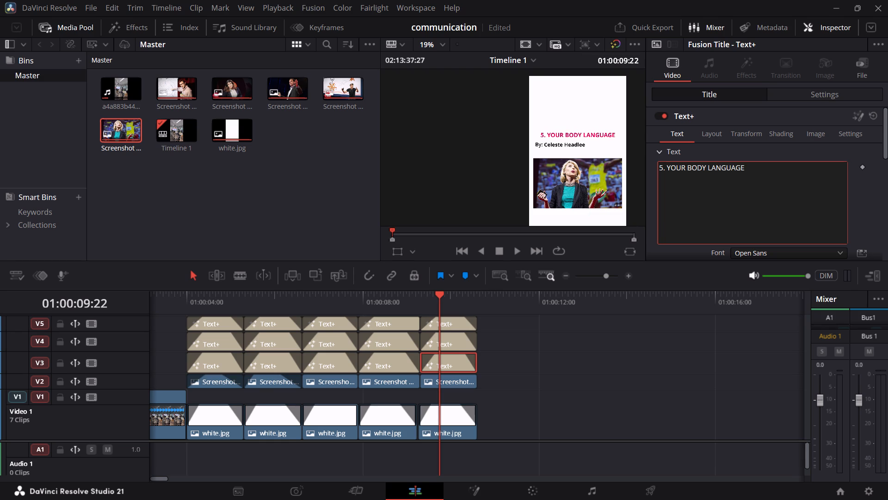
type("A")
key("shift+BackSpace")
type("<AY")
key("shift+BackSpace")
key("shift+BackSpace")
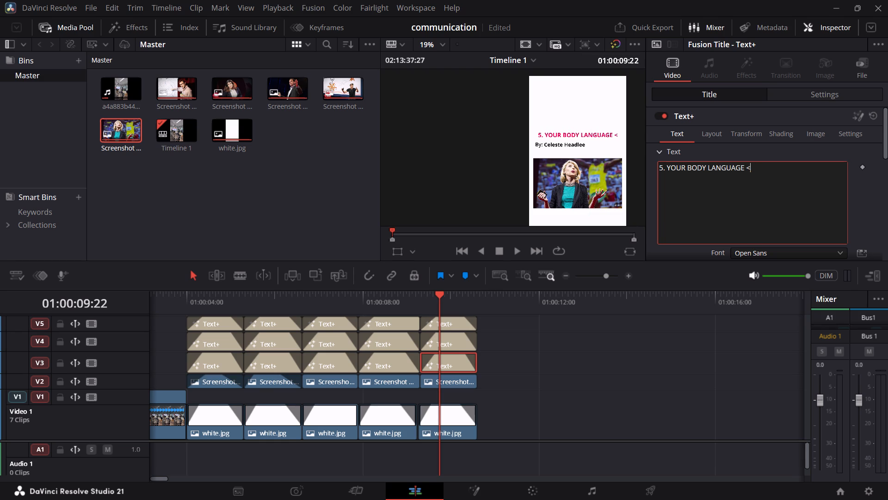
key("shift+BackSpace")
type("MAY")
key("shift+Return")
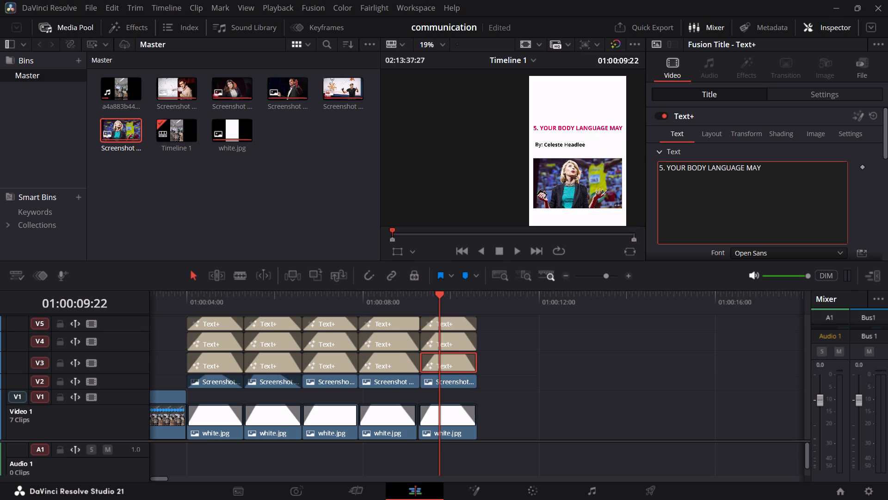
type("SHAPE")
key("space")
type("WHY")
key("shift+BackSpace")
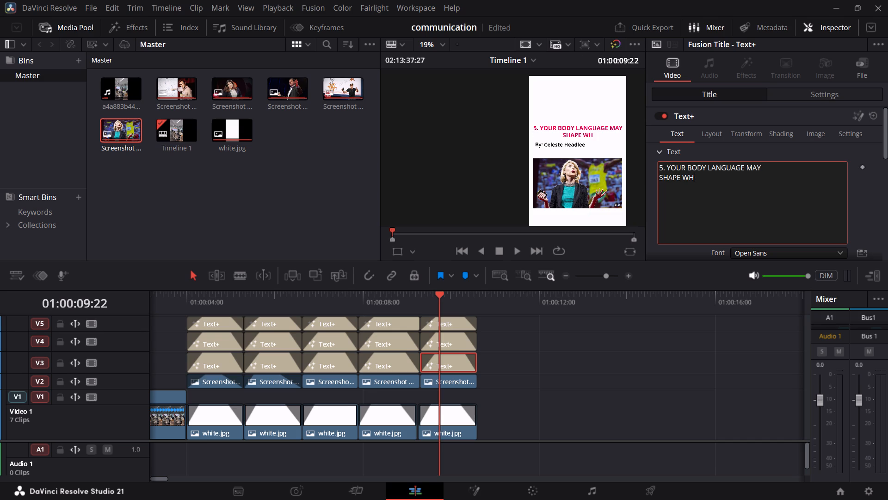
type("O YOU ARE")
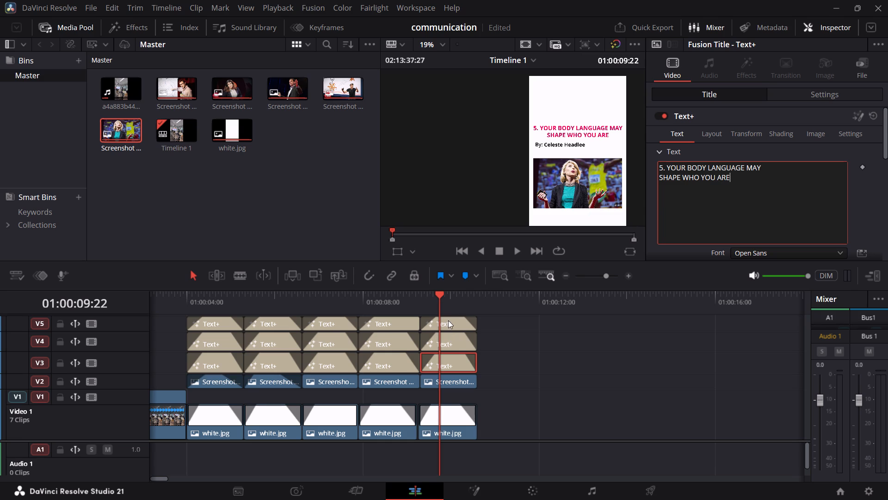
Replace the speaker name in the fifth slide's V5 text clip with "Amy Cuddy".
left_click(448, 320)
left_click(730, 175)
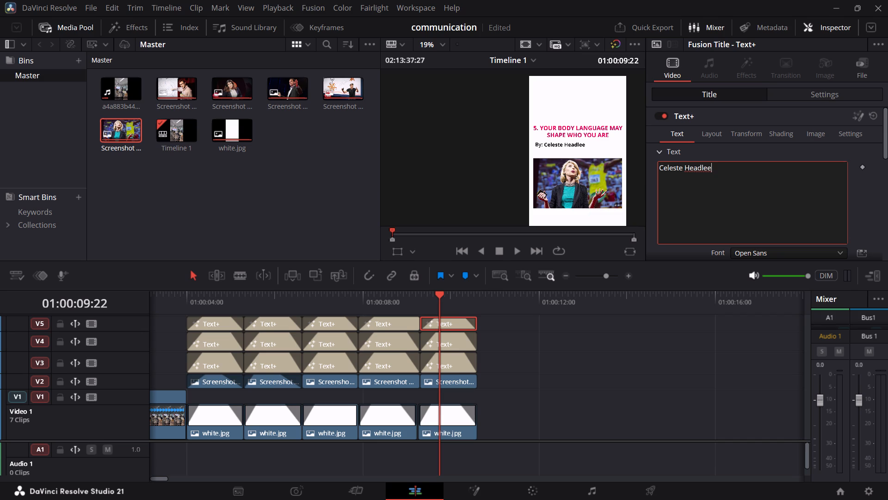
key("BackSpace")
key("BackSpace")
key("BackSpace")
key("BackSpace")
key("BackSpace")
key("BackSpace")
key("BackSpace")
key("BackSpace")
key("BackSpace")
key("BackSpace")
key("BackSpace")
key("BackSpace")
key("BackSpace")
key("BackSpace")
key("BackSpace")
key("BackSpace")
key("BackSpace")
key("BackSpace")
key("BackSpace")
key("BackSpace")
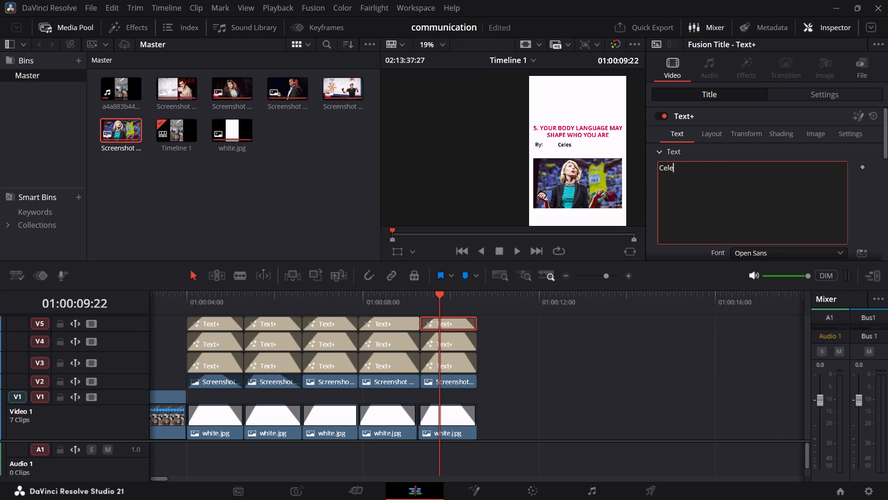
type("AMY")
key("BackSpace")
key("BackSpace")
type("my")
key("space")
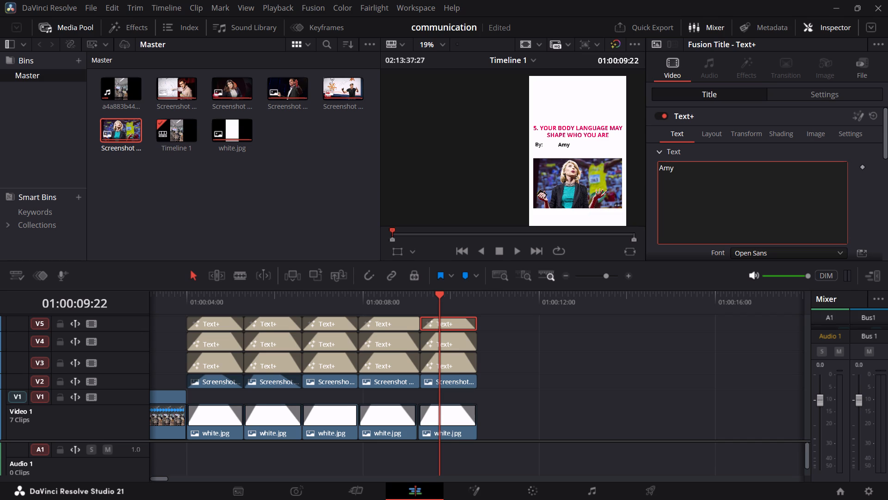
type("C")
type("uddy")
Shift the fifth slide's speaker name horizontally along Position X so it sits just after "By:".
left_click(810, 94)
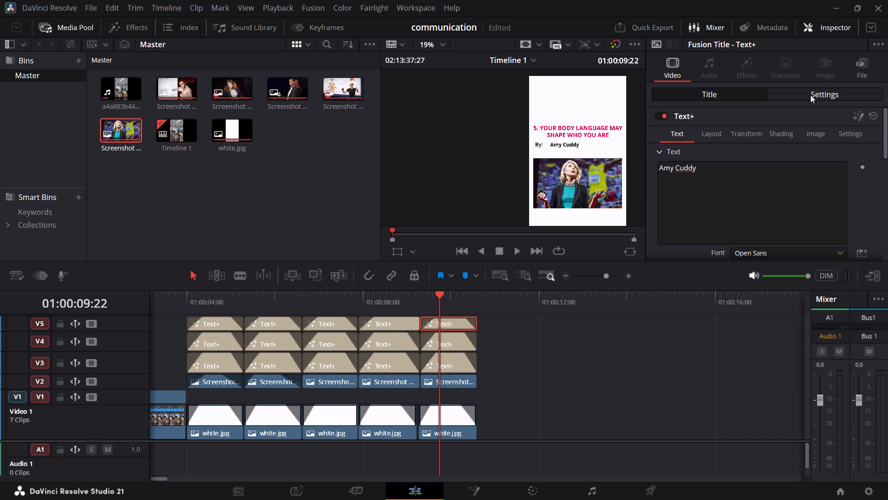
left_click_drag(754, 148, 739, 153)
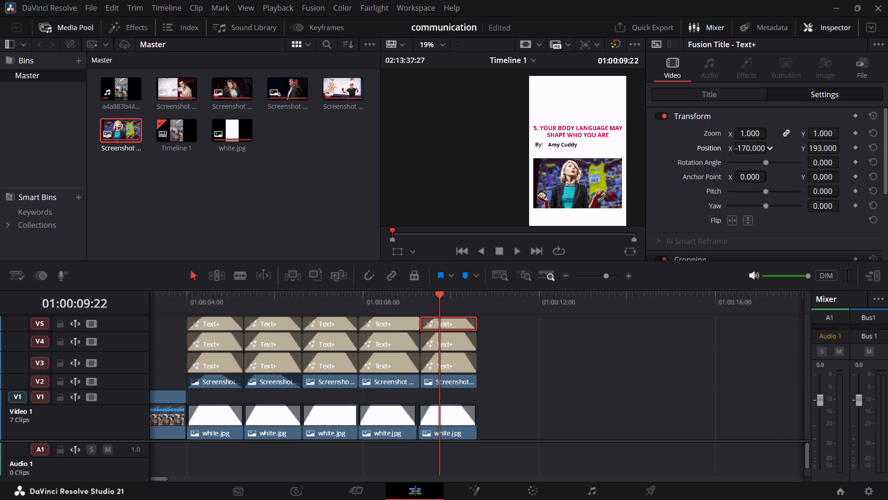
left_click_drag(739, 153, 724, 157)
scroll(560, 164, "down", 8)
scroll(559, 162, "up", 5)
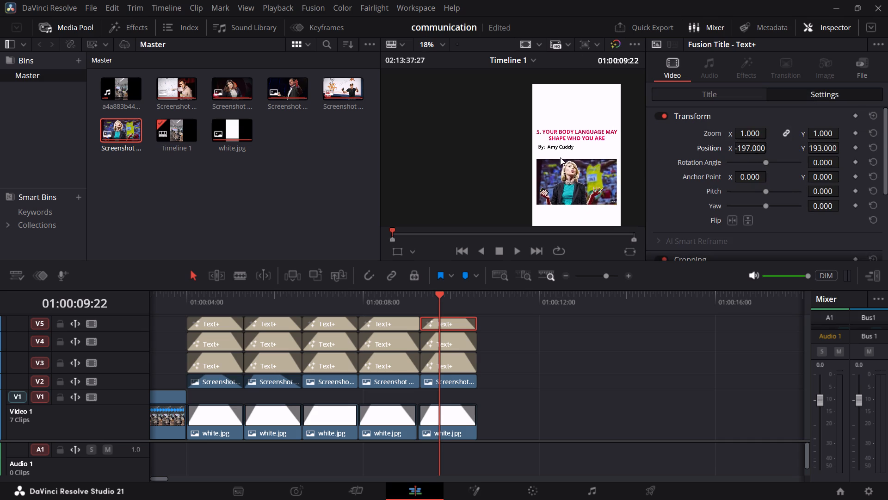
scroll(560, 157, "up", 18)
scroll(564, 161, "up", 4)
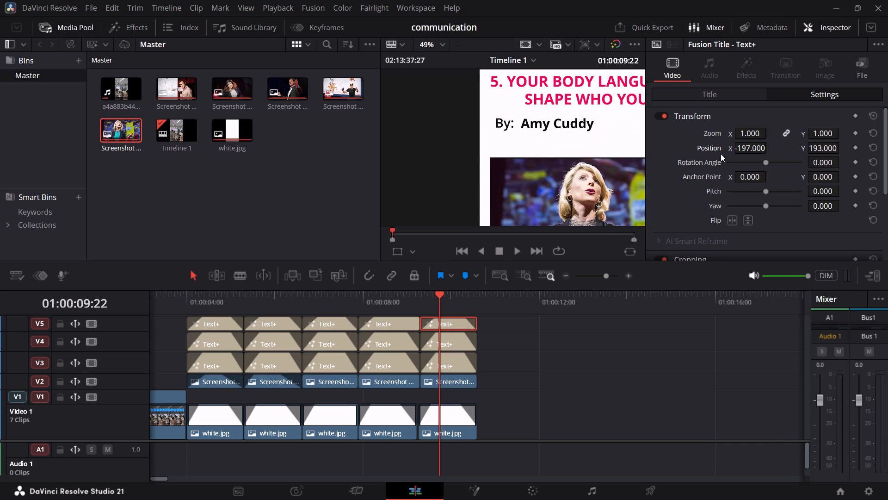
left_click_drag(756, 147, 761, 153)
left_click(716, 92)
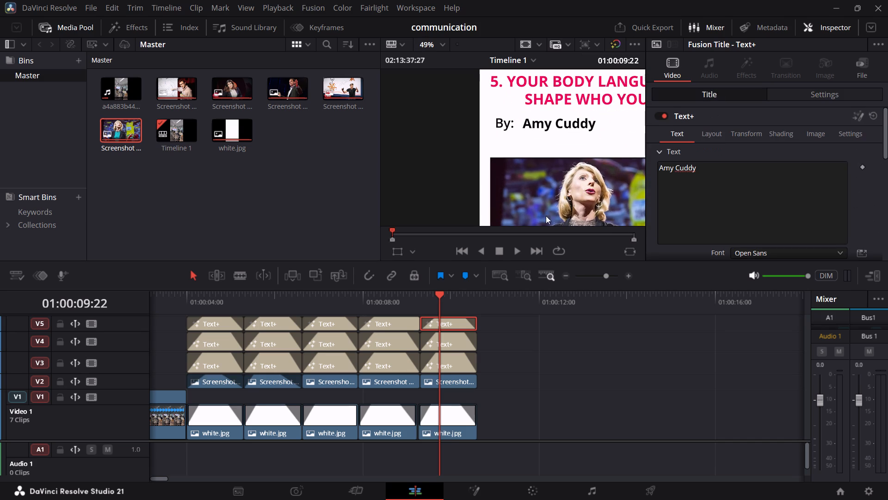
Fit the whole vertical frame in the viewer and play the timeline from the start to review all five slides.
left_click_drag(438, 292, 0, 499)
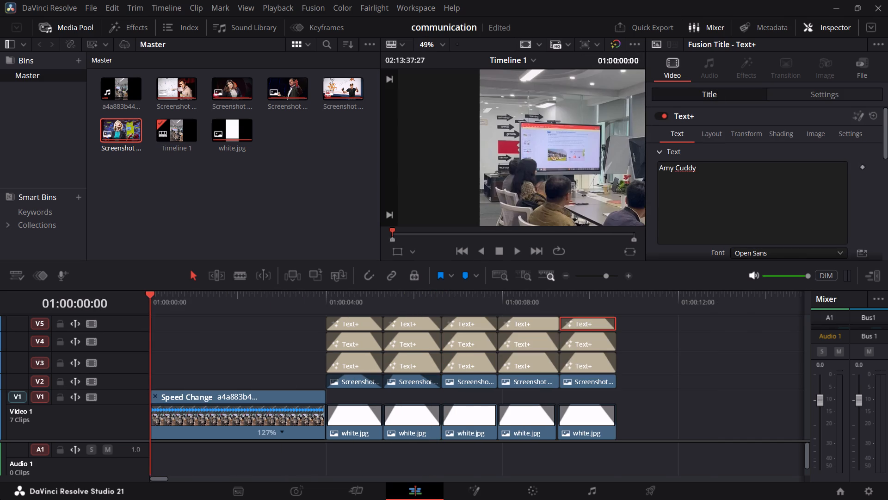
scroll(559, 167, "down", 13)
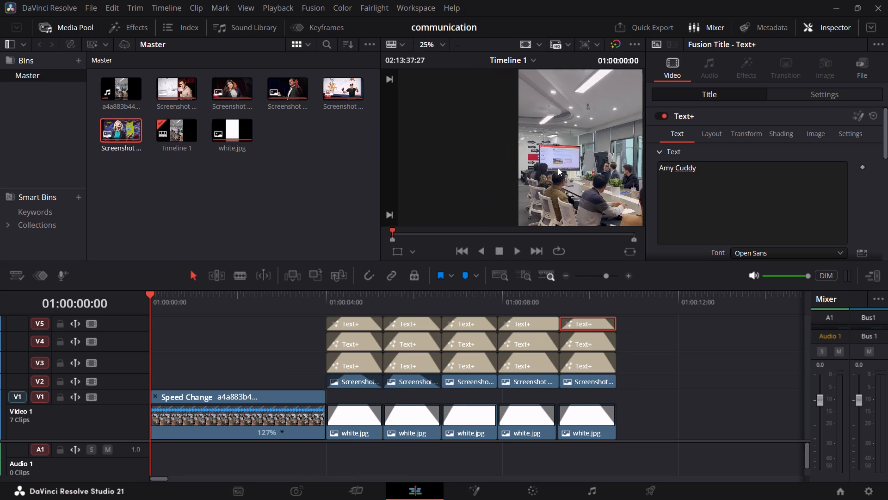
scroll(558, 168, "down", 6)
middle_click_drag(563, 163, 532, 165)
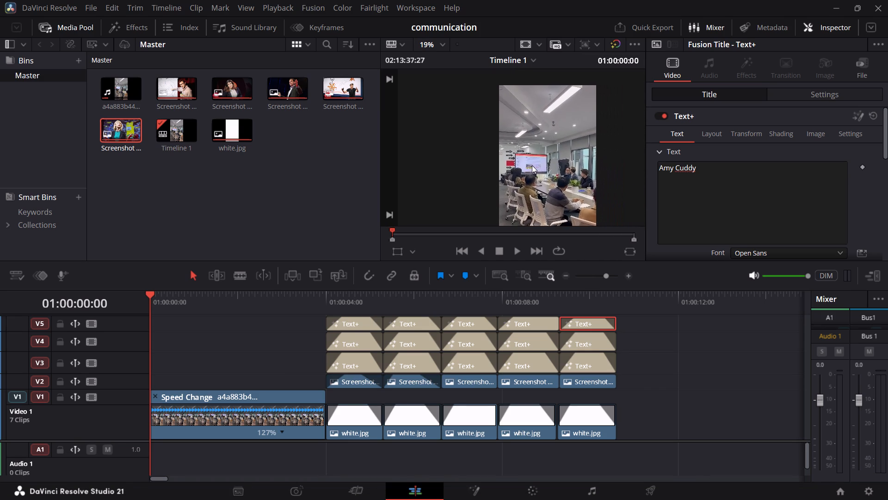
middle_click_drag(532, 165, 516, 150)
scroll(527, 155, "down", 4)
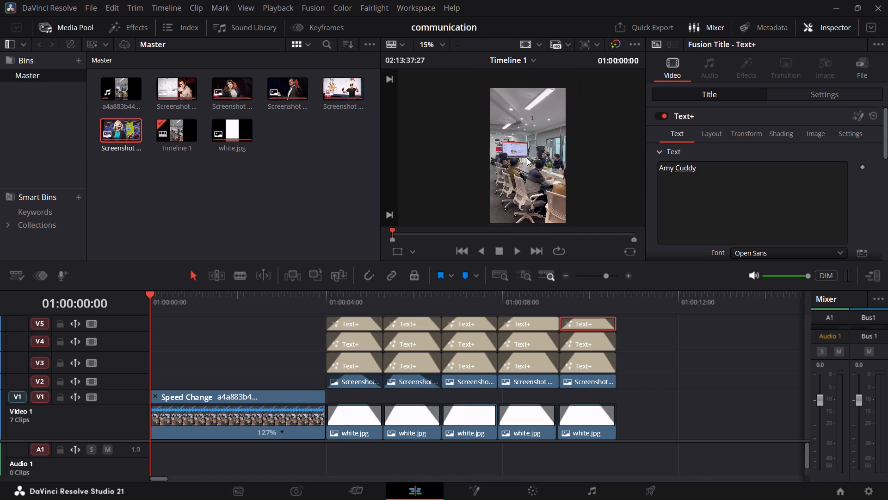
scroll(527, 158, "down", 2)
scroll(527, 158, "up", 1)
key("space")
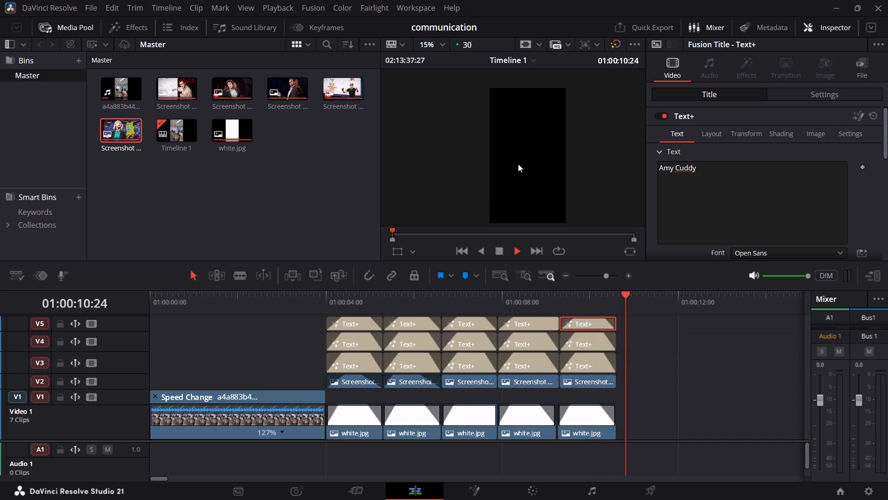
key("space")
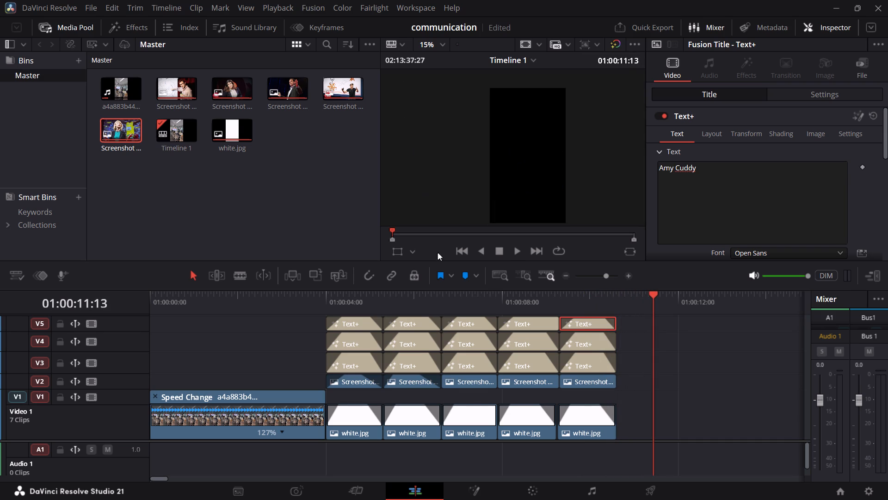
Add a short fade-in and fade-out to the third slide's screenshot on V2.
left_click_drag(444, 376, 448, 376)
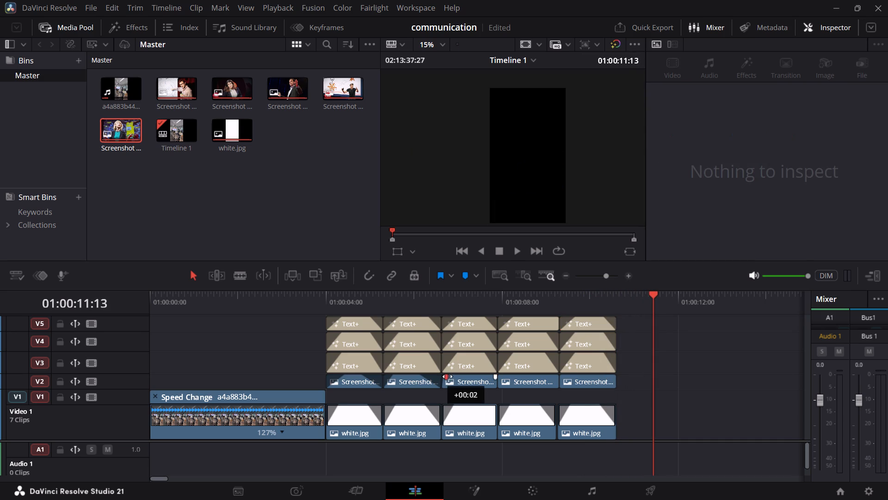
left_click_drag(448, 376, 454, 380)
left_click_drag(496, 379, 491, 381)
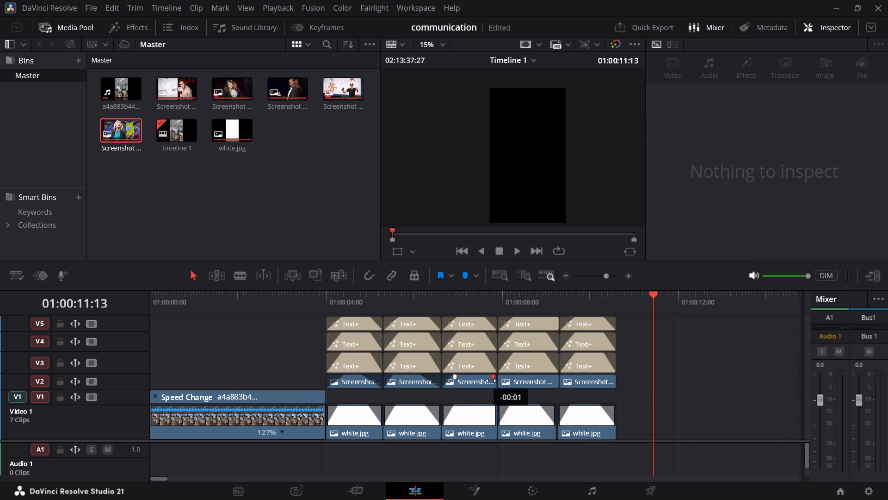
left_click_drag(491, 381, 485, 389)
Add a short fade-in and fade-out to the fourth slide's screenshot on V2.
left_click_drag(500, 375, 512, 380)
left_click(560, 376)
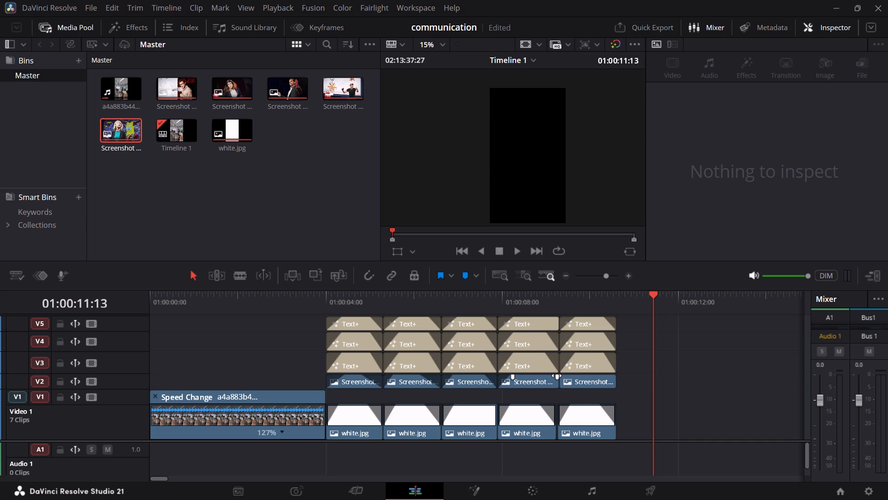
left_click_drag(557, 375, 546, 384)
Add a short fade-in and fade-out to the fifth slide's screenshot on V2.
left_click_drag(563, 376, 575, 381)
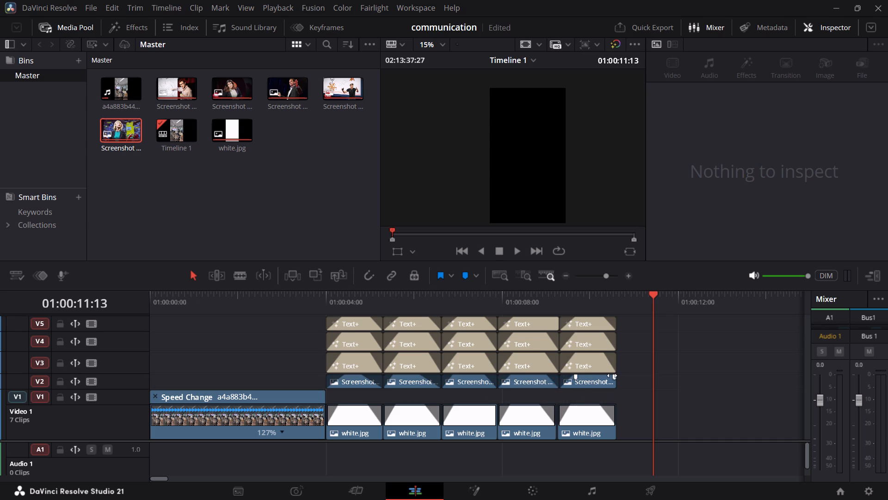
left_click_drag(613, 378, 602, 386)
Play through the slides from the end of the meeting clip and add a short fade-out to the third slide's white background.
left_click_drag(654, 296, 297, 383)
key("space")
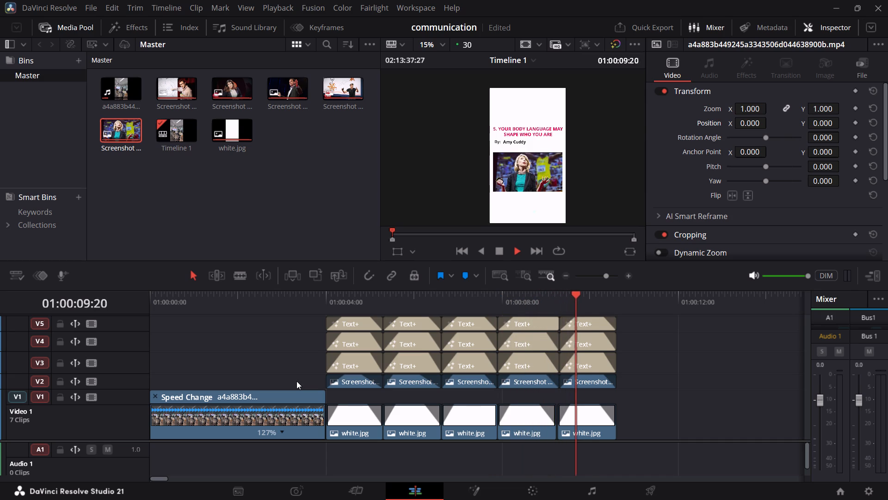
key("space")
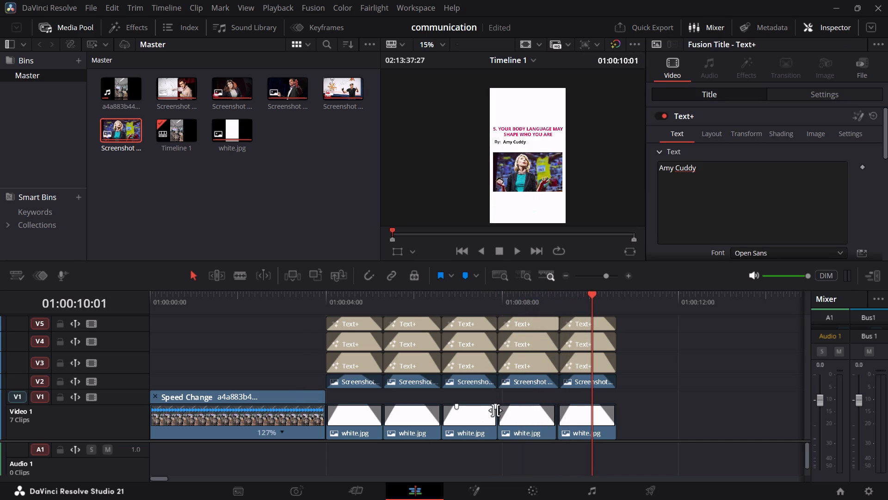
left_click_drag(495, 407, 483, 421)
Play the timeline from the start to review the fades and timing of all five slides.
left_click_drag(585, 294, 113, 425)
key("space")
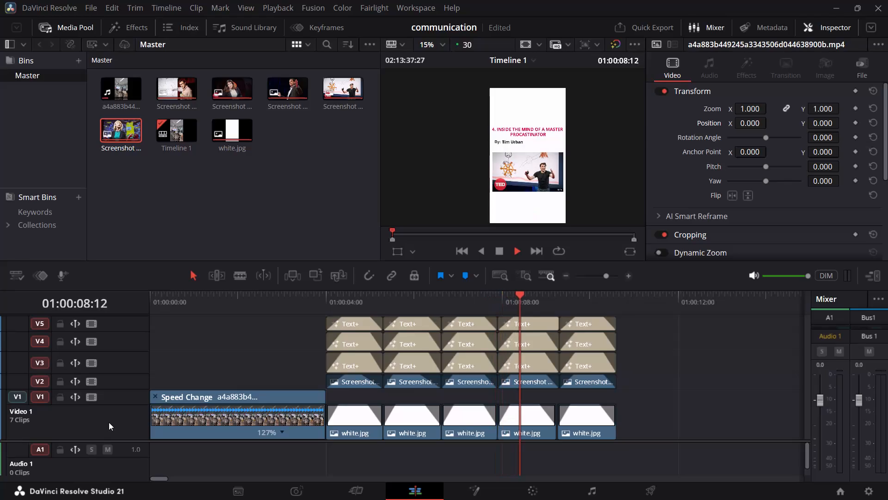
key("space")
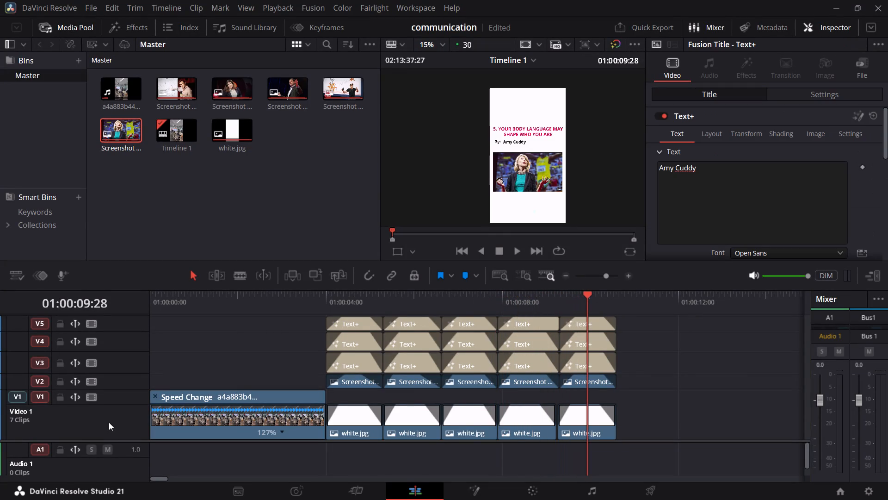
key("space")
key("space")
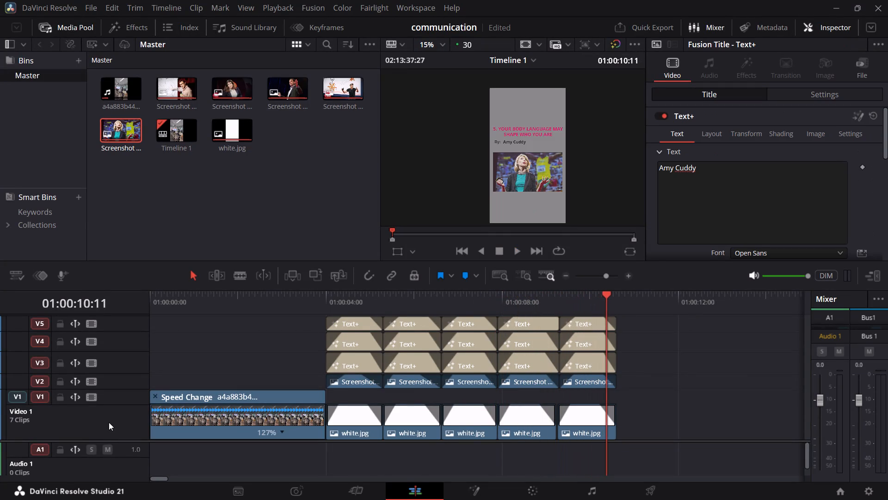
Lengthen the first slide's white background on V1 by moving its cut with the second to about 01:00:05:18, checking the timing in playback.
left_click(368, 419)
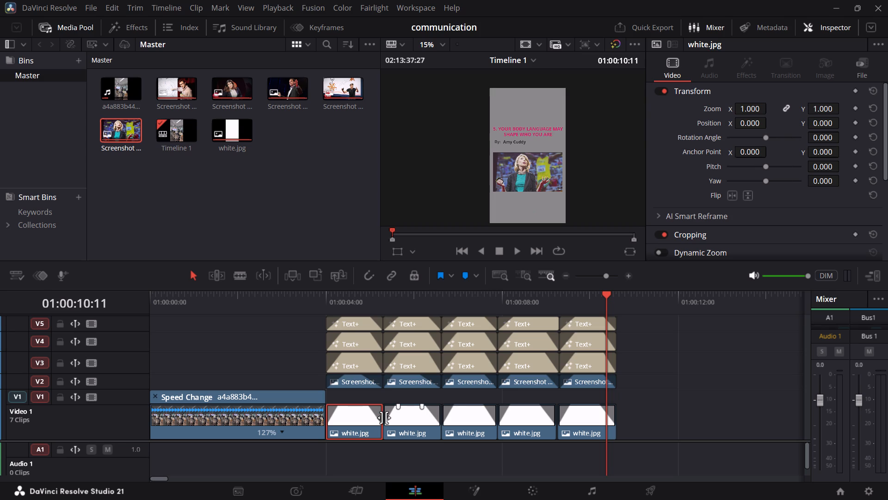
left_click_drag(384, 418, 390, 418)
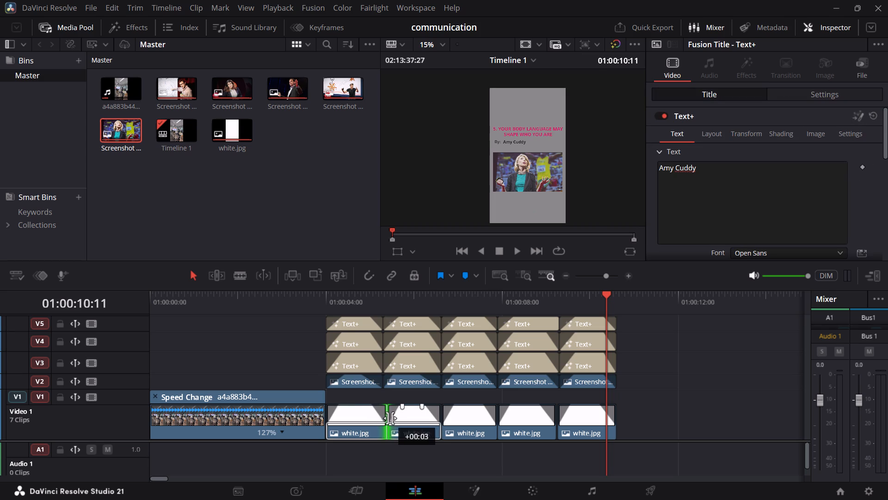
left_click_drag(390, 418, 407, 419)
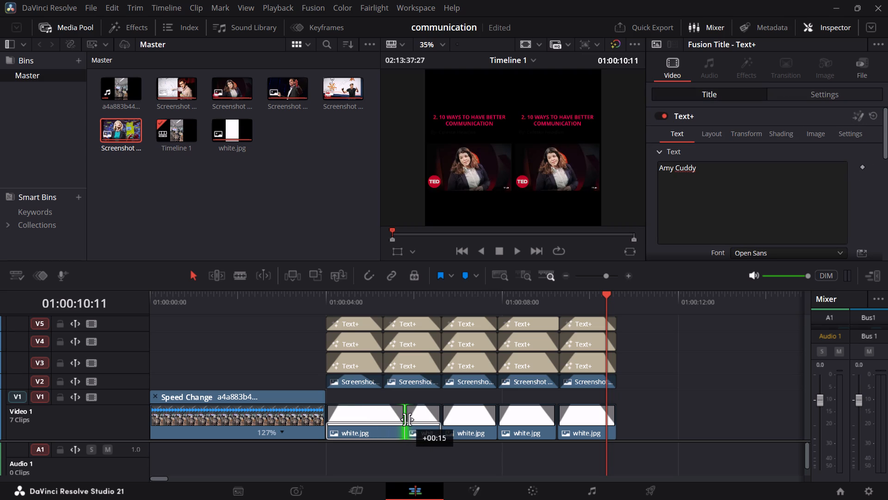
left_click_drag(407, 419, 408, 419)
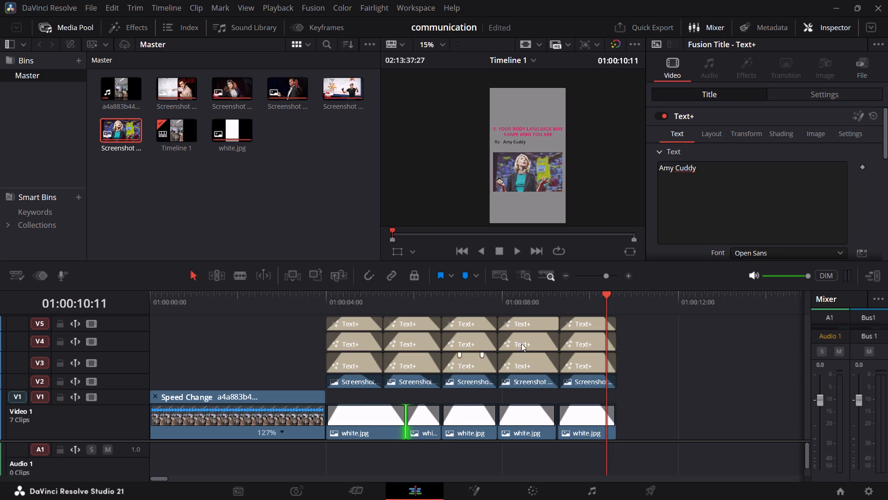
left_click_drag(603, 296, 316, 414)
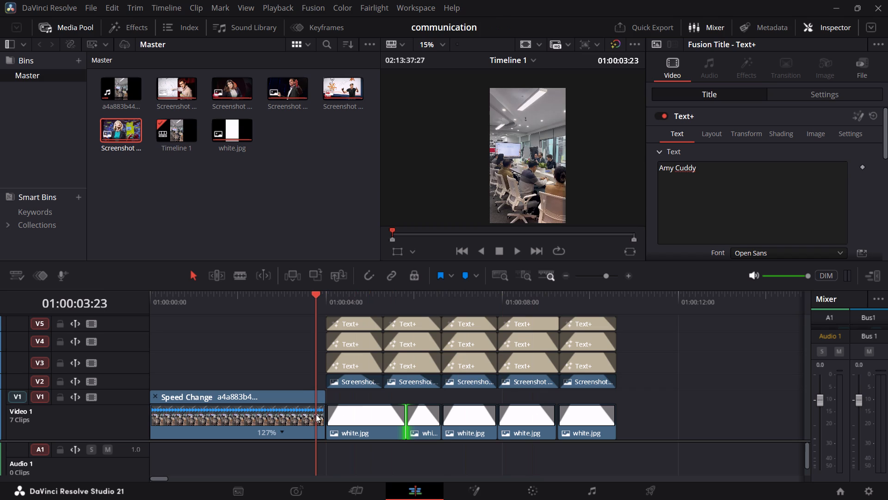
left_click_drag(316, 414, 324, 416)
key("space")
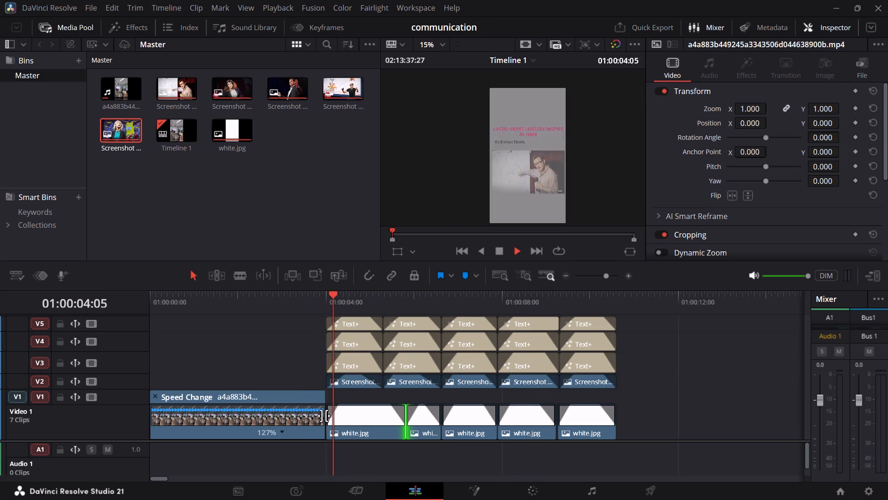
key("space")
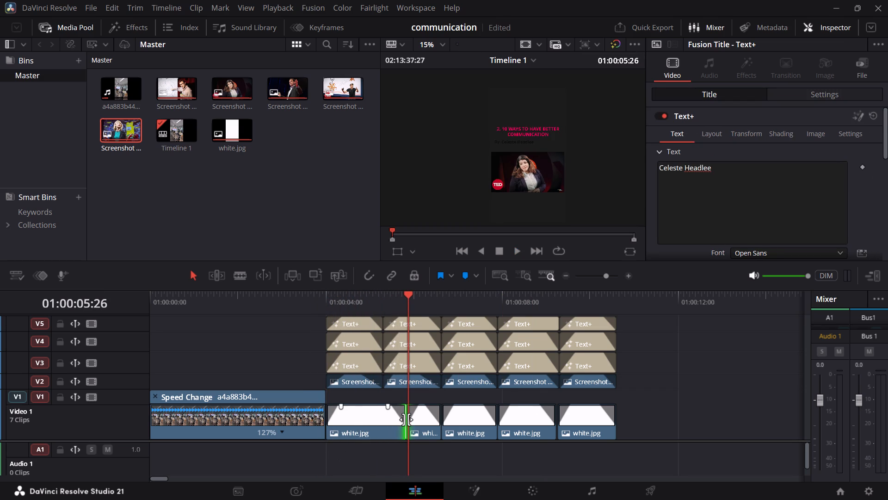
left_click_drag(406, 419, 395, 424)
left_click_drag(405, 292, 320, 350)
key("space")
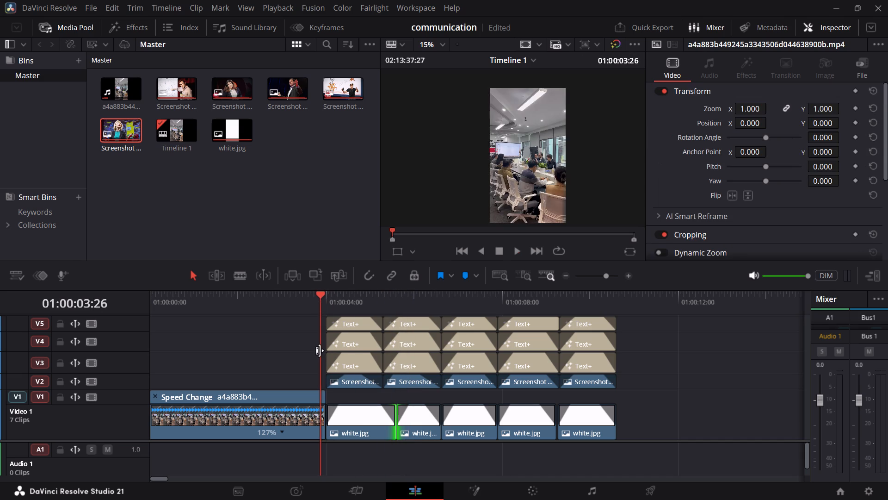
key("space")
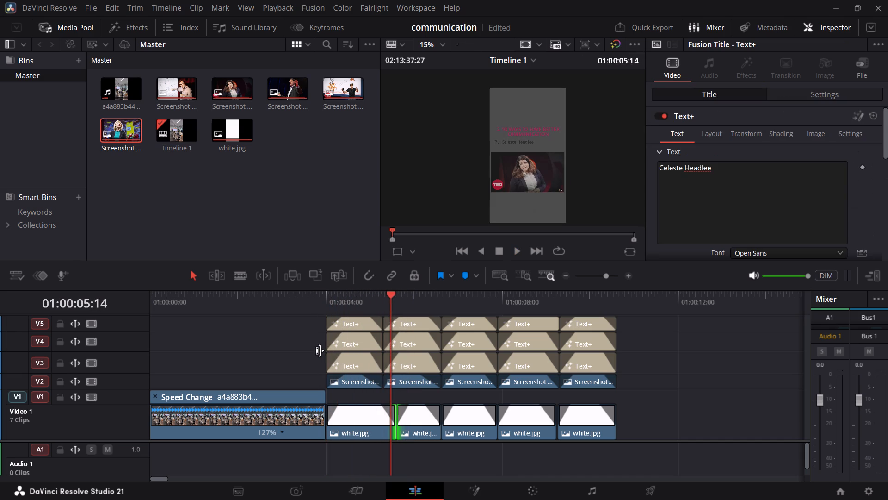
left_click_drag(389, 294, 394, 299)
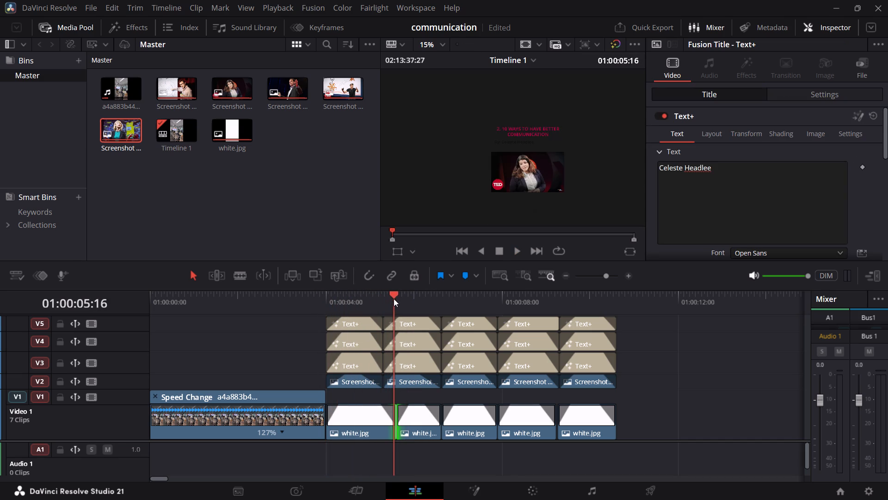
left_click_drag(394, 299, 396, 302)
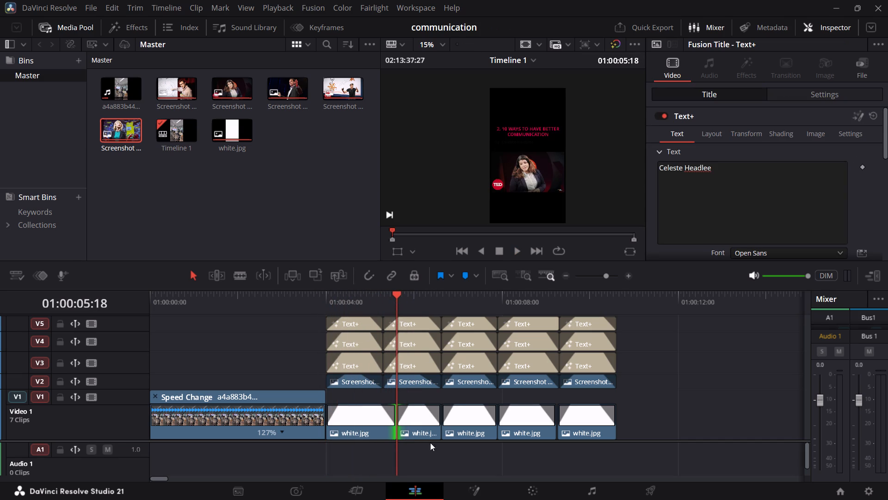
Move the cuts after the second and third white backgrounds on V1 later by about 9 and 18 frames.
left_click_drag(441, 413, 455, 418)
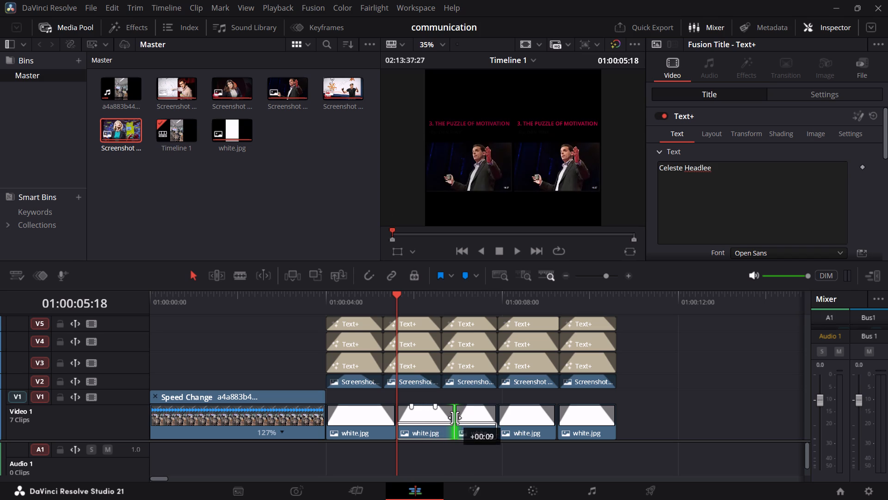
left_click_drag(455, 418, 456, 418)
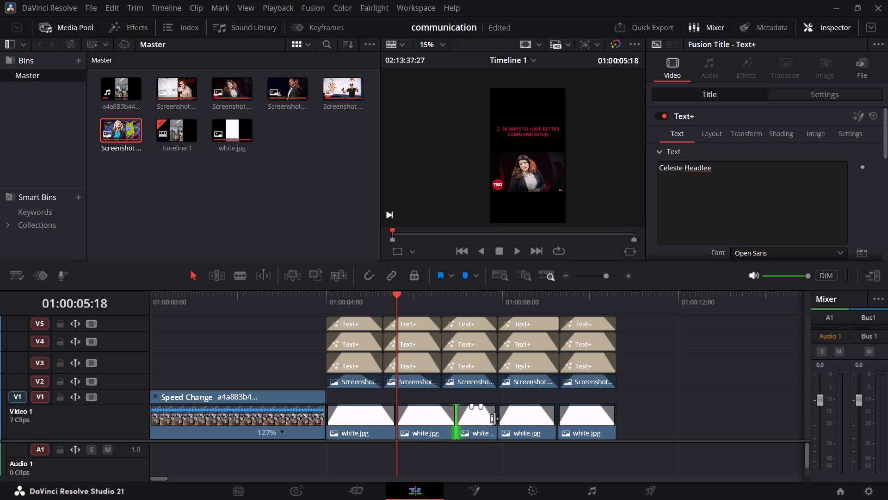
left_click_drag(496, 418, 523, 426)
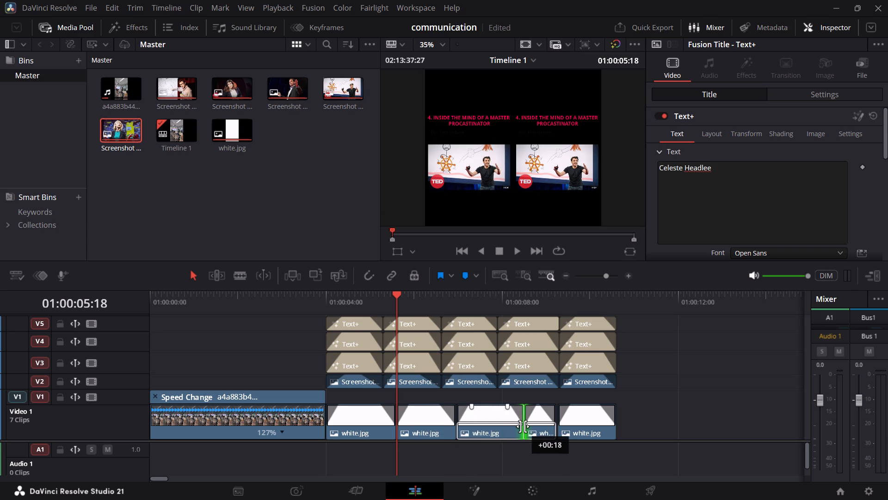
left_click_drag(523, 426, 524, 426)
Move the cut after the fourth white background on V1 later and extend the fifth background's end to about 01:00:11:13.
left_click_drag(554, 417, 560, 417)
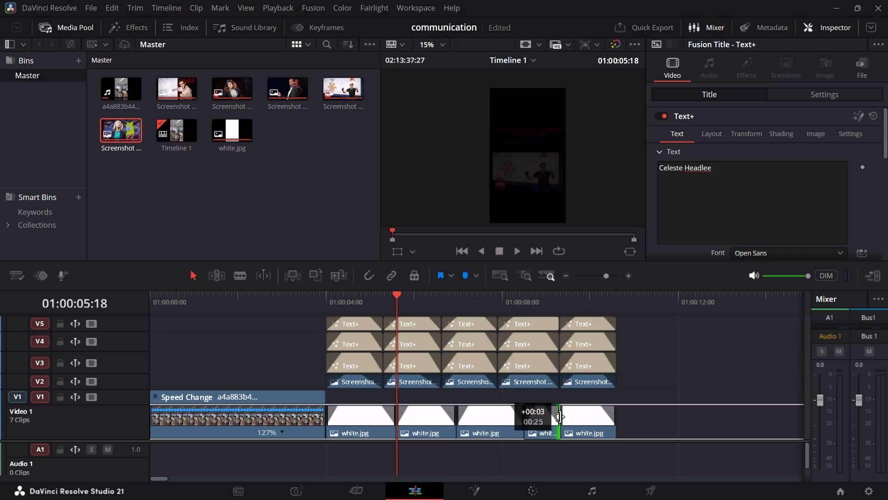
left_click_drag(560, 417, 588, 425)
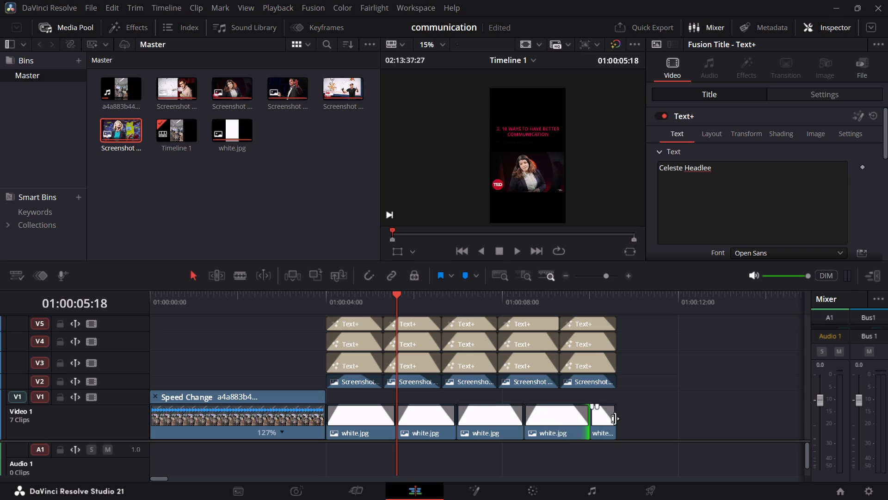
left_click_drag(615, 419, 656, 426)
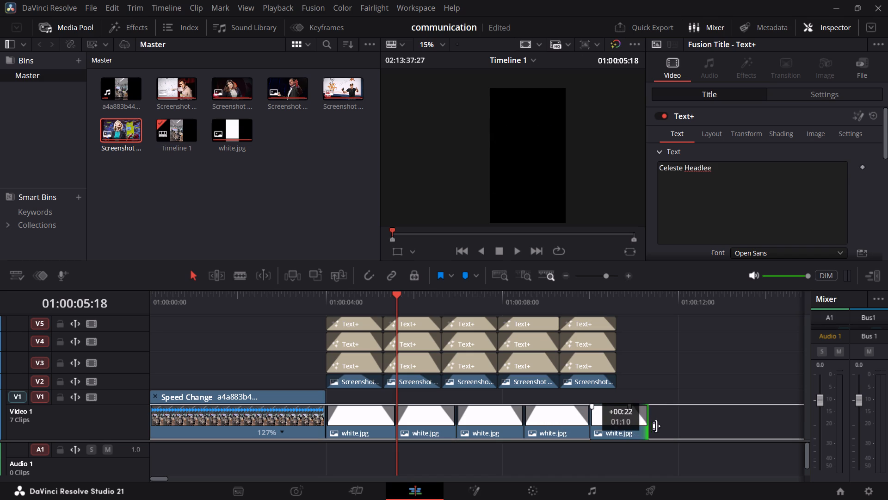
left_click_drag(656, 426, 654, 428)
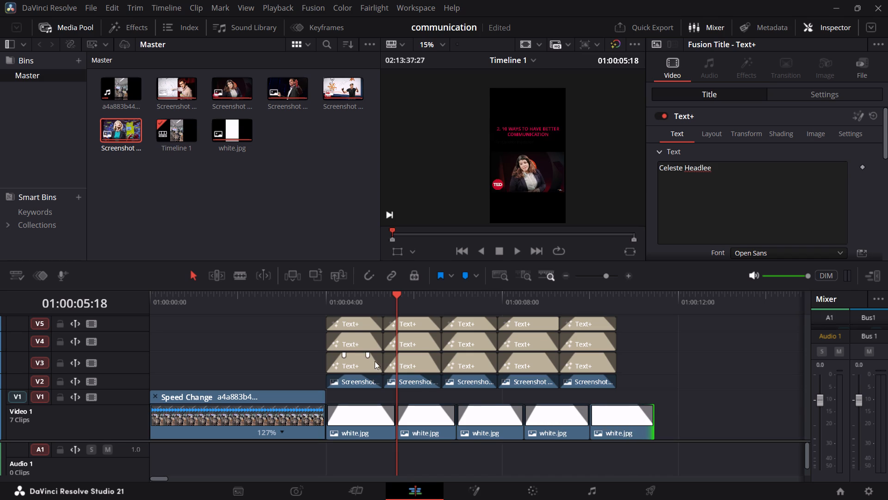
Move the first-to-second slide cuts on V2, V3, V4 and V5 about 9 frames later to match the white background cut at 01:00:05:18.
left_click_drag(384, 377, 399, 381)
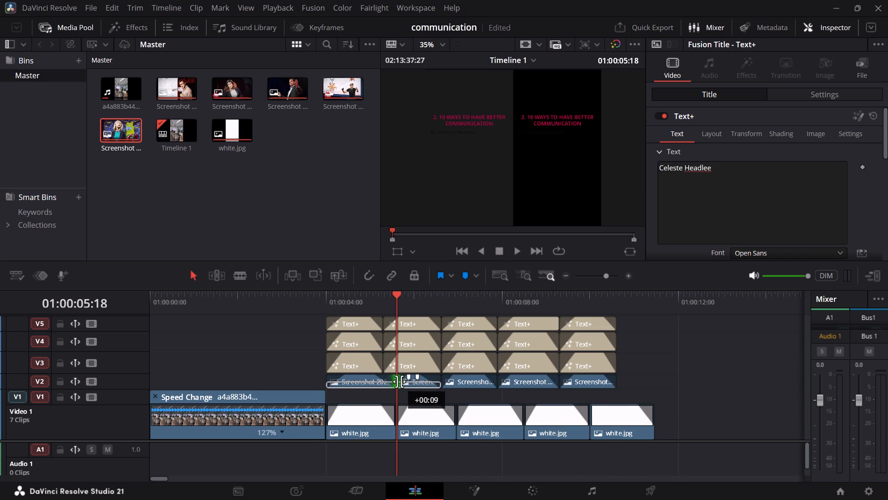
left_click_drag(399, 381, 400, 381)
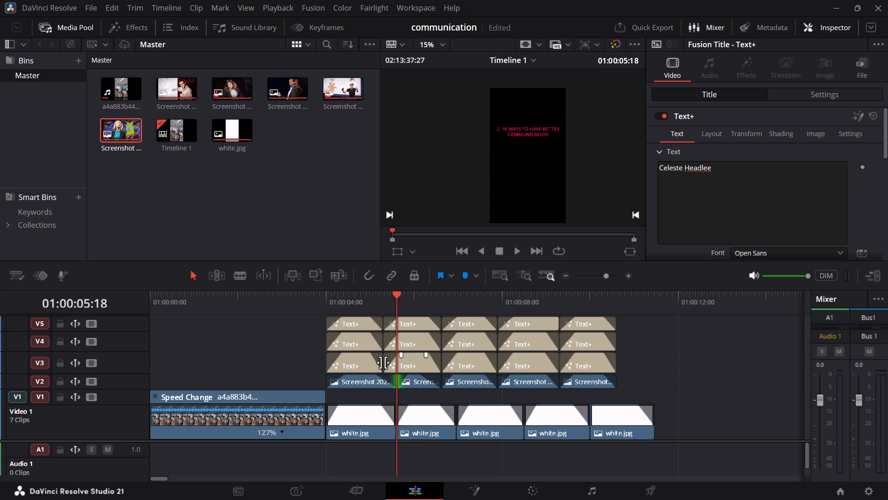
scroll(390, 365, "down", 6)
scroll(390, 368, "up", 18, "alt")
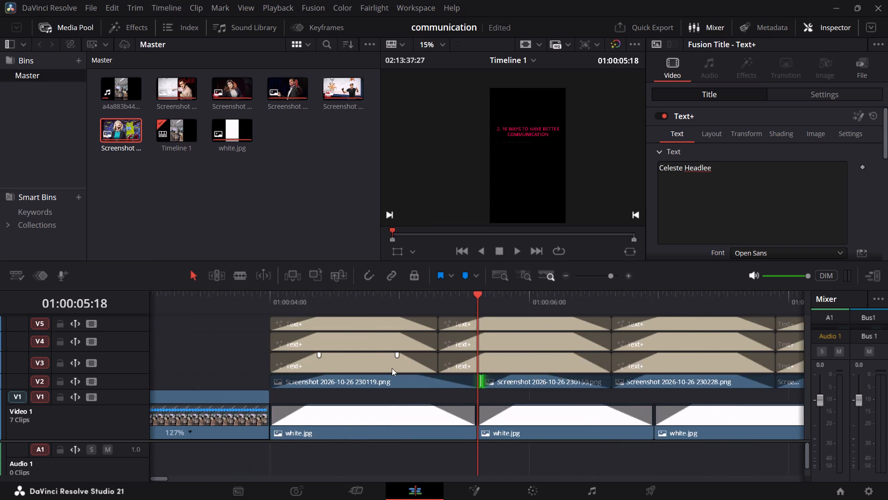
scroll(392, 368, "up", 7, "alt")
left_click_drag(485, 382, 476, 389)
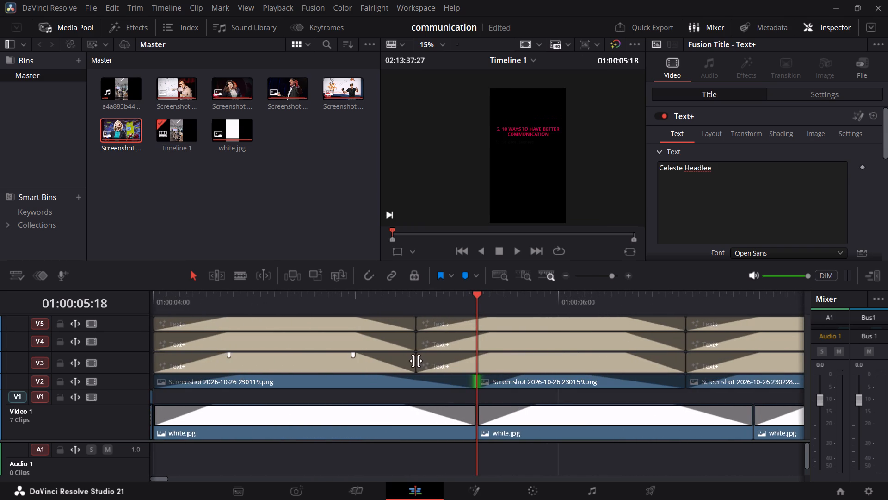
left_click_drag(416, 361, 478, 377)
left_click_drag(417, 339, 482, 355)
left_click_drag(415, 324, 481, 333)
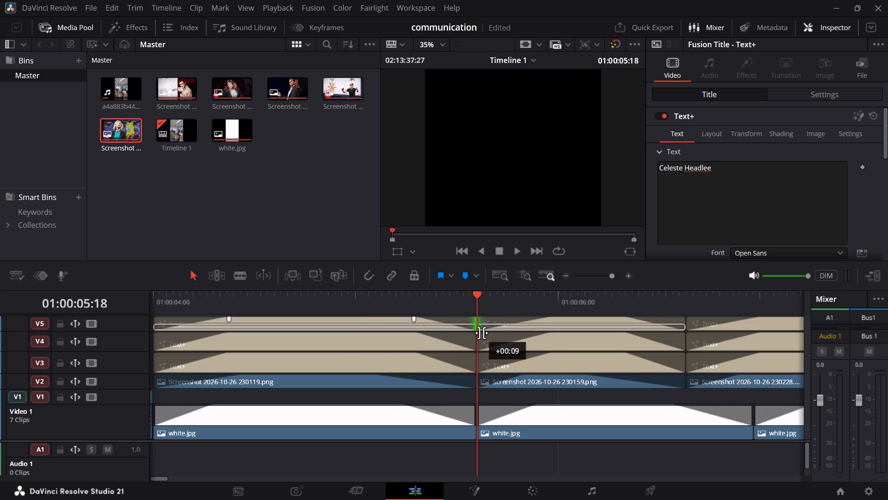
left_click_drag(481, 333, 482, 333)
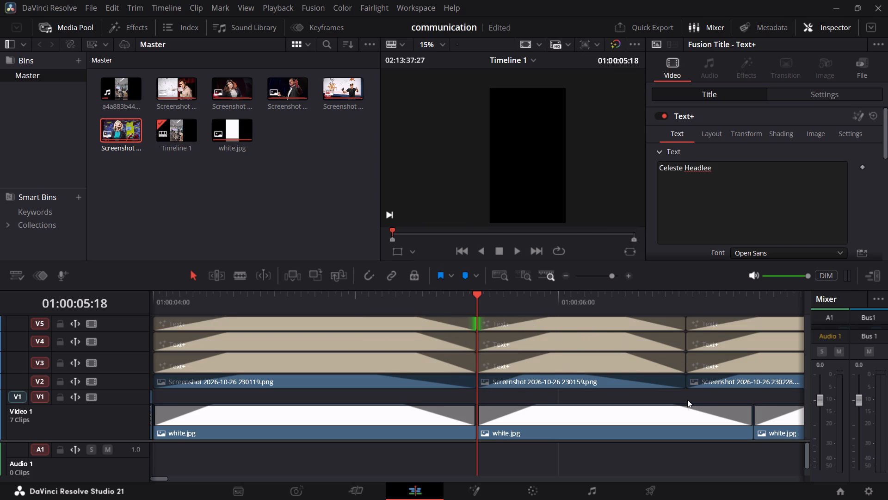
Move the second-to-third slide cuts on V2, V3, V4 and V5 about 10 frames later to match the white background cut.
left_click_drag(685, 382, 753, 400)
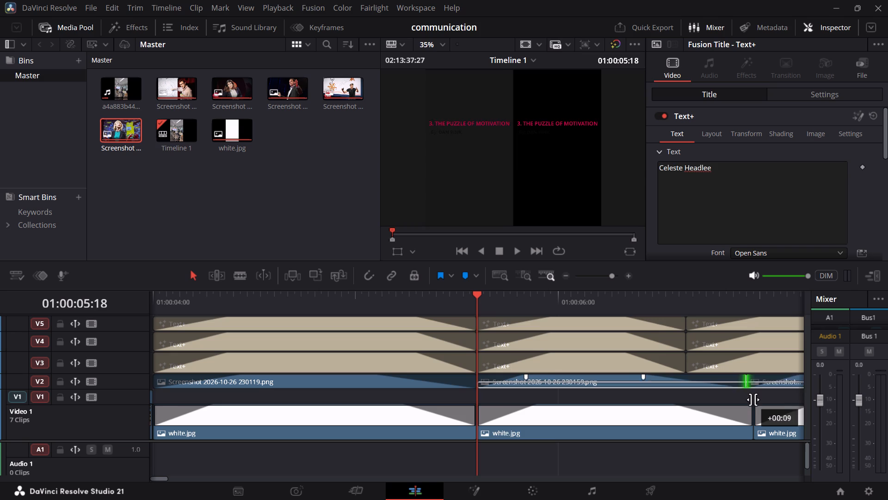
left_click_drag(753, 400, 756, 400)
left_click_drag(685, 360, 739, 369)
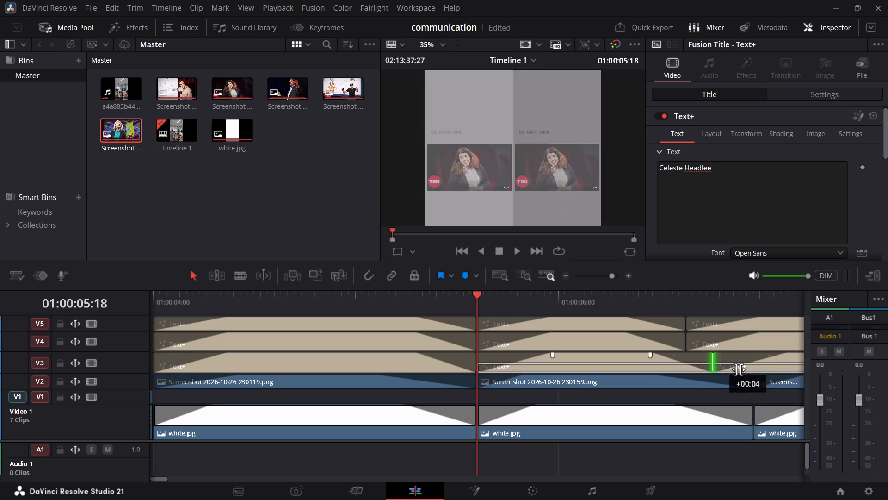
left_click_drag(739, 369, 760, 375)
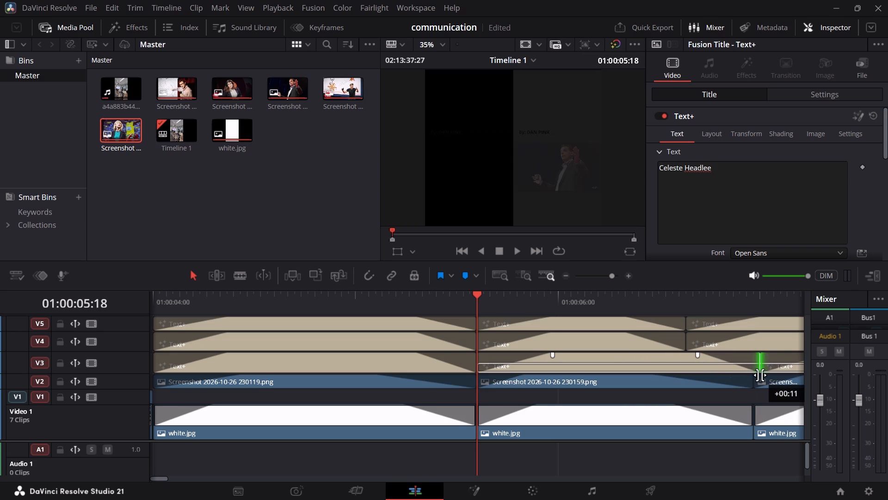
left_click_drag(760, 375, 753, 377)
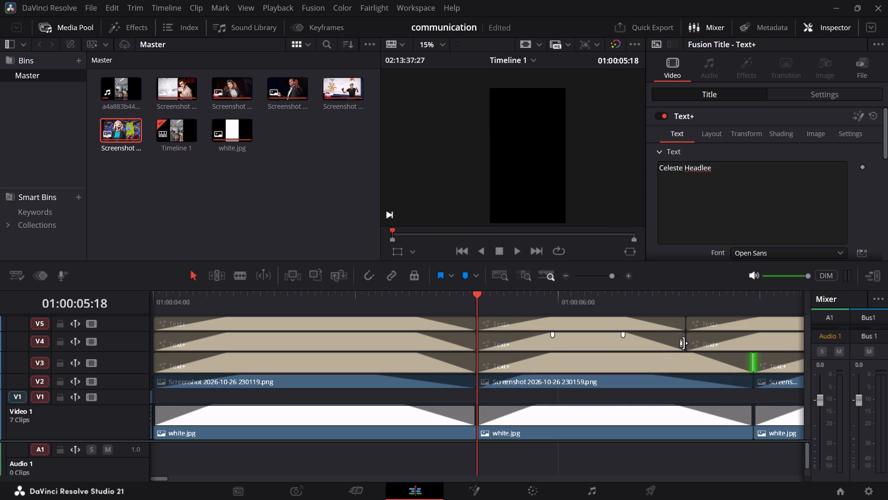
left_click(684, 343)
left_click_drag(688, 343, 753, 354)
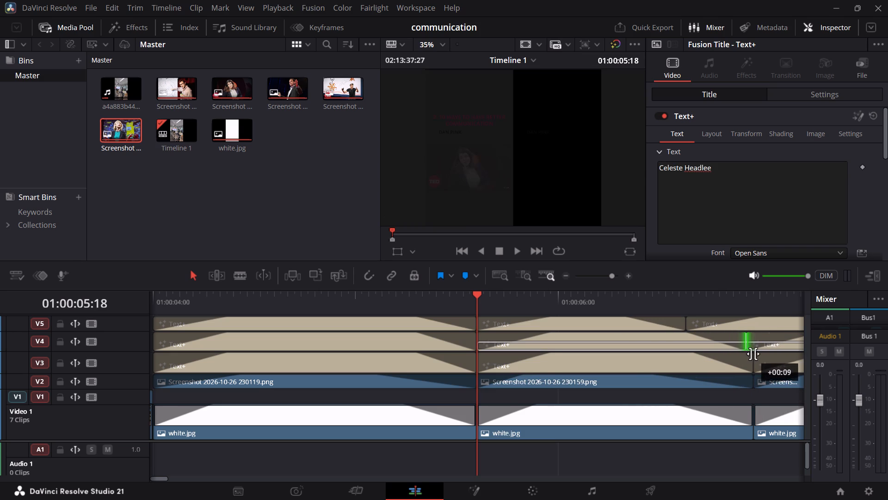
left_click_drag(753, 354, 759, 356)
left_click_drag(685, 320, 698, 324)
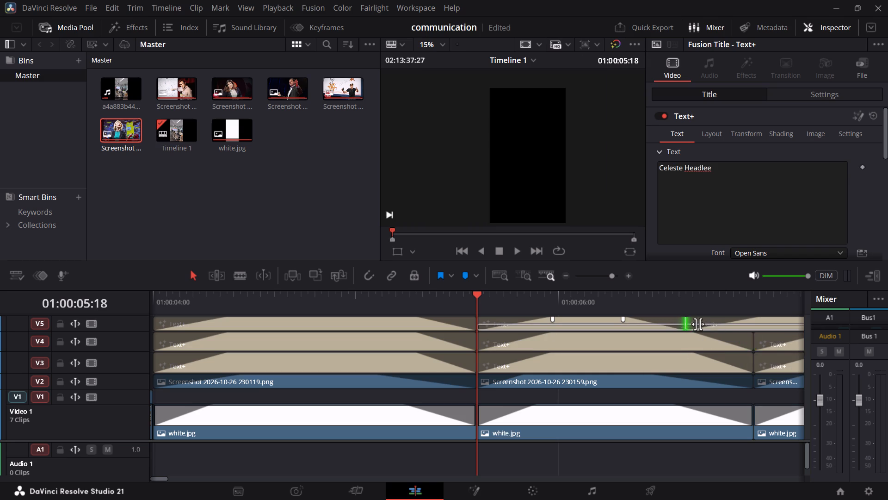
left_click_drag(698, 324, 756, 335)
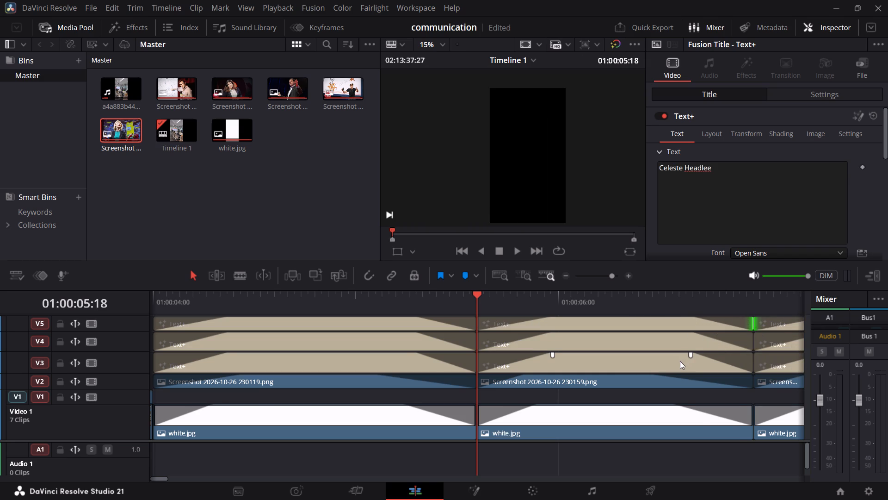
Move the third-to-fourth slide cuts on V2, V3, V4 and V5 about 18 frames later to match the white background cut.
scroll(678, 363, "down", 13, "alt")
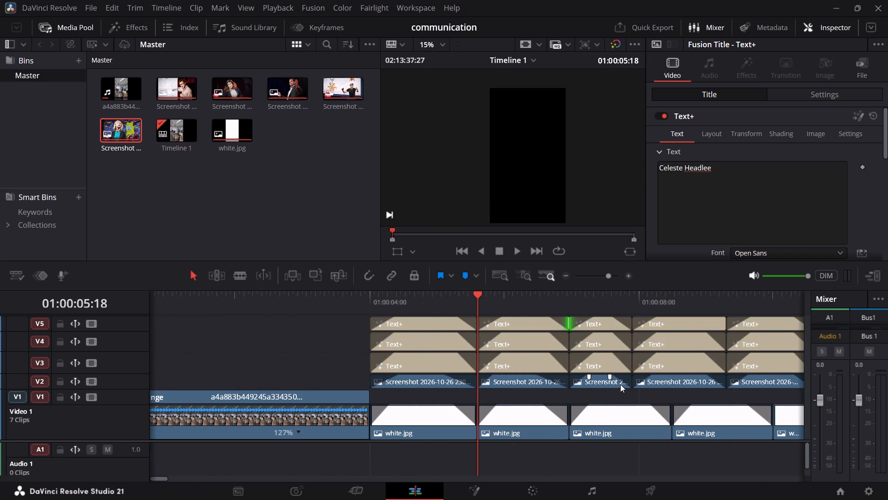
left_click_drag(481, 292, 606, 336)
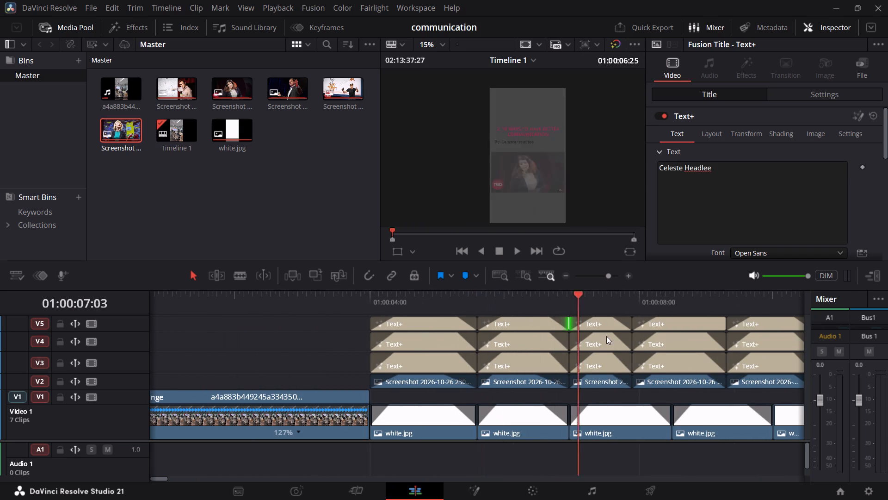
left_click_drag(606, 336, 611, 339)
scroll(623, 347, "down", 3, "alt")
scroll(623, 353, "up", 15, "alt")
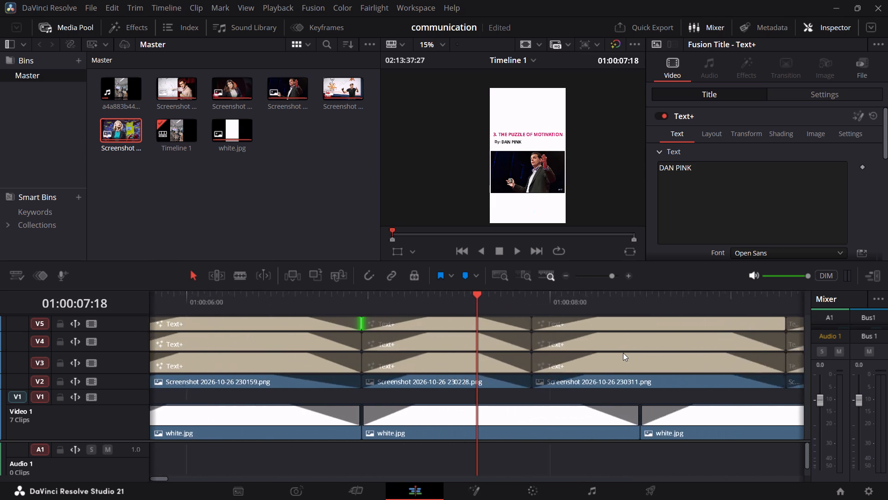
scroll(623, 353, "up", 9, "alt")
left_click_drag(563, 383, 623, 354)
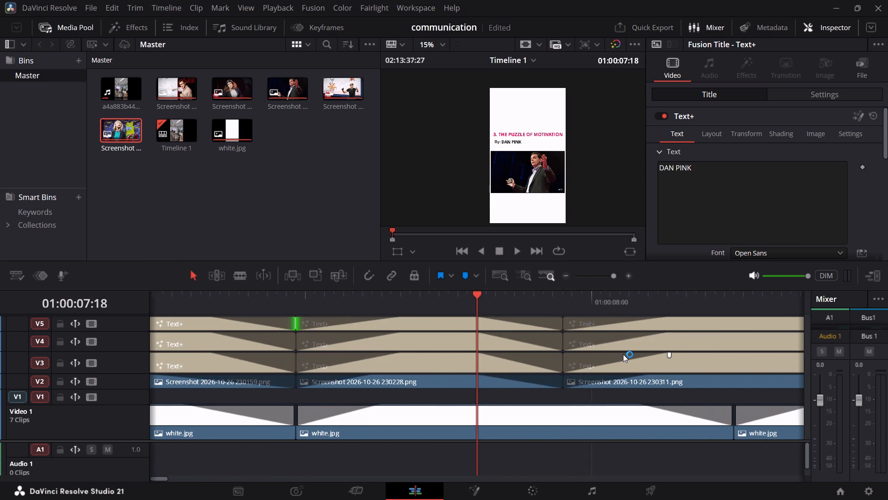
left_click_drag(623, 354, 737, 412)
left_click_drag(563, 365, 725, 390)
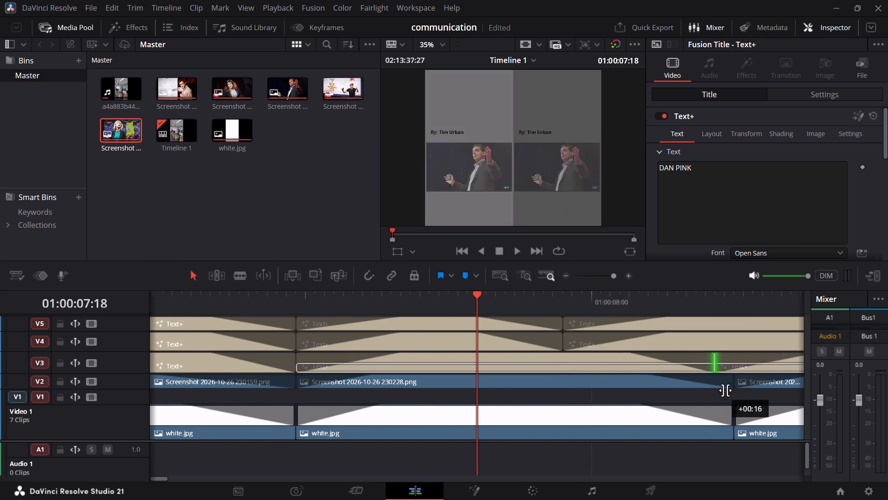
left_click_drag(725, 390, 739, 397)
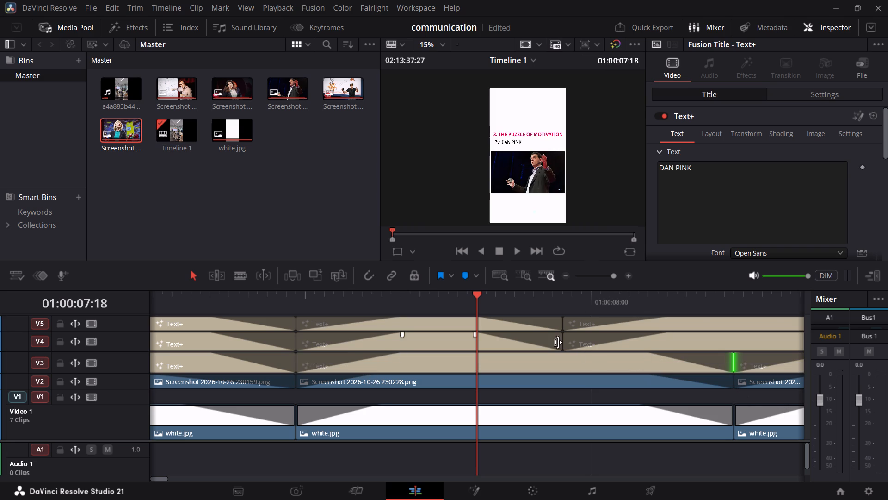
left_click_drag(562, 342, 734, 350)
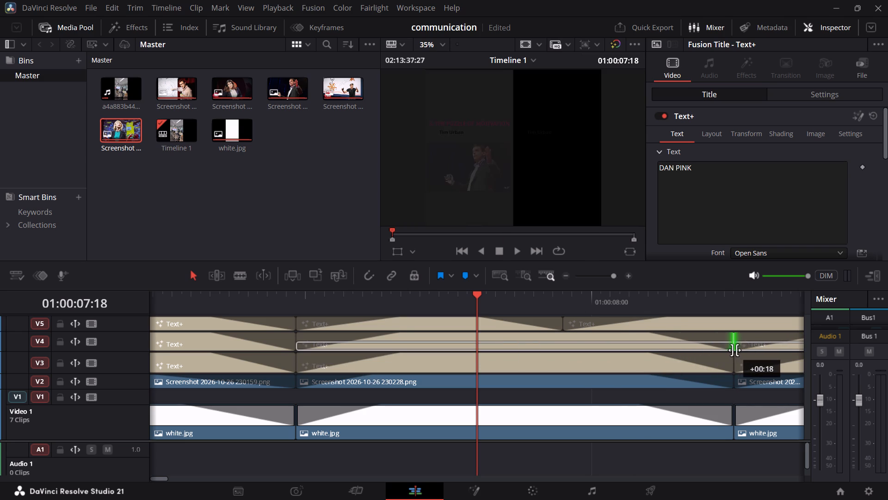
left_click_drag(734, 350, 737, 350)
left_click_drag(564, 325, 638, 332)
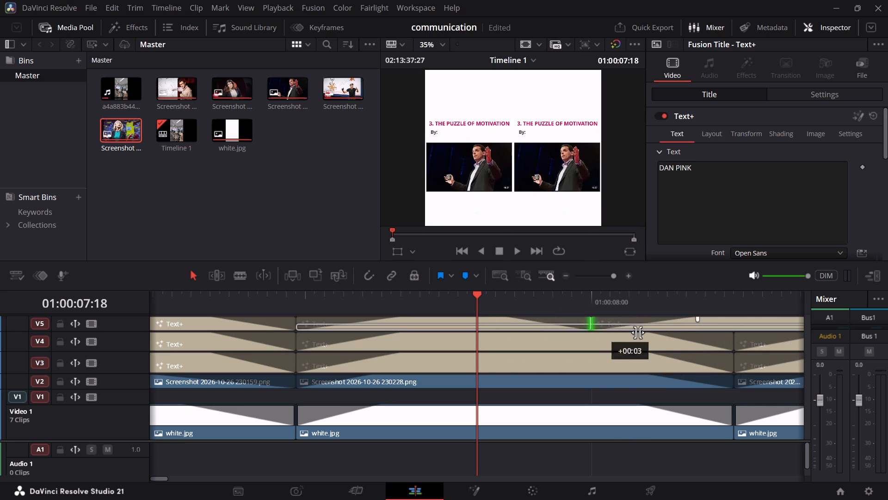
left_click_drag(638, 332, 739, 335)
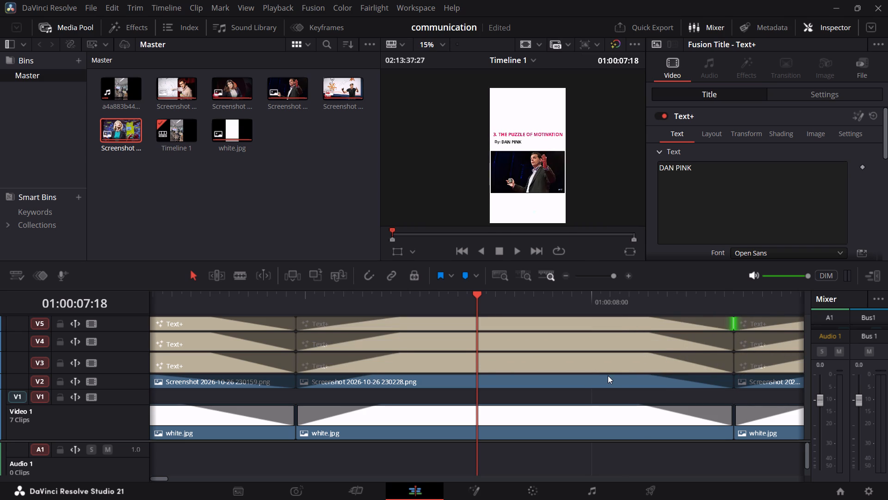
Move the fourth-to-fifth slide cuts on V2, V3, V4 and V5 about 21 frames later to match the white background cut.
scroll(606, 375, "down", 20)
scroll(606, 375, "down", 3)
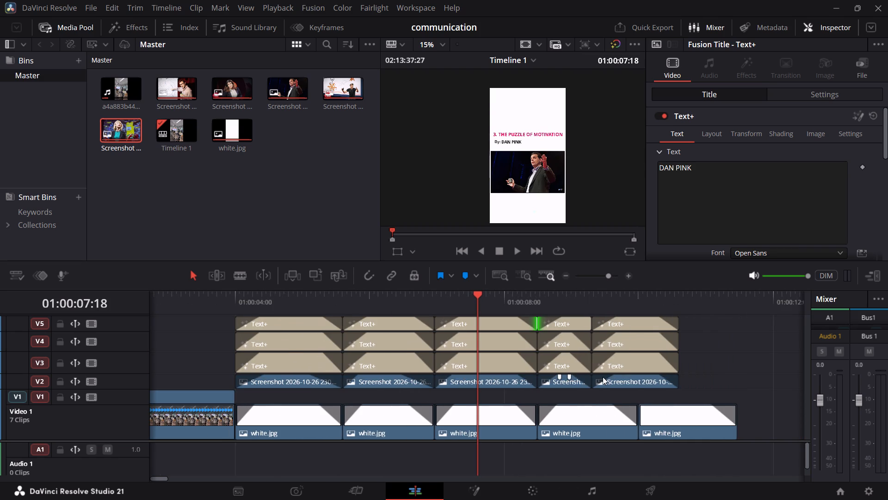
left_click_drag(593, 376, 639, 384)
scroll(622, 384, "down", 5, "alt")
scroll(622, 384, "up", 12, "alt")
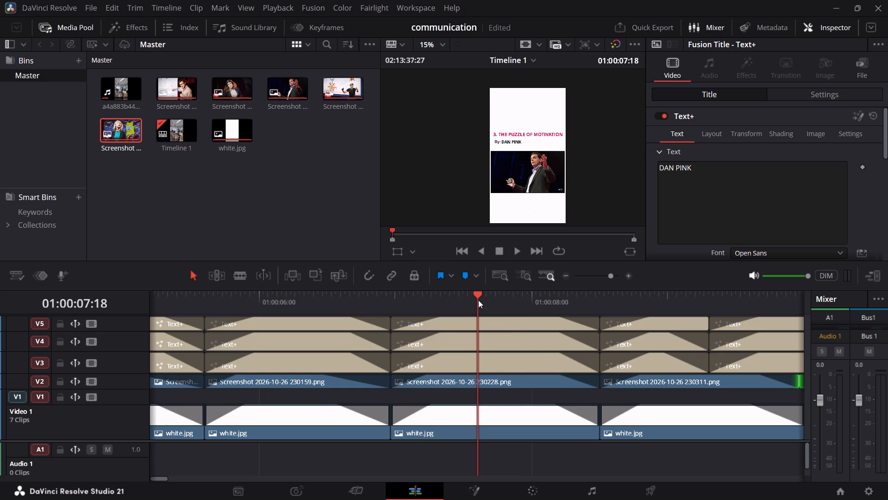
left_click_drag(477, 298, 559, 374)
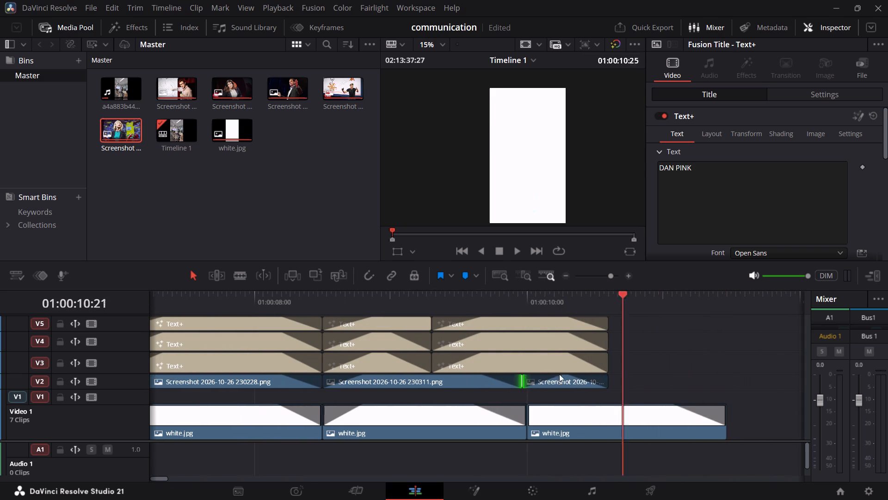
left_click_drag(559, 374, 537, 374)
scroll(515, 371, "down", 5, "alt")
scroll(515, 371, "up", 18, "alt")
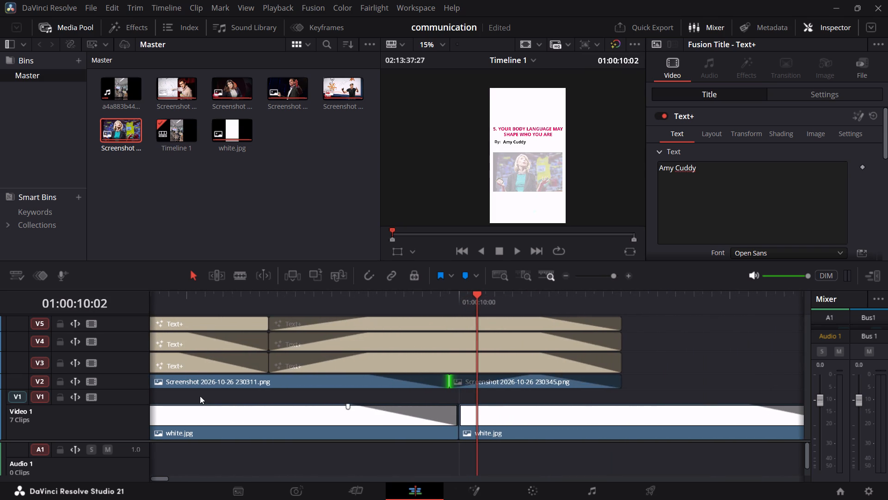
left_click_drag(270, 363, 458, 383)
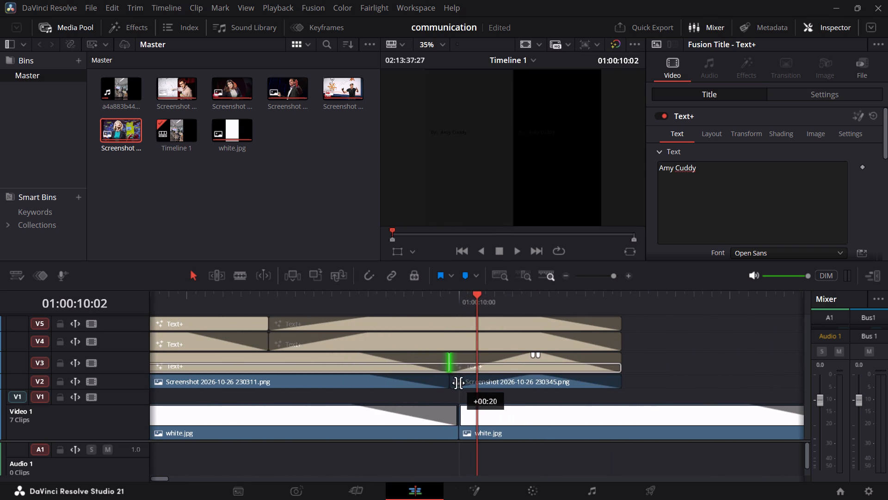
left_click_drag(458, 383, 466, 387)
left_click_drag(450, 384, 453, 384)
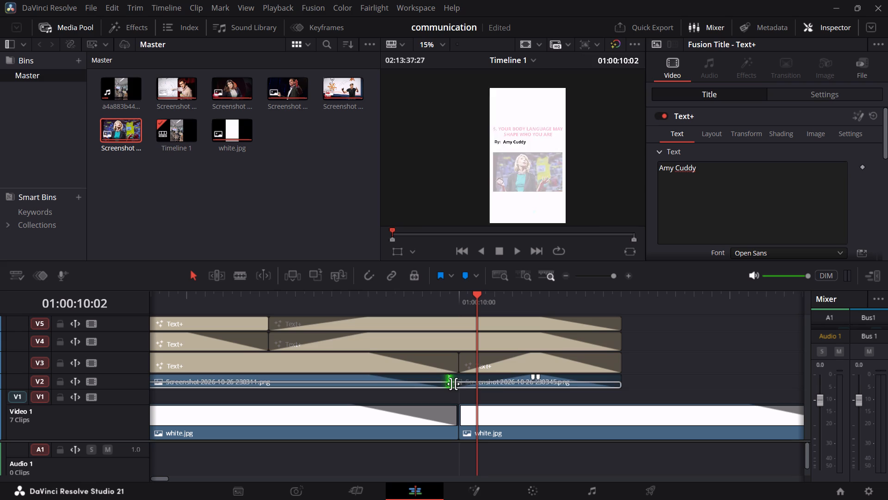
left_click_drag(453, 384, 462, 385)
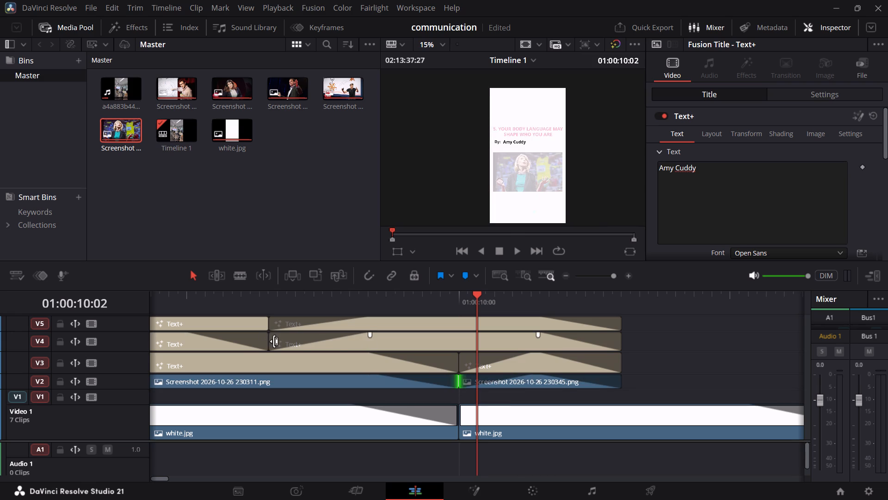
left_click_drag(268, 341, 459, 345)
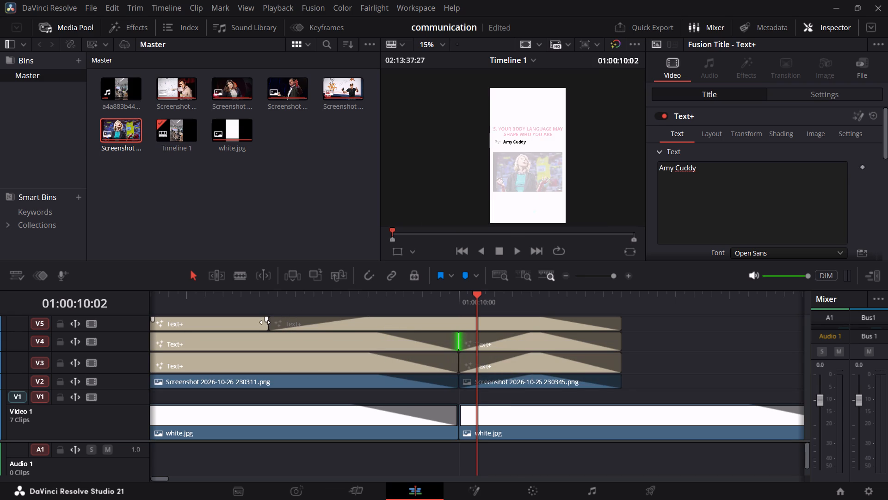
left_click_drag(270, 325, 454, 360)
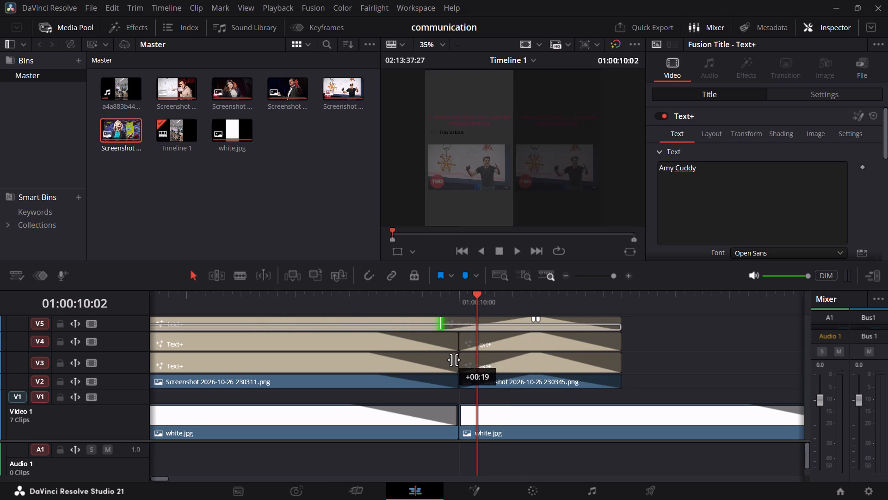
left_click_drag(454, 360, 464, 362)
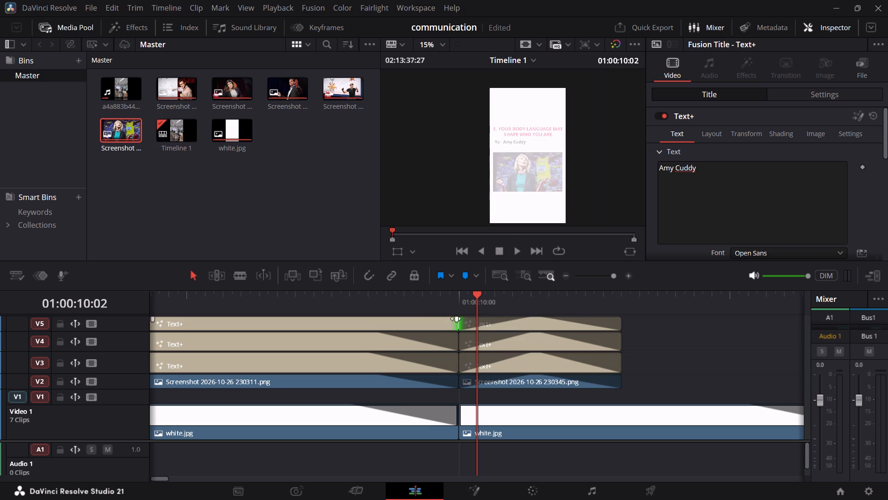
Add a fade-out to the fourth slide's V5 text clip, matching the fade length of the V4 text below it.
left_click_drag(456, 318, 376, 334)
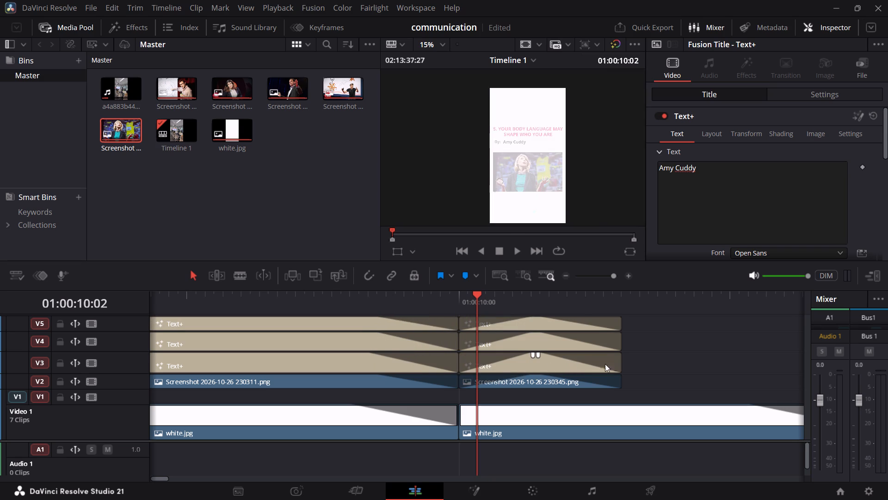
Extend the fifth slide's screenshot on V2 by 26 frames so it ends with its white background.
scroll(563, 375, "down", 2)
scroll(563, 375, "down", 4, "alt")
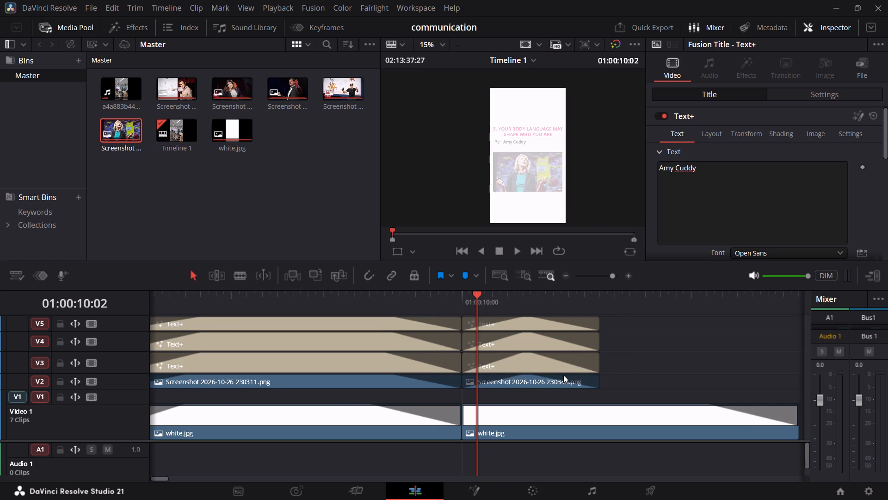
scroll(564, 375, "down", 4, "alt")
left_click_drag(578, 380, 611, 381)
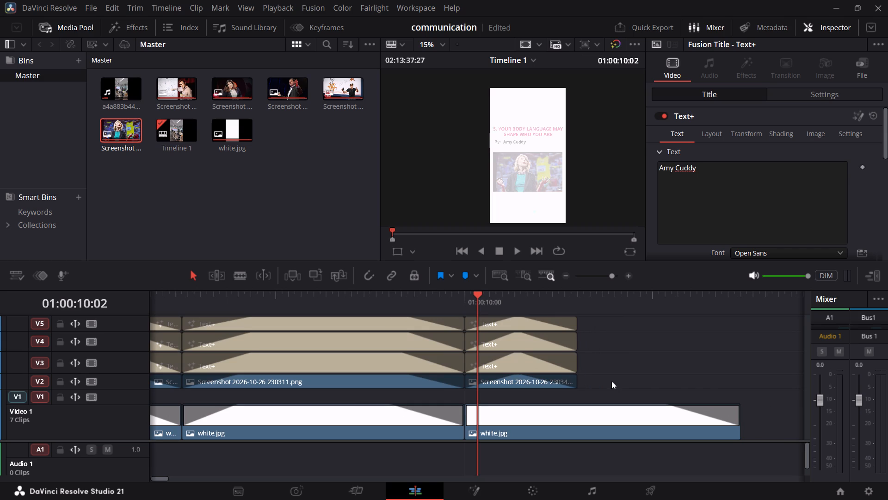
left_click_drag(611, 381, 708, 384)
left_click_drag(576, 378, 662, 379)
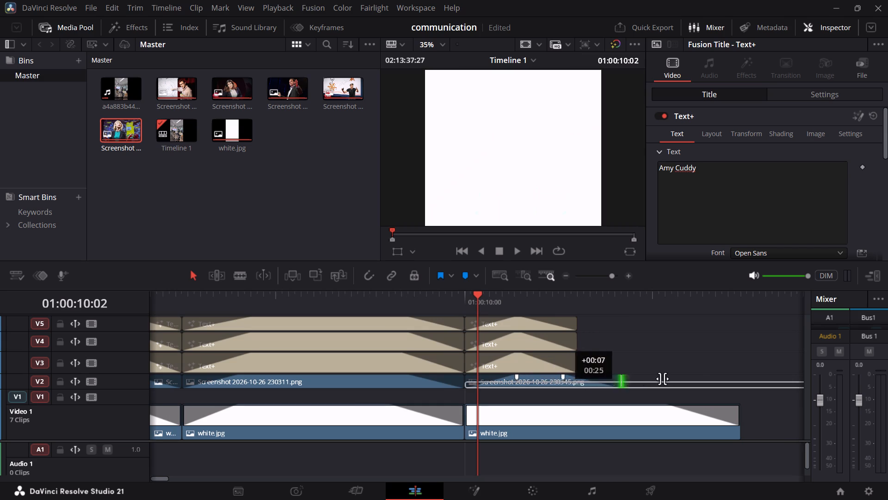
left_click_drag(662, 379, 744, 401)
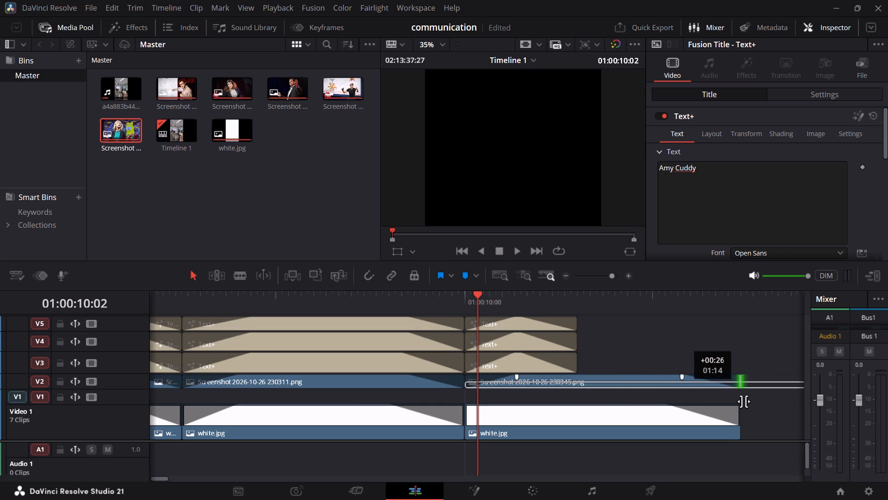
left_click_drag(744, 401, 743, 401)
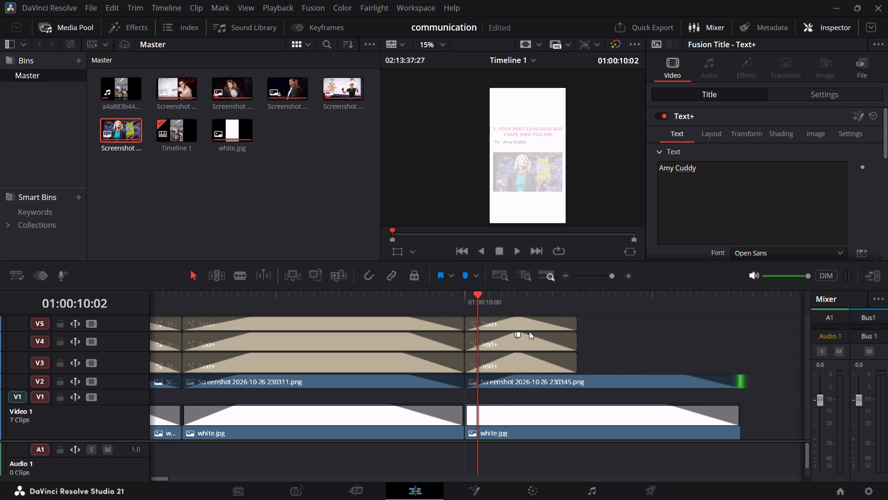
Extend the fifth slide's text clips on V3, V4 and V5 so they end with its white background.
left_click_drag(477, 294, 666, 342)
scroll(666, 342, "down", 6)
scroll(666, 343, "up", 7, "alt")
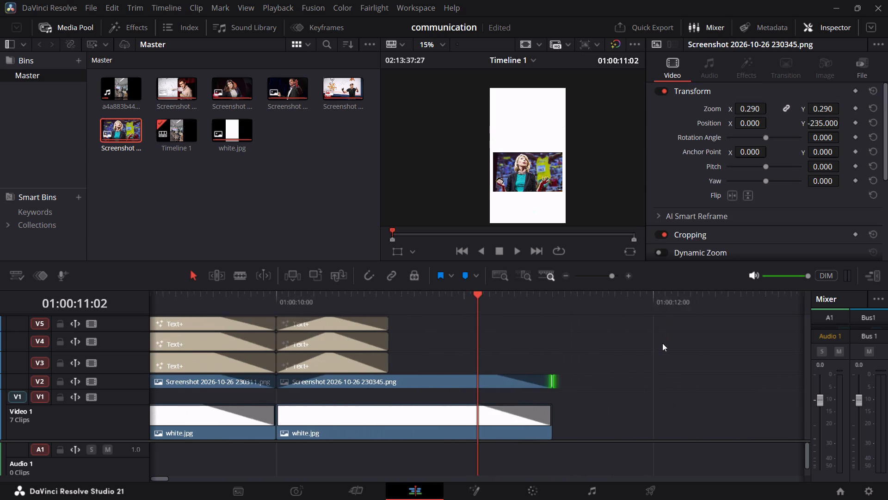
scroll(662, 343, "up", 9, "alt")
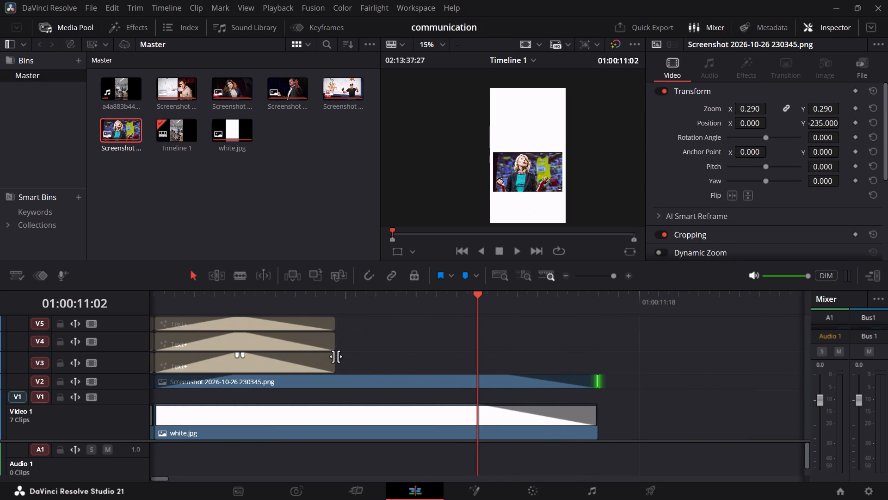
left_click_drag(335, 357, 599, 370)
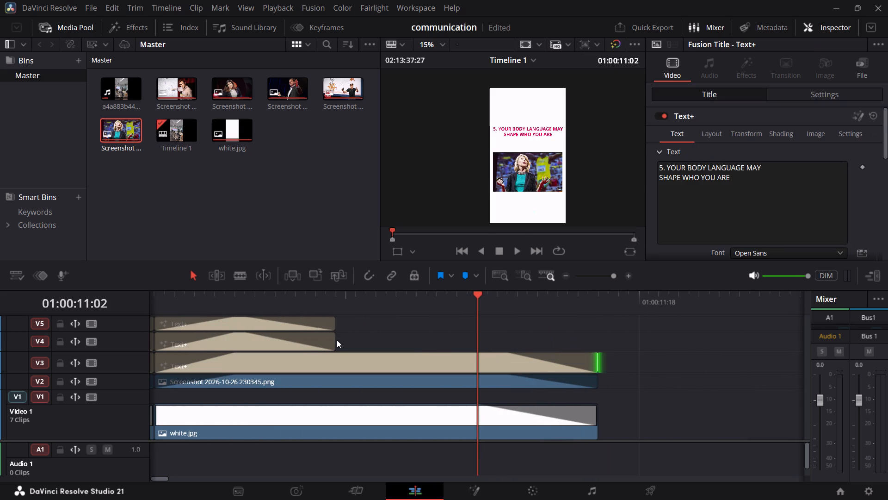
left_click_drag(336, 340, 603, 351)
left_click_drag(335, 321, 566, 332)
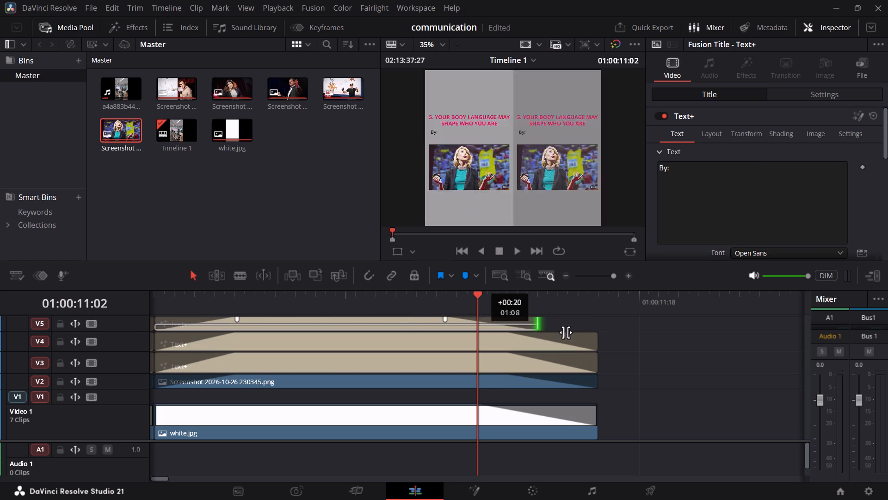
left_click_drag(566, 332, 601, 342)
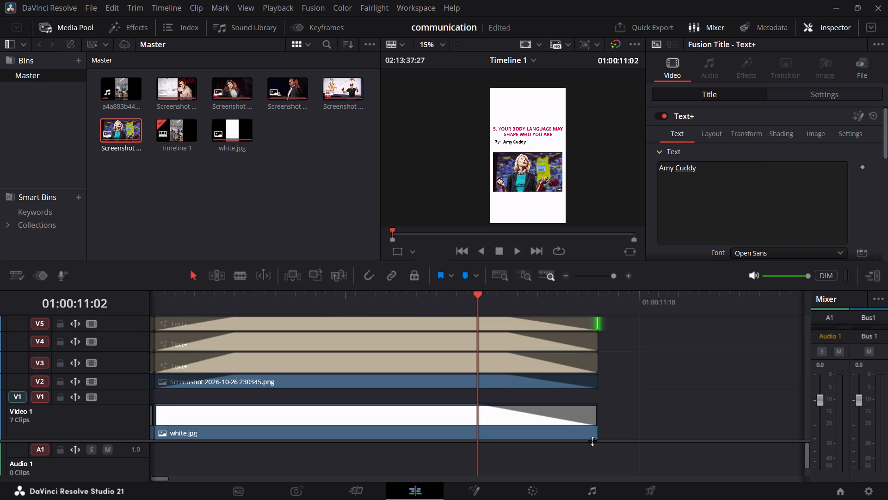
Play the timeline from the start through the third slide to review the slide timing and fades.
left_click_drag(475, 294, 473, 294)
left_click_drag(473, 294, 0, 476)
scroll(487, 346, "down", 17, "alt")
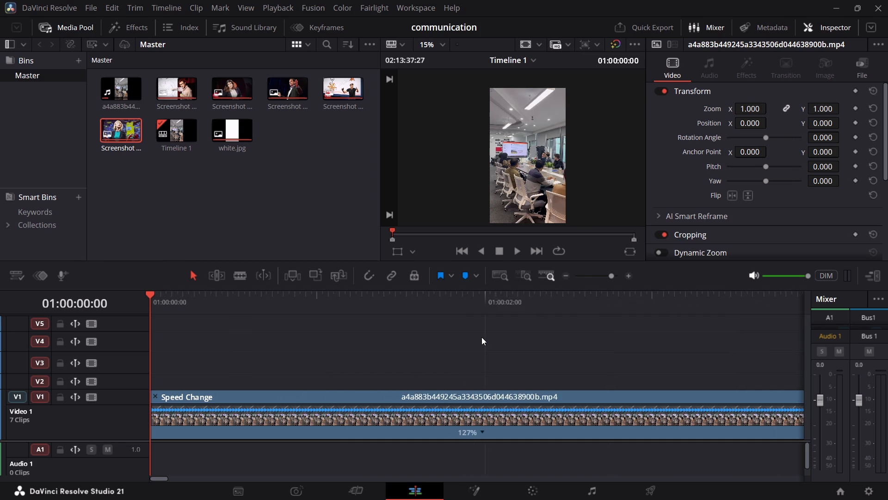
scroll(481, 337, "down", 11, "alt")
scroll(481, 337, "up", 5, "alt")
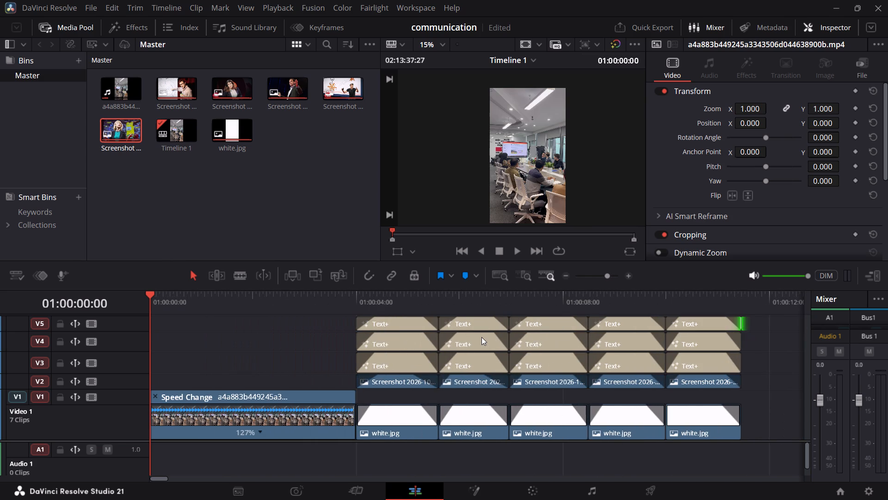
key("space")
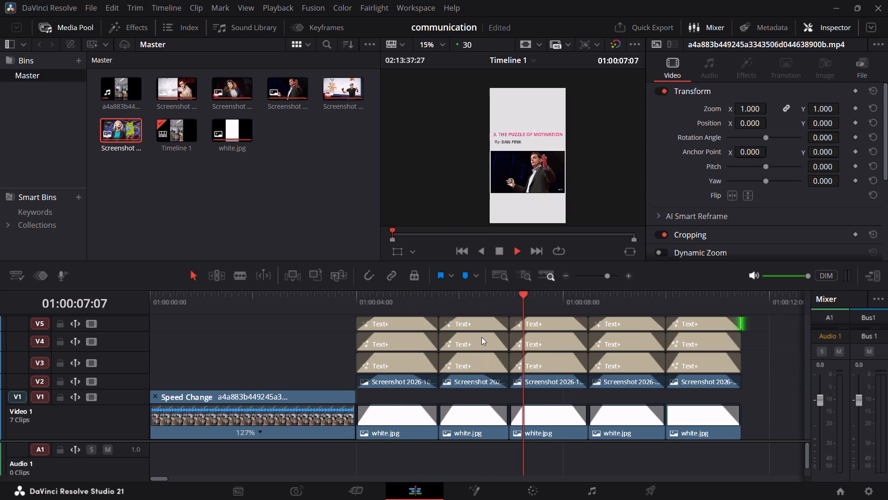
key("space")
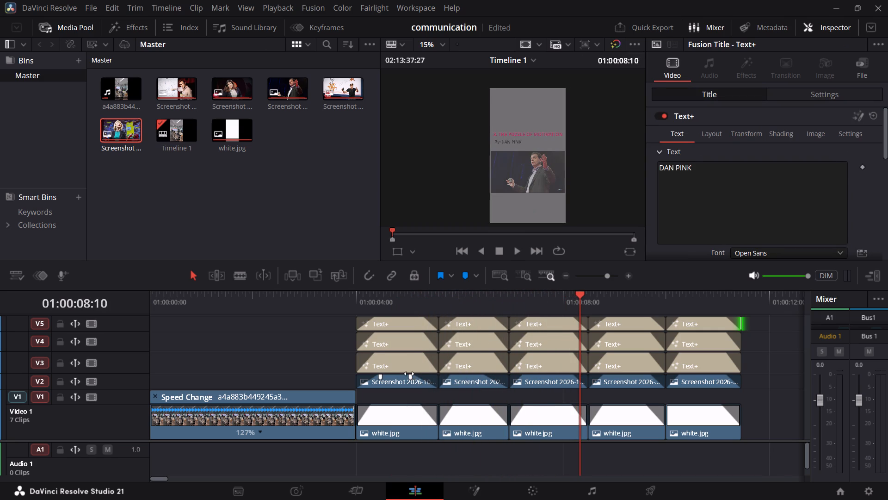
Slightly shorten both the fade-out and the fade-in of the first slide's screenshot on V2.
left_click_drag(409, 374, 418, 376)
left_click_drag(380, 375, 375, 377)
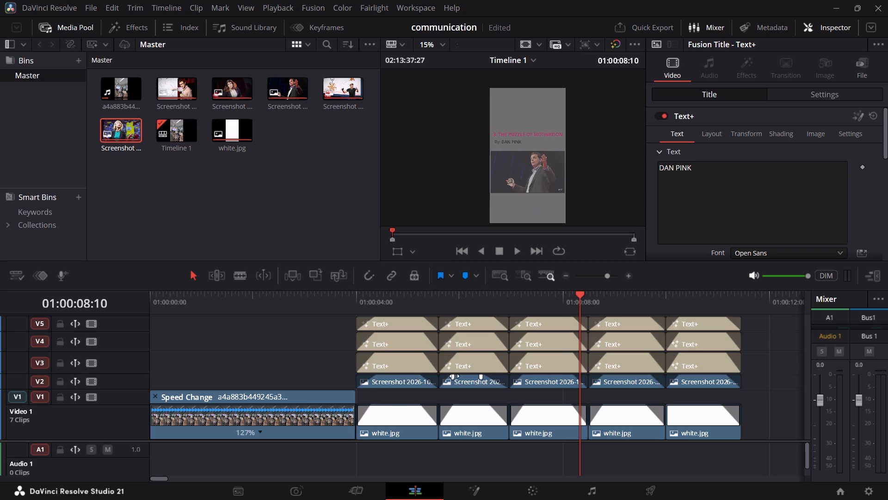
Adjust the second slide's fade-outs, making the V2 screenshot's shorter and the V4 and V5 text clips' slightly longer.
left_click_drag(481, 375, 490, 376)
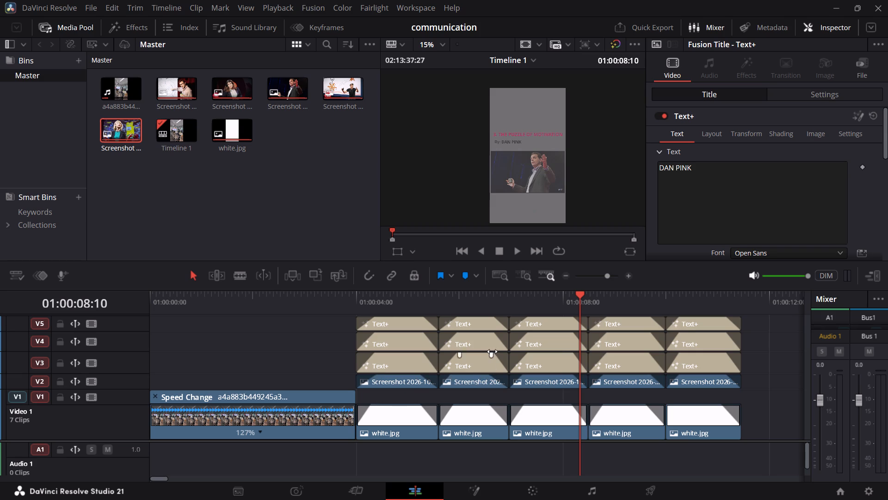
left_click(491, 354)
left_click_drag(493, 334, 487, 336)
left_click_drag(483, 334, 488, 335)
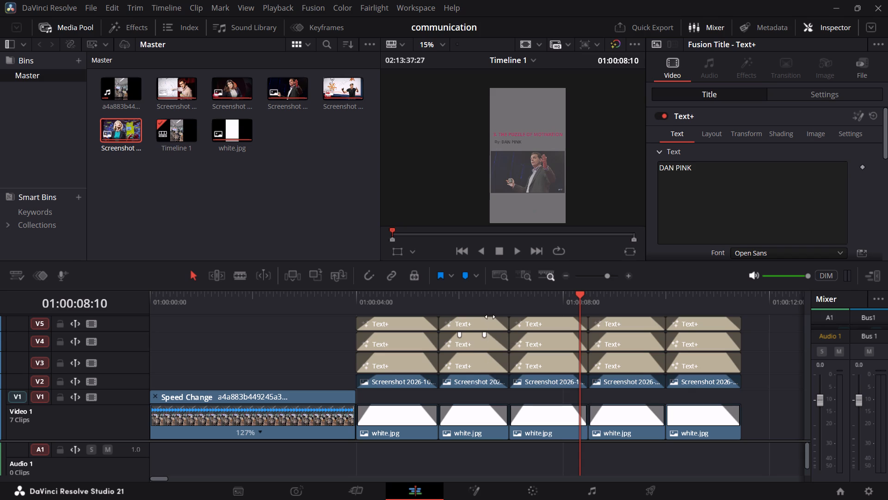
left_click_drag(490, 320, 486, 325)
Play the whole timeline from the start, and examine the font settings of the first slide's V5 speaker-name text.
left_click_drag(581, 295, 0, 499)
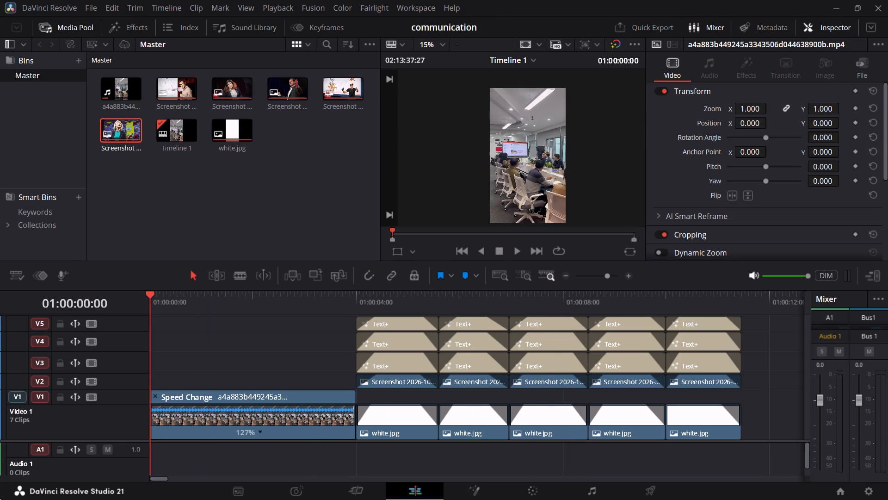
key("space")
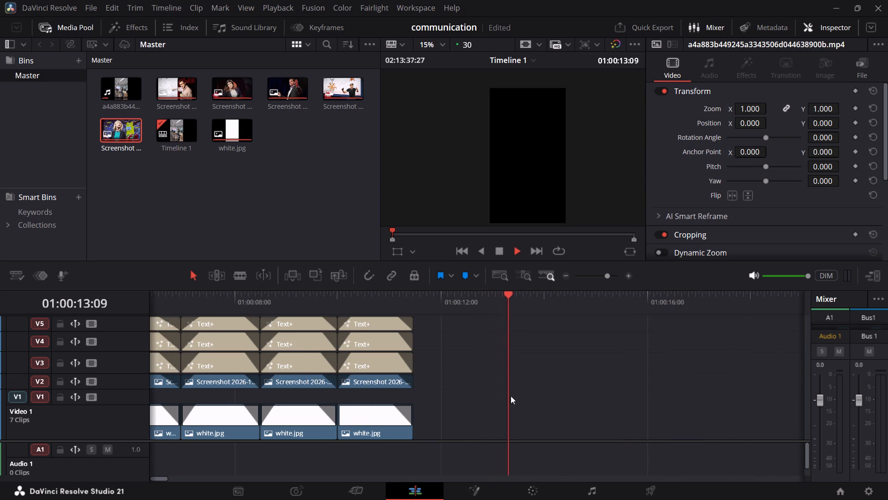
key("space")
left_click_drag(537, 296, 94, 432)
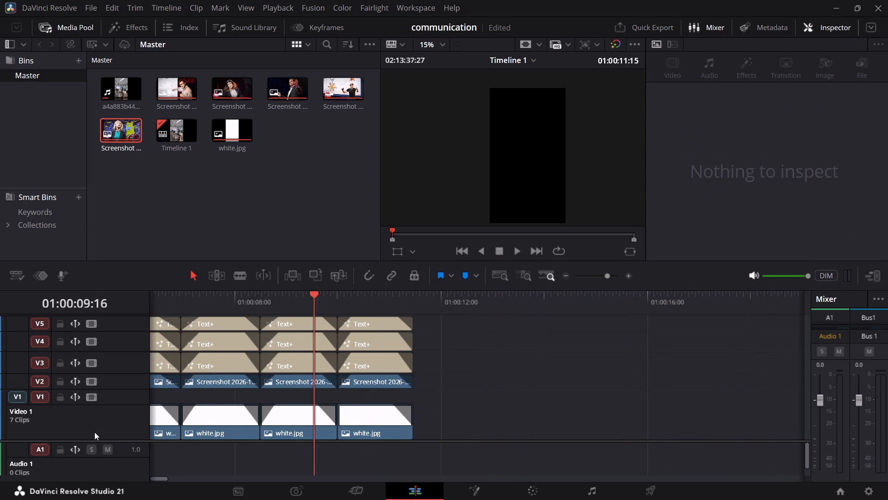
left_click_drag(94, 432, 0, 490)
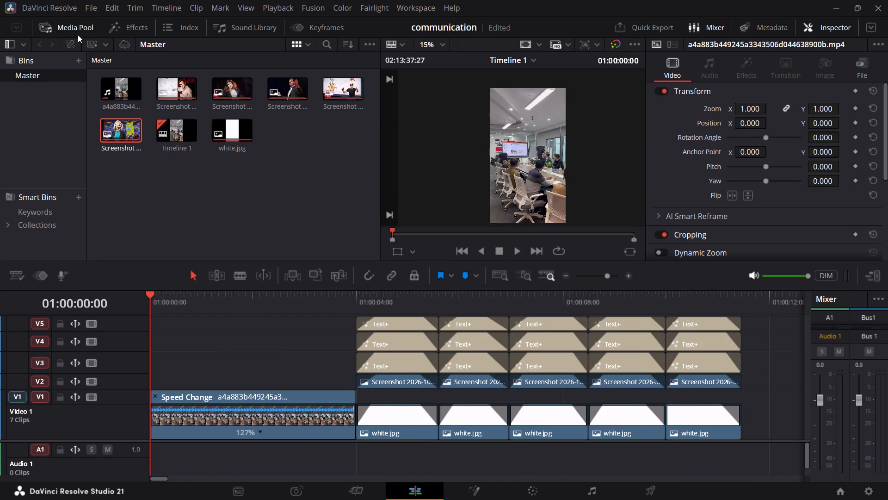
left_click(80, 25)
left_click(388, 325)
left_click_drag(145, 294, 366, 371)
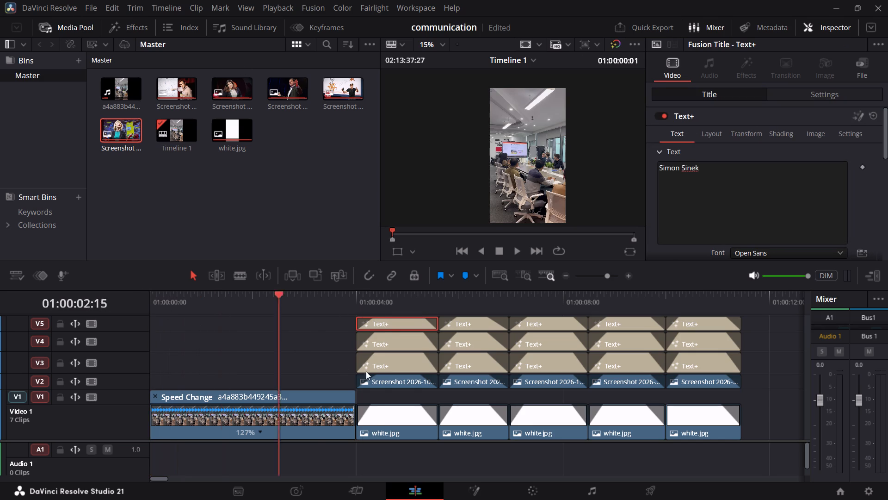
left_click_drag(366, 371, 390, 377)
scroll(781, 179, "down", 3)
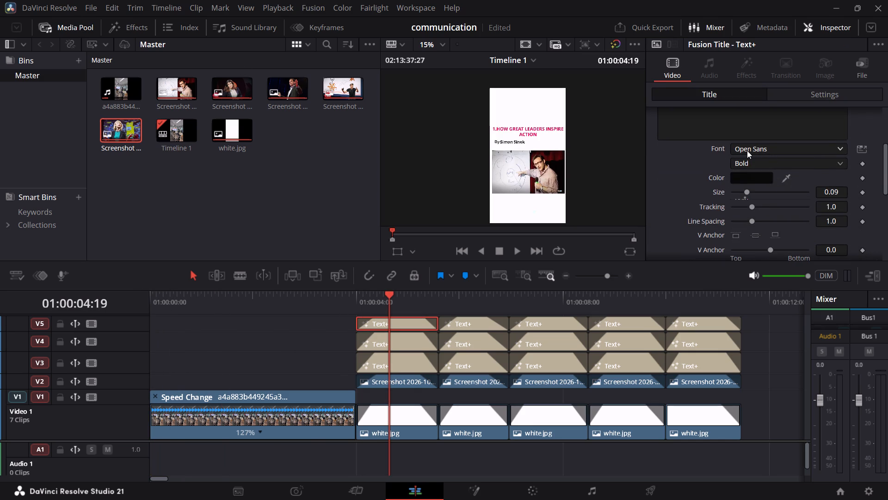
left_click_drag(386, 296, 105, 377)
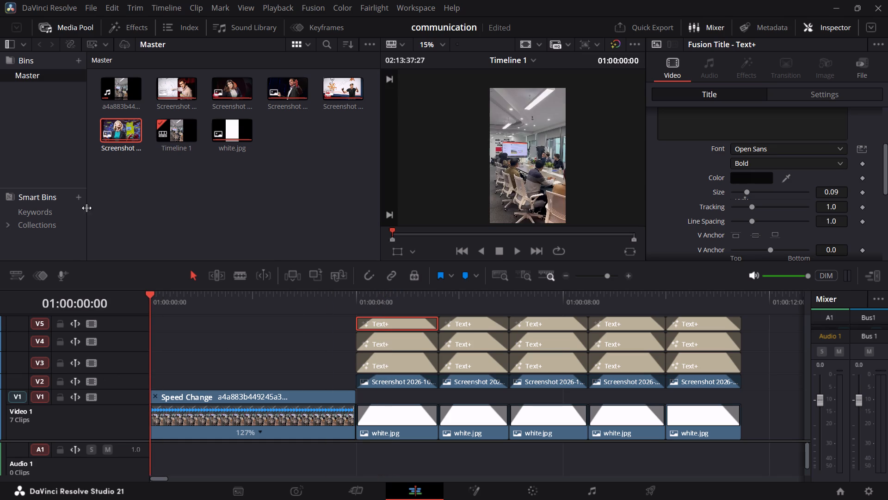
Add a Text+ title at the very start of the timeline on a new video track above V5.
left_click(126, 32)
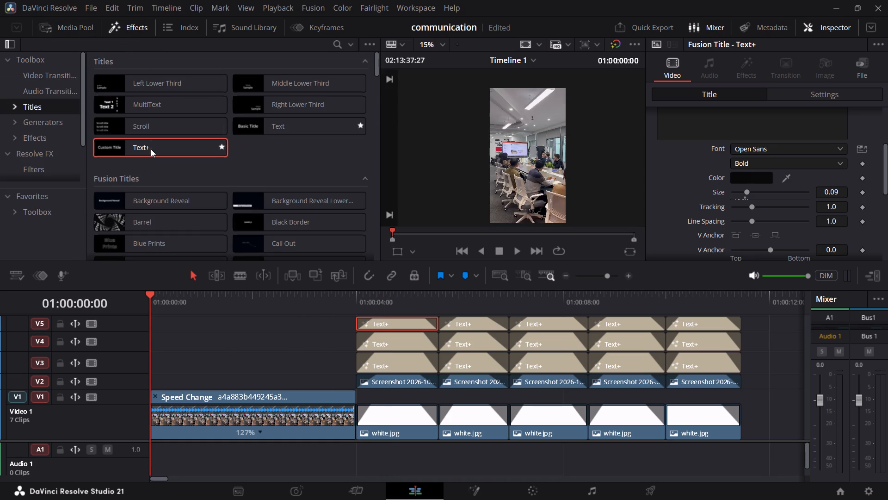
left_click_drag(151, 149, 173, 359)
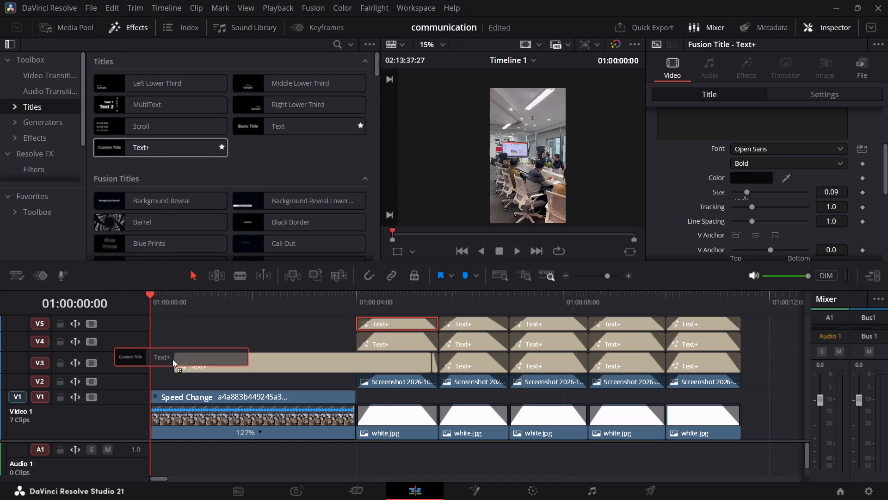
left_click_drag(173, 359, 158, 151)
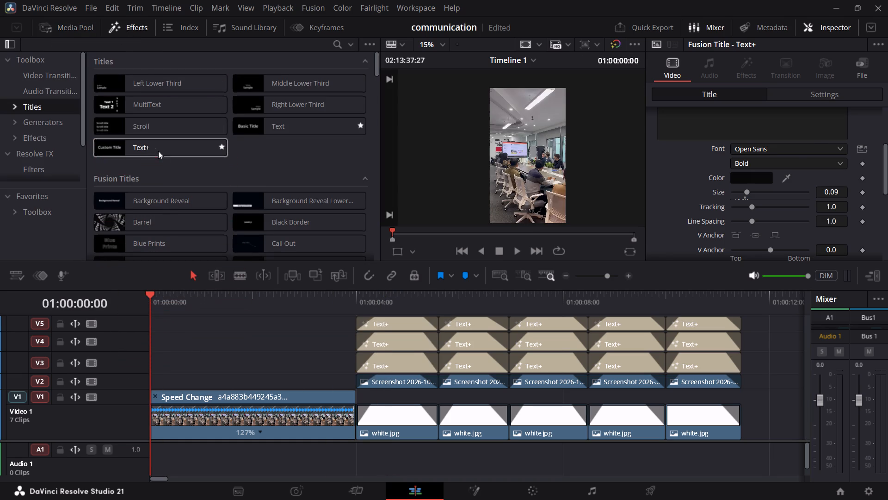
left_click_drag(117, 403, 119, 413)
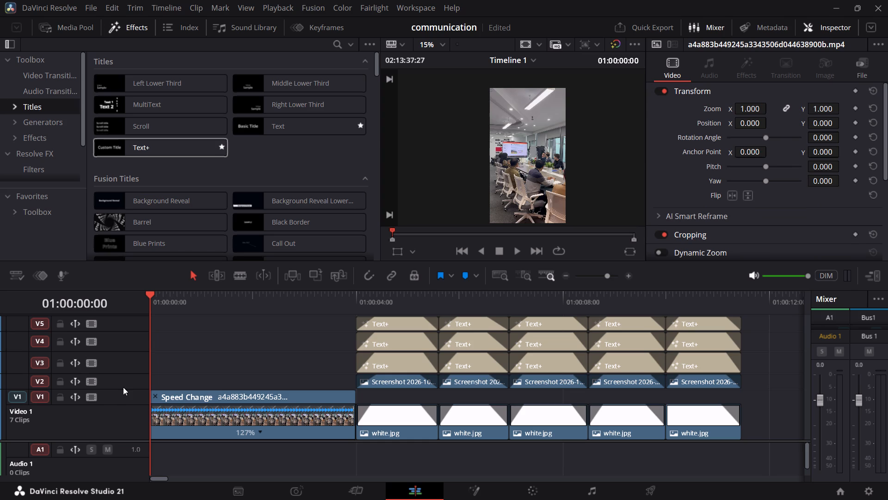
left_click_drag(121, 402, 121, 419)
left_click_drag(123, 438, 123, 447)
left_click_drag(123, 440, 123, 441)
left_click_drag(123, 441, 123, 471)
left_click_drag(164, 139, 155, 322)
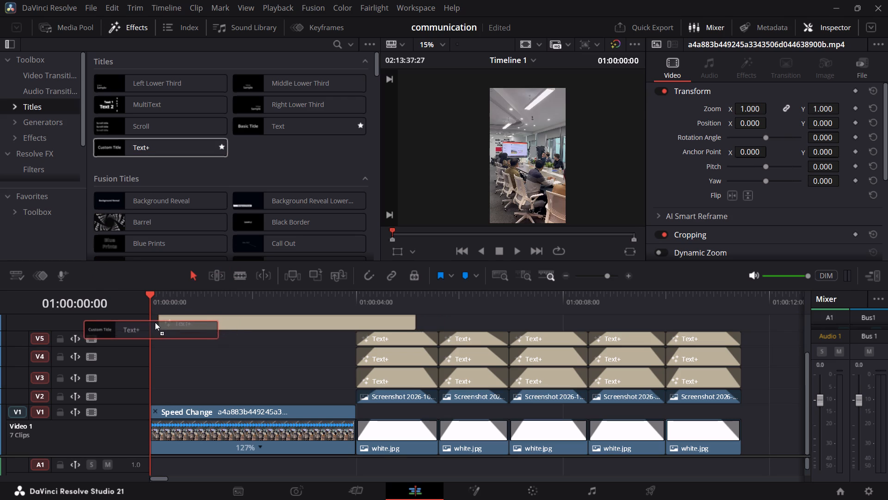
left_click_drag(155, 322, 137, 325)
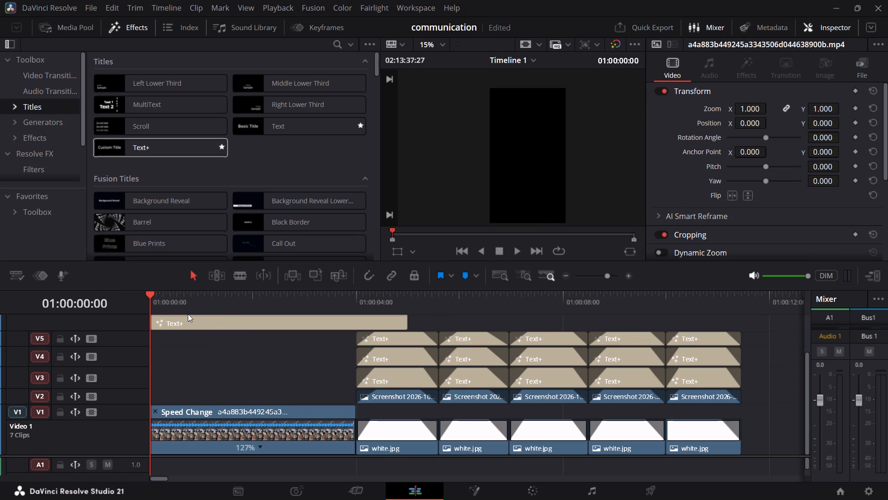
Trim the end of the opening Text+ title so it finishes together with the meeting clip on V1.
left_click_drag(407, 321, 366, 332)
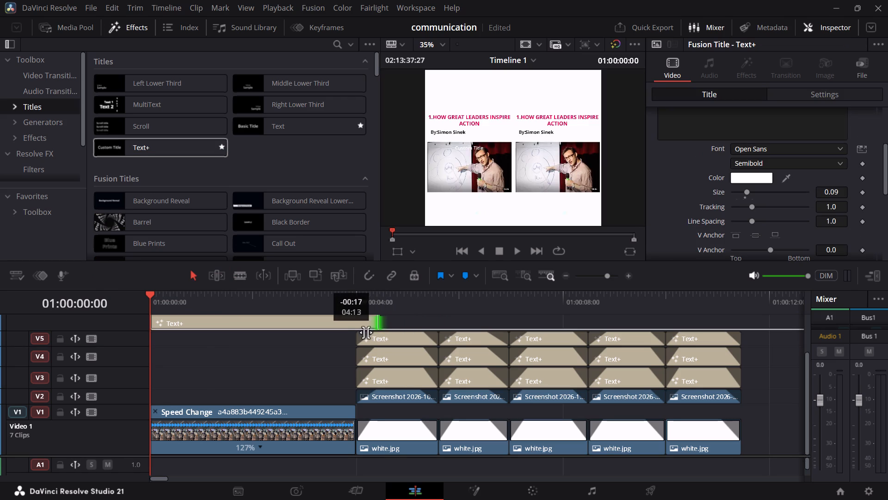
left_click_drag(366, 332, 358, 339)
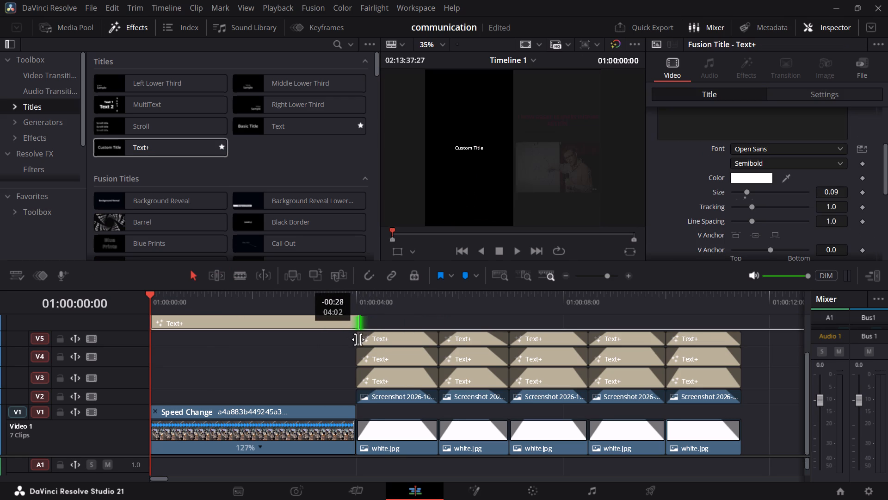
left_click_drag(358, 339, 352, 344)
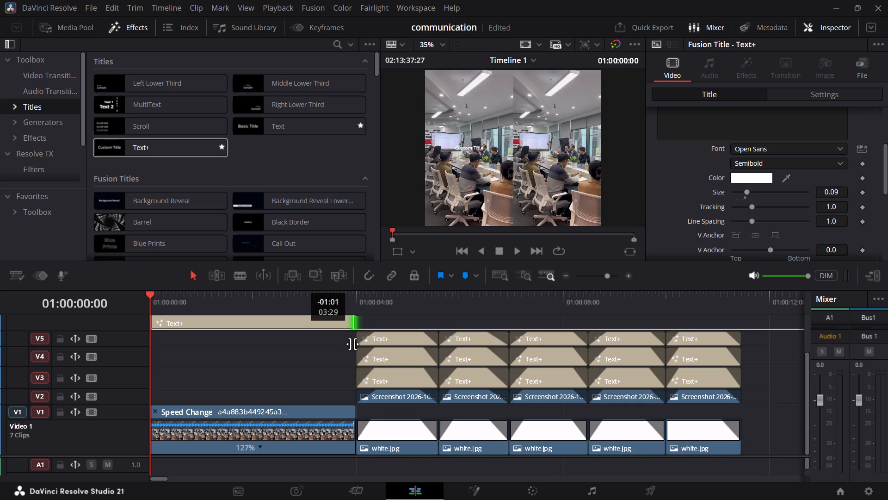
left_click_drag(352, 344, 355, 346)
left_click(335, 322)
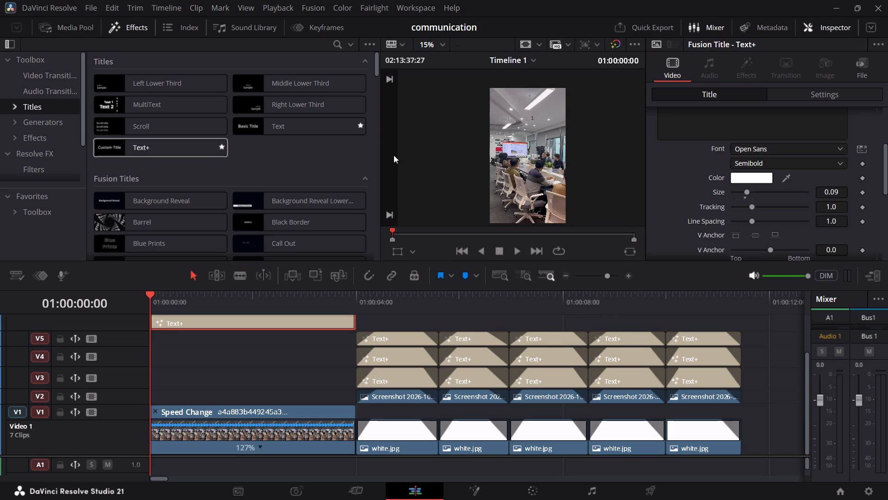
Replace the opening title's placeholder text with "Communication Skill".
left_click(92, 33)
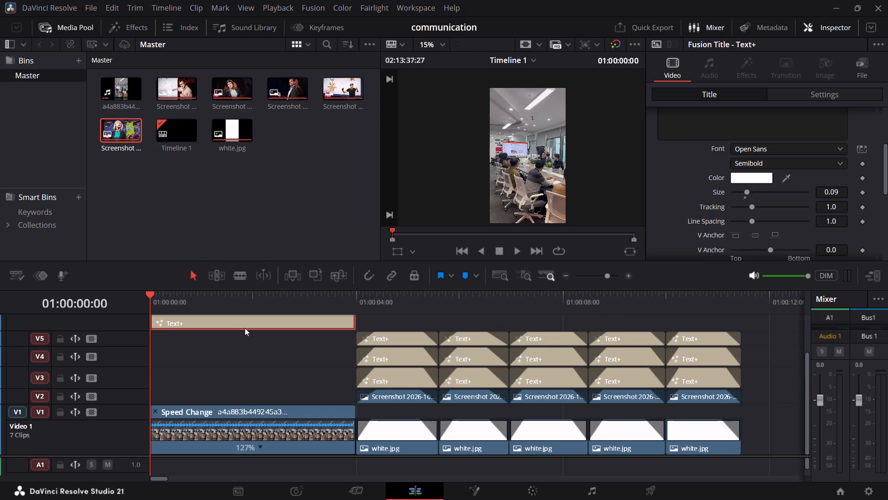
left_click(244, 325)
scroll(713, 166, "up", 4)
left_click(712, 169)
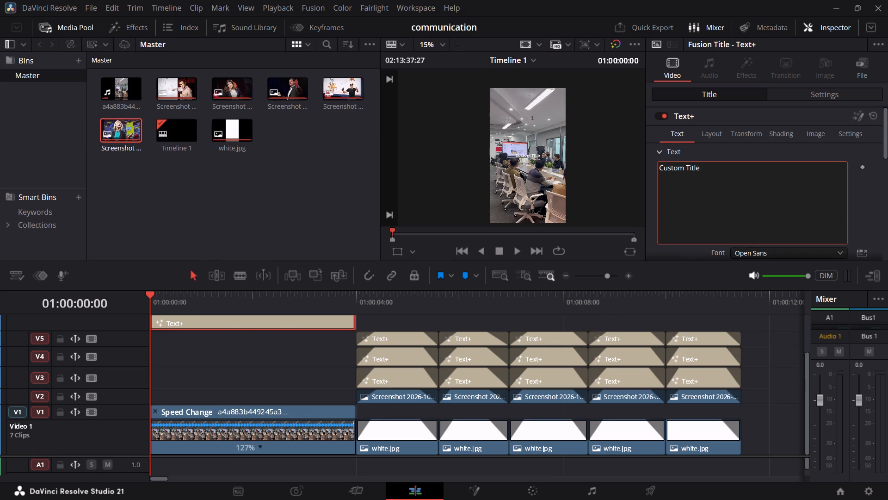
key("BackSpace")
key("BackSpace")
key("BackSpace")
key("BackSpace")
key("BackSpace")
key("BackSpace")
key("BackSpace")
key("BackSpace")
key("BackSpace")
key("BackSpace")
key("BackSpace")
key("BackSpace")
key("BackSpace")
key("BackSpace")
key("BackSpace")
key("BackSpace")
key("BackSpace")
key("BackSpace")
key("BackSpace")
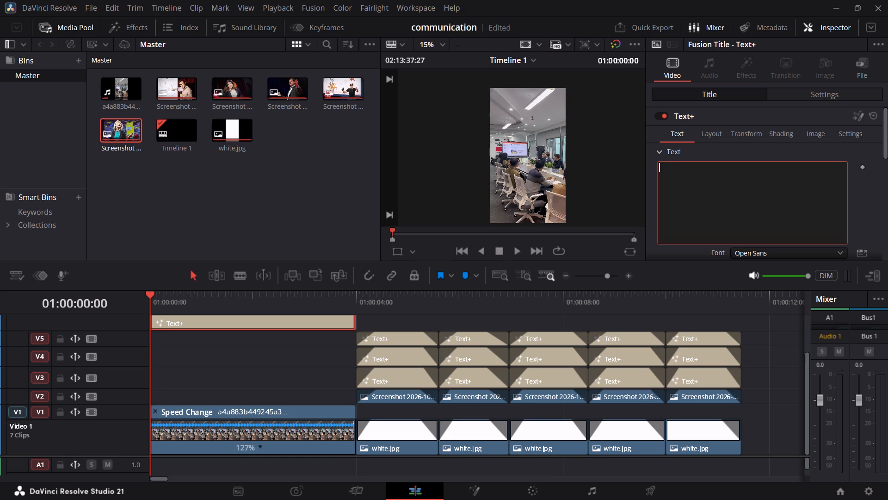
type("Comm")
type("un")
type("ication Sk")
type("ill")
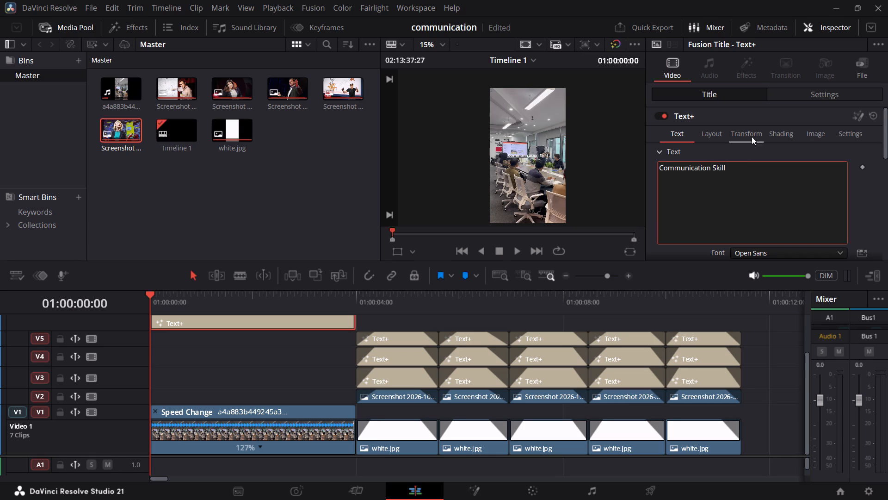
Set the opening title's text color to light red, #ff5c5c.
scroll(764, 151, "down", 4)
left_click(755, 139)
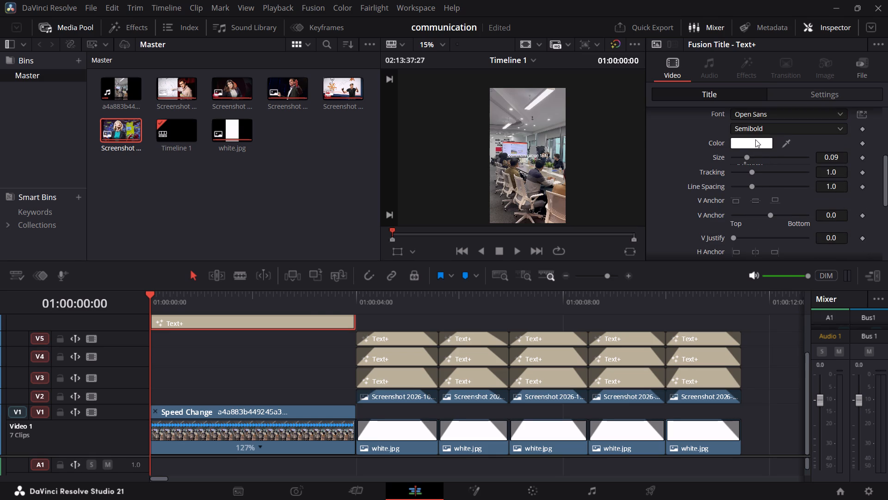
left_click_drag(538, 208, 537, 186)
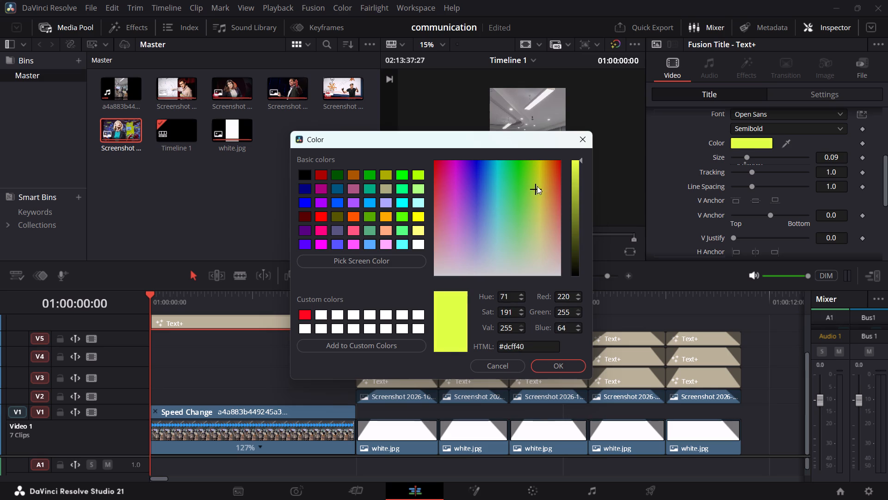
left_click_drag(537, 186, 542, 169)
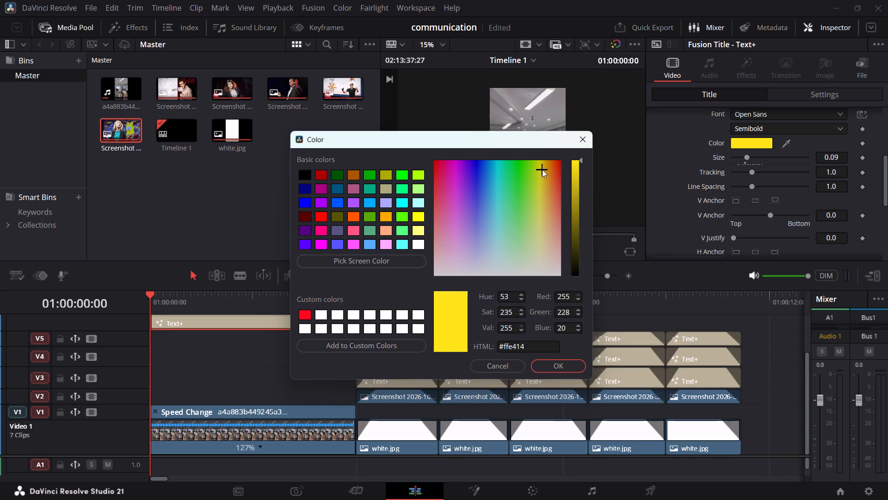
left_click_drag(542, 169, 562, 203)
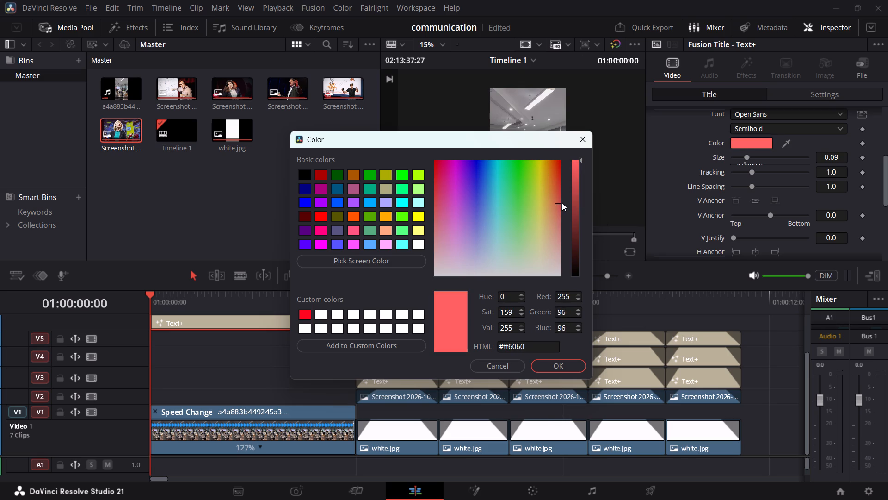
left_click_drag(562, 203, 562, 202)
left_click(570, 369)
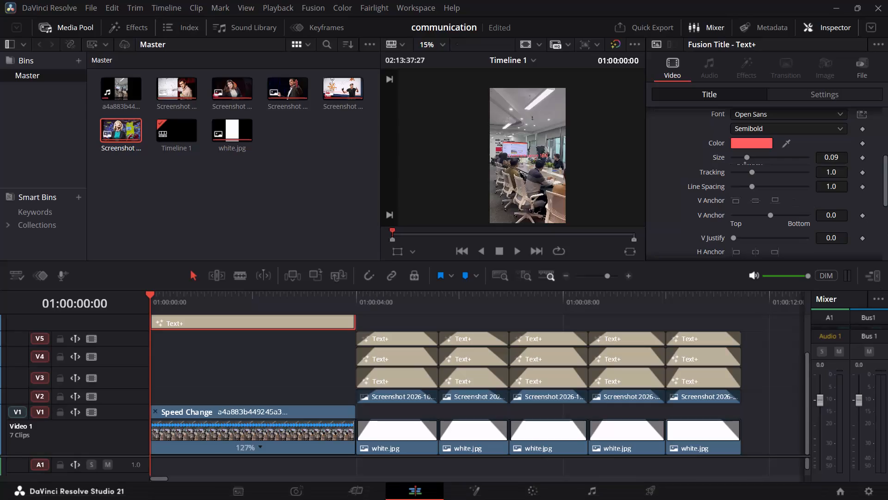
Change the opening title's font to Helvetica Neue.
scroll(771, 208, "down", 3)
scroll(777, 208, "up", 2)
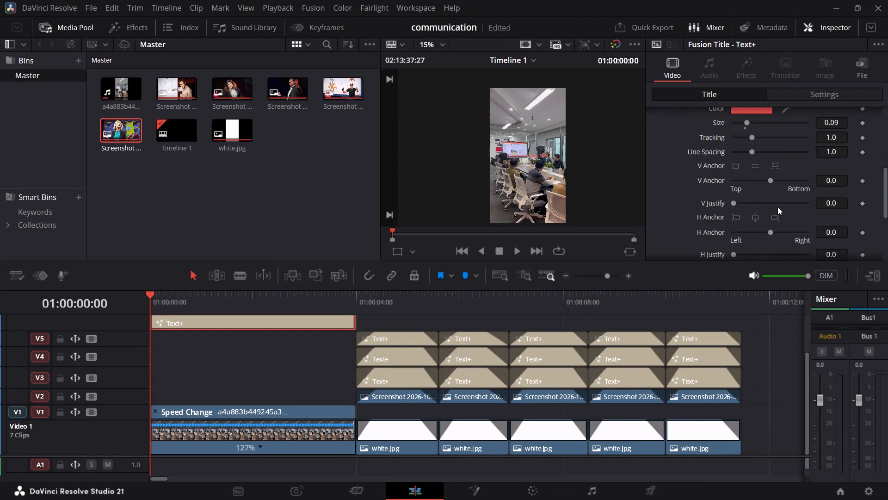
scroll(777, 207, "up", 1)
scroll(792, 159, "down", 3)
scroll(792, 159, "up", 2)
scroll(792, 159, "down", 6)
scroll(792, 159, "up", 6)
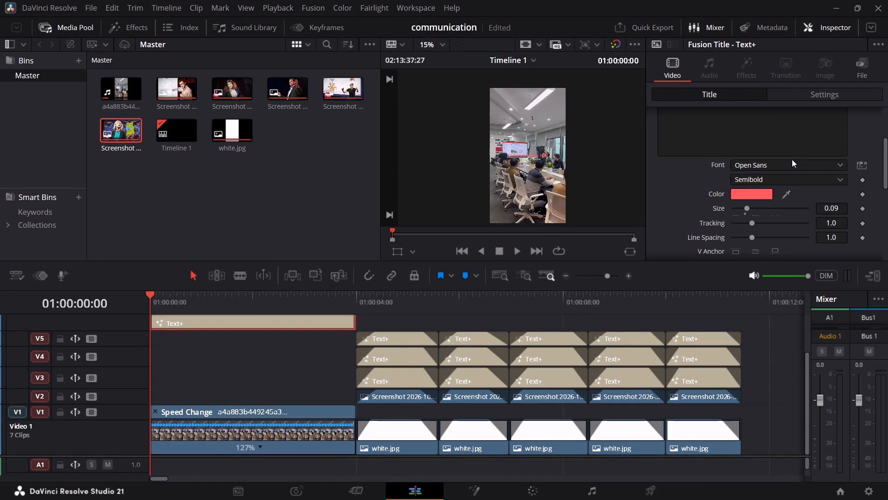
left_click(792, 165)
scroll(752, 246, "down", 4)
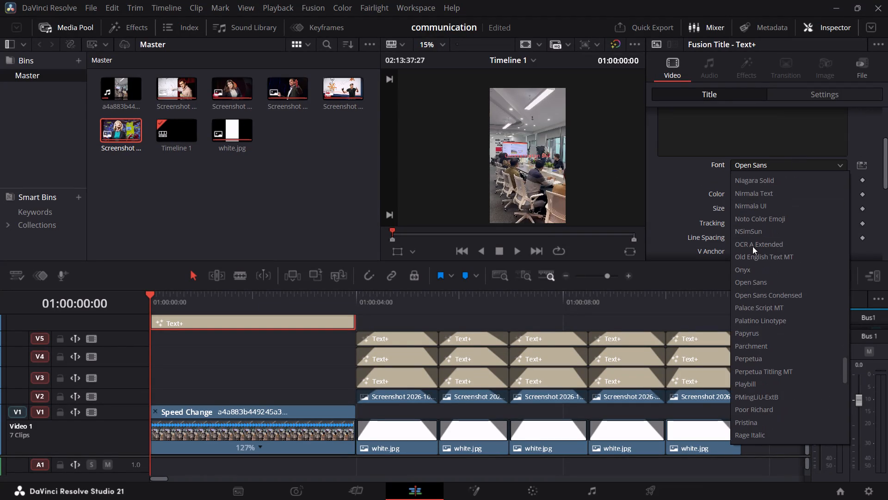
scroll(752, 246, "down", 1)
scroll(762, 256, "up", 6)
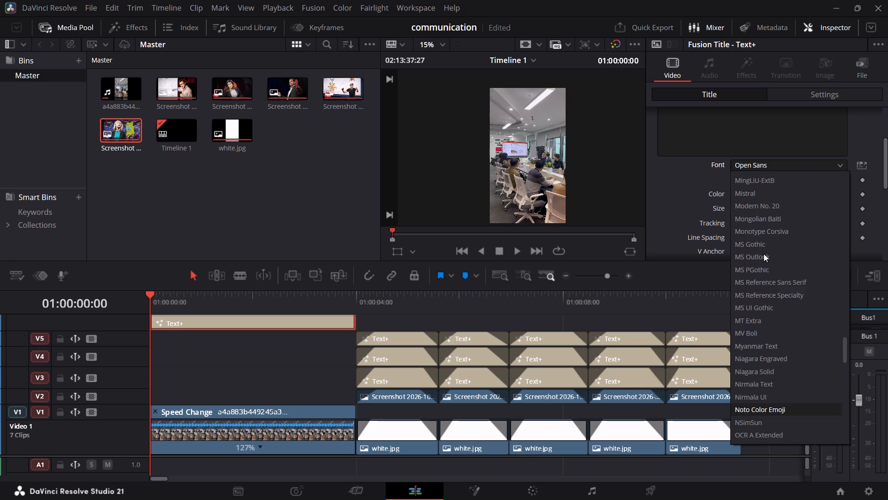
scroll(765, 254, "down", 6)
scroll(750, 269, "up", 3)
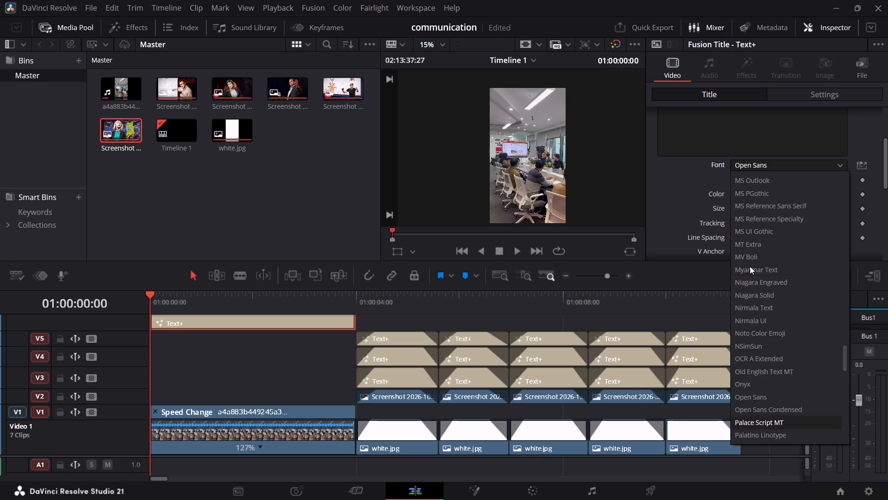
scroll(750, 266, "up", 20)
scroll(750, 266, "up", 7)
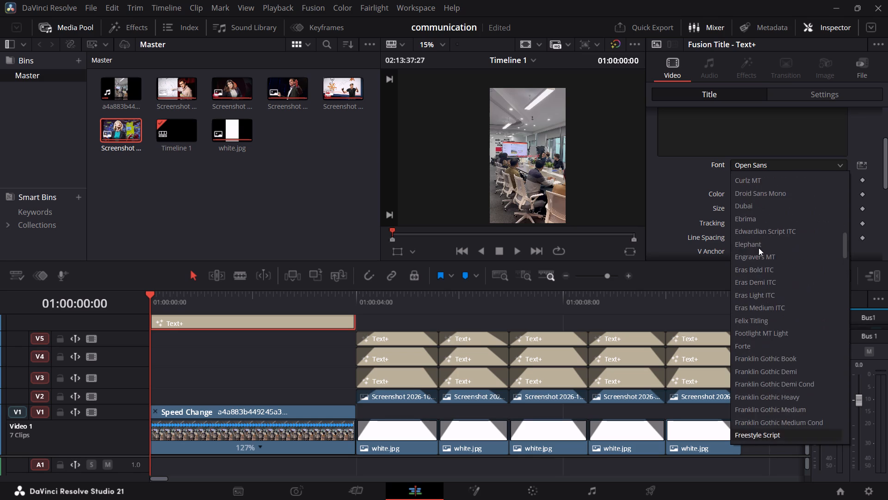
scroll(758, 248, "up", 20)
scroll(758, 248, "up", 3)
scroll(761, 244, "down", 3)
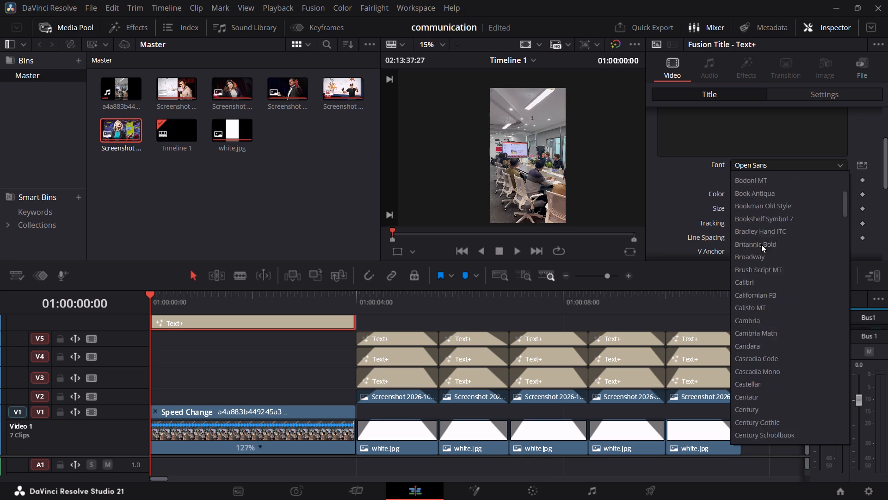
scroll(761, 244, "down", 9)
scroll(759, 323, "down", 1)
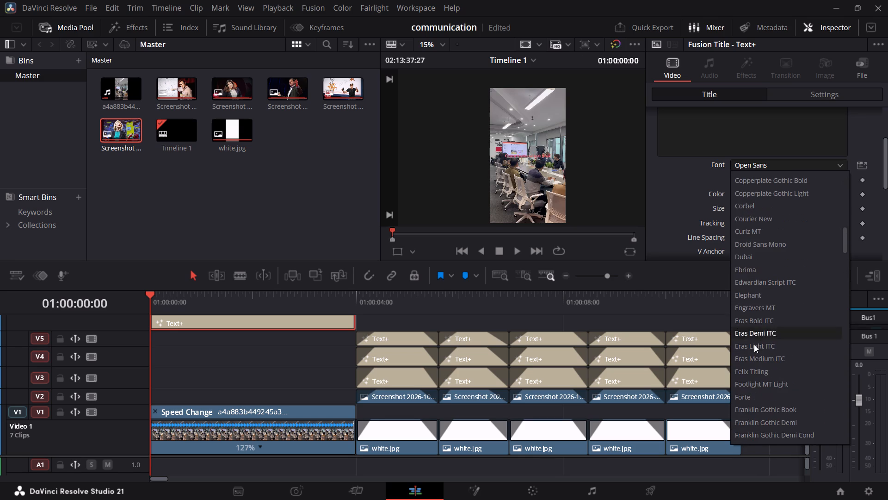
scroll(752, 262, "up", 3)
scroll(754, 262, "down", 3)
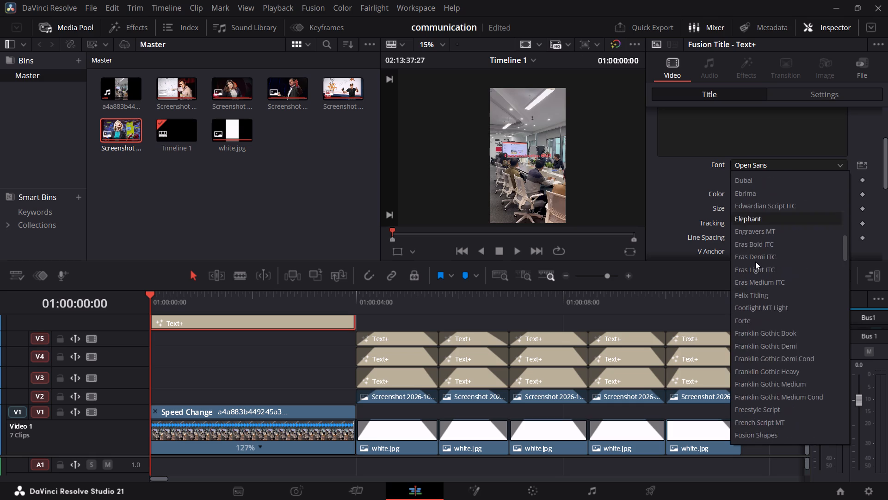
scroll(755, 262, "down", 16)
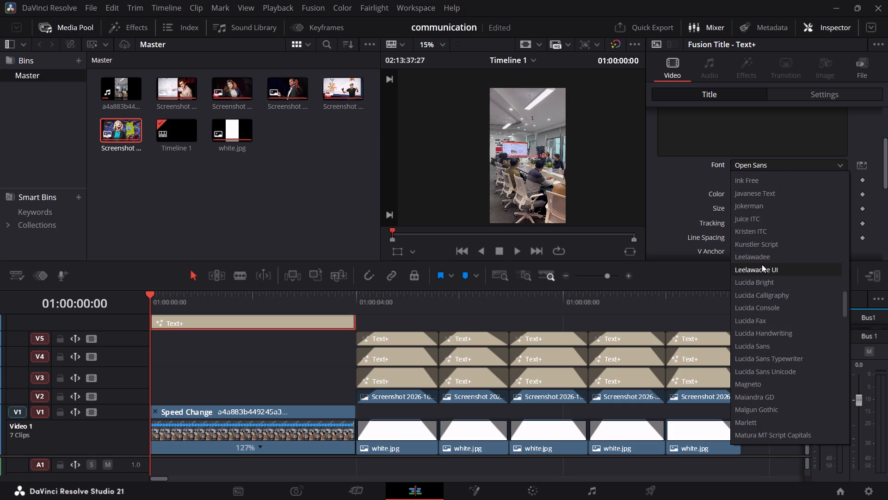
scroll(762, 264, "down", 2)
scroll(762, 266, "up", 5)
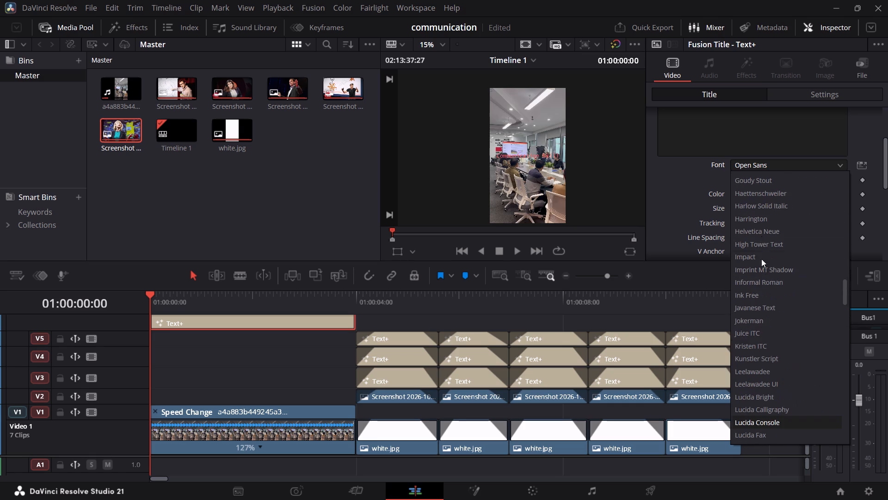
left_click(760, 230)
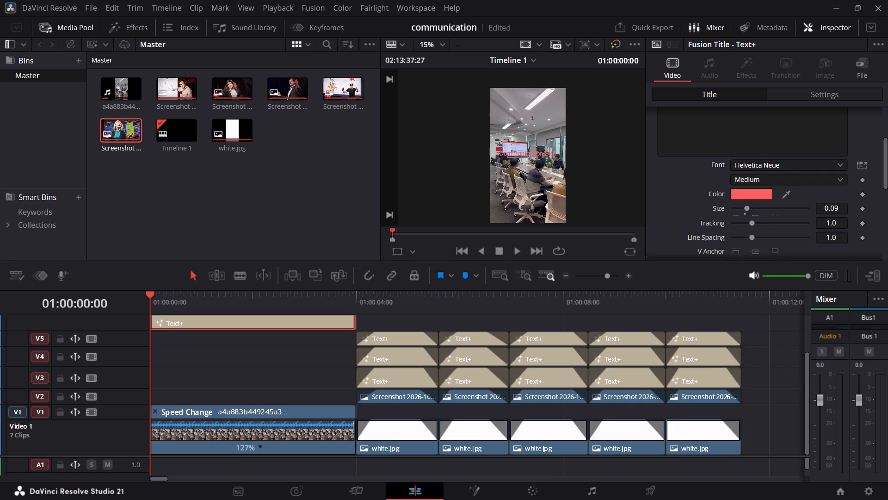
Set the opening title's text color to pure red, #ff0000.
left_click(761, 194)
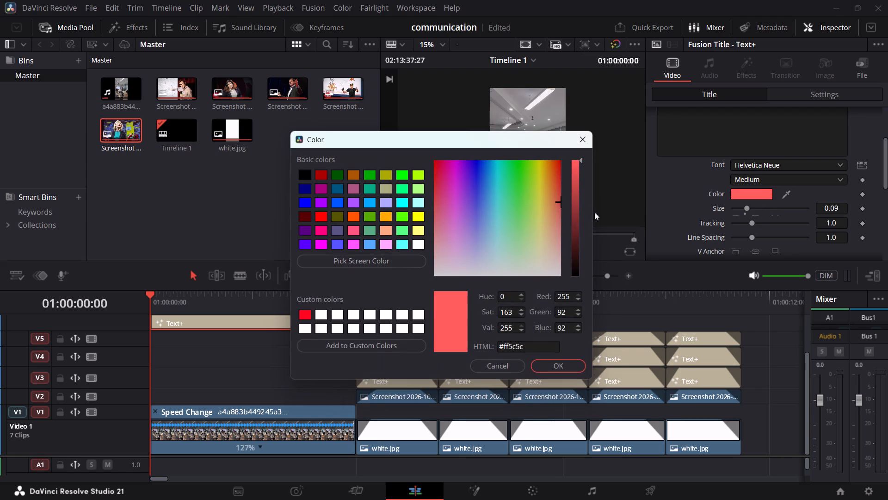
left_click_drag(547, 192, 531, 191)
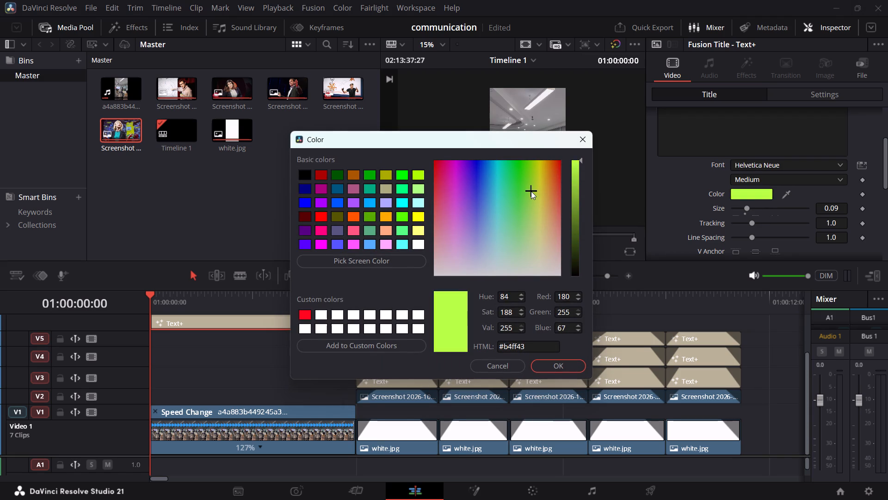
left_click_drag(531, 191, 565, 256)
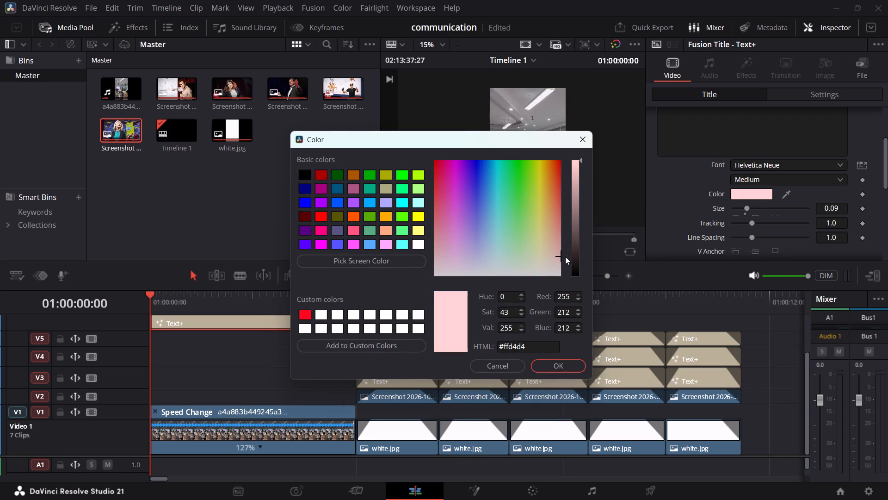
left_click_drag(565, 256, 598, 152)
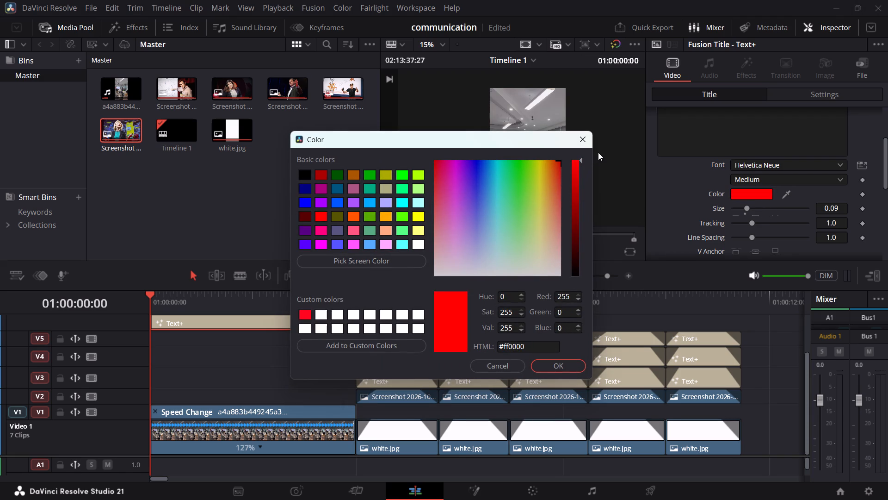
left_click_drag(598, 152, 600, 151)
left_click(561, 362)
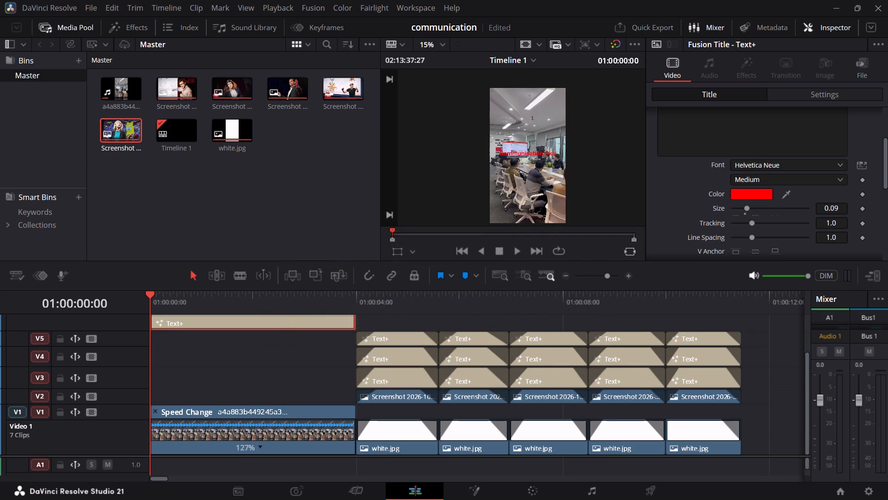
Set the opening title's Helvetica Neue font style to Bold.
scroll(714, 135, "down", 1)
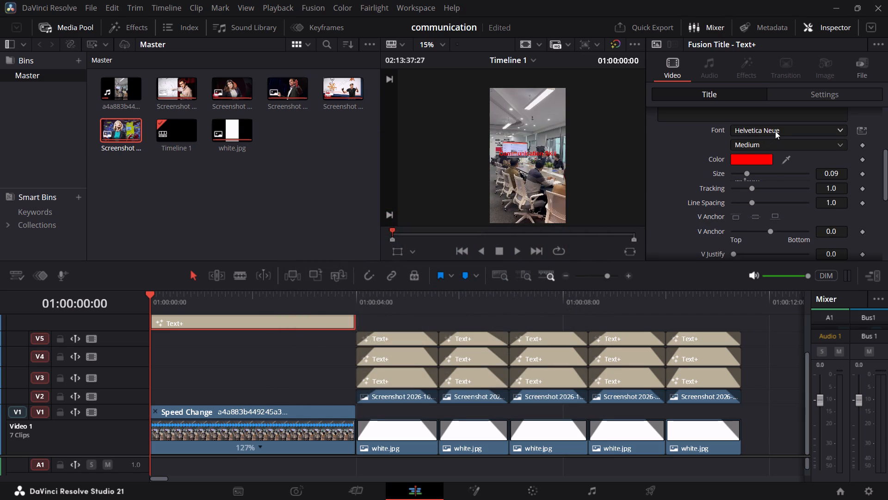
left_click(775, 131)
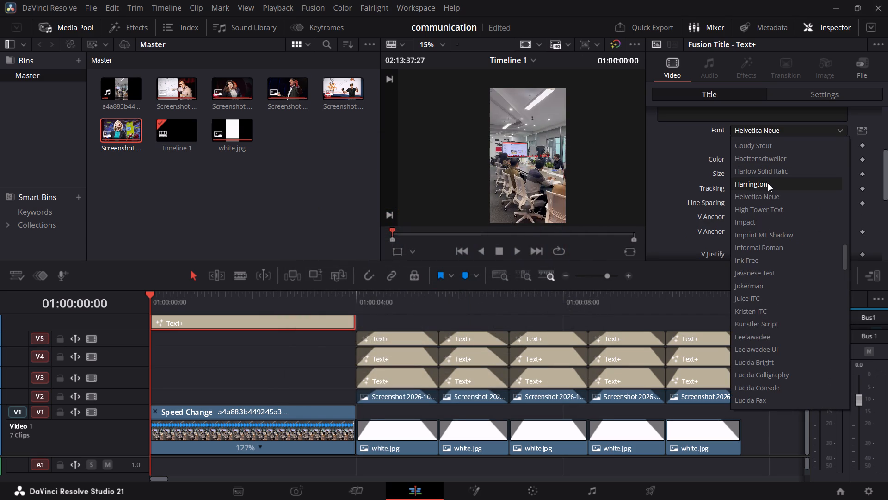
left_click(771, 199)
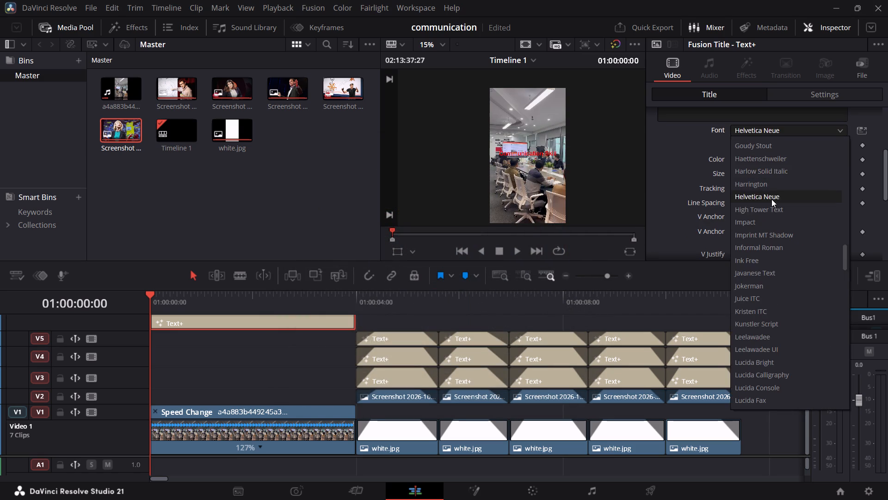
left_click(772, 142)
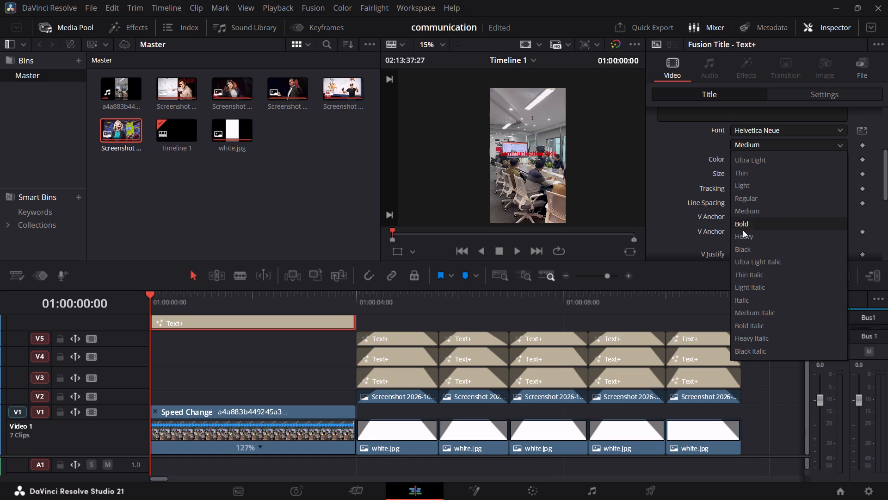
left_click(743, 224)
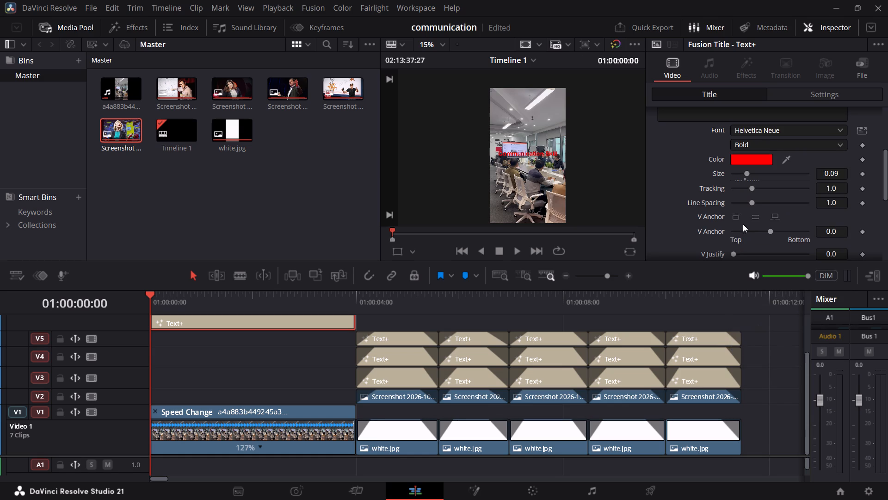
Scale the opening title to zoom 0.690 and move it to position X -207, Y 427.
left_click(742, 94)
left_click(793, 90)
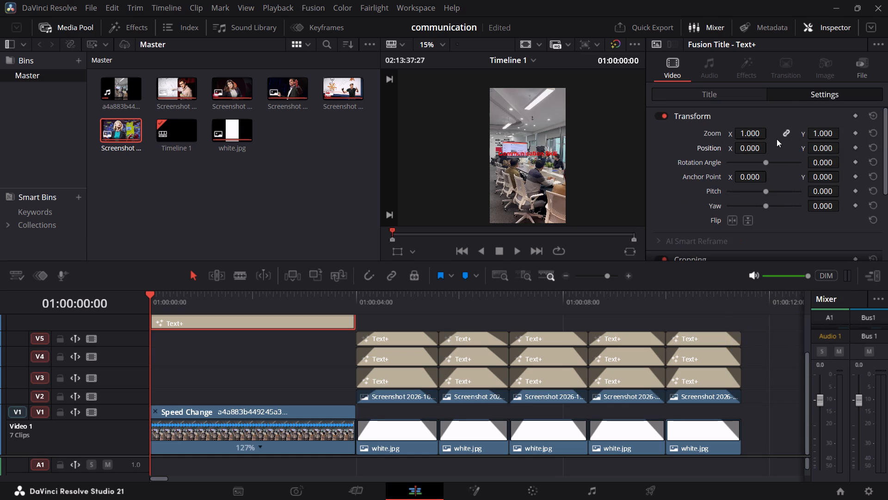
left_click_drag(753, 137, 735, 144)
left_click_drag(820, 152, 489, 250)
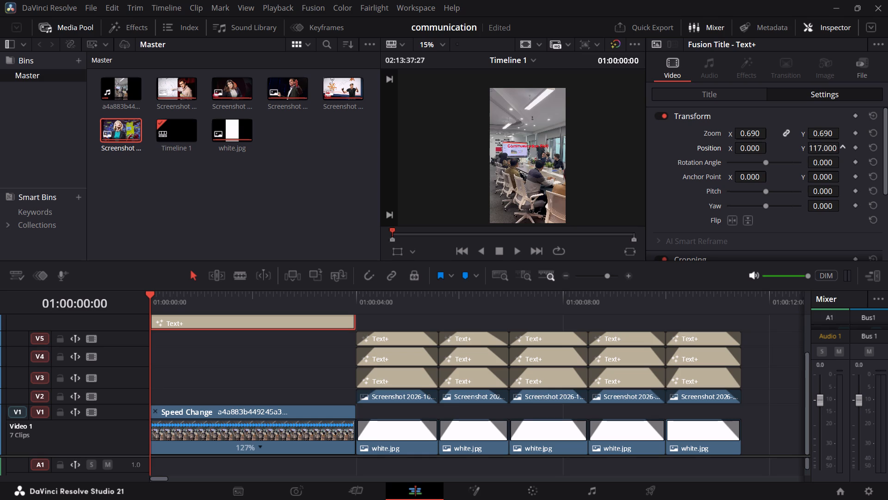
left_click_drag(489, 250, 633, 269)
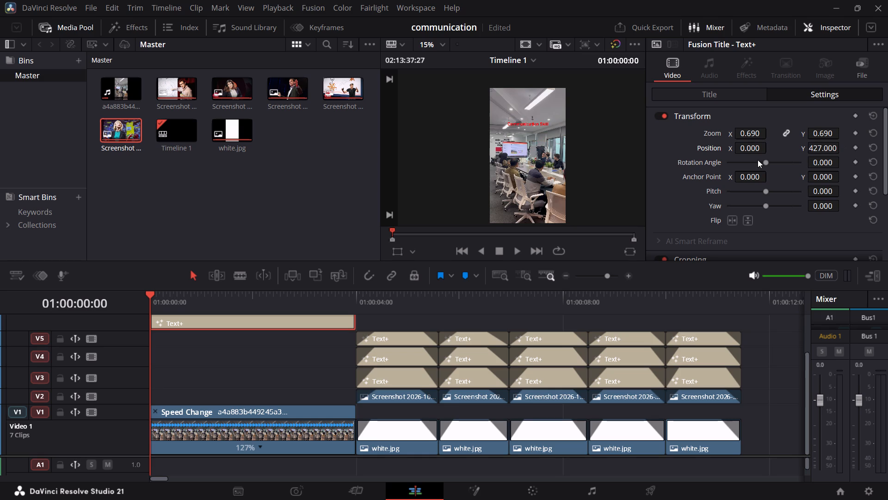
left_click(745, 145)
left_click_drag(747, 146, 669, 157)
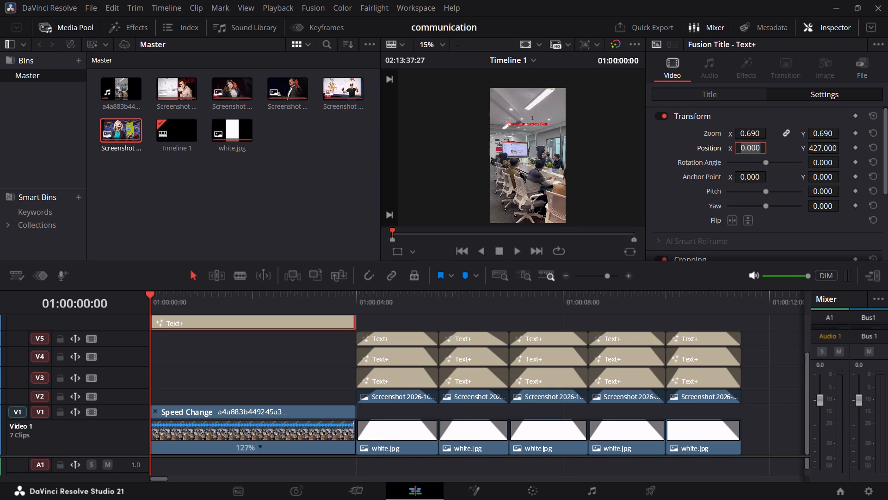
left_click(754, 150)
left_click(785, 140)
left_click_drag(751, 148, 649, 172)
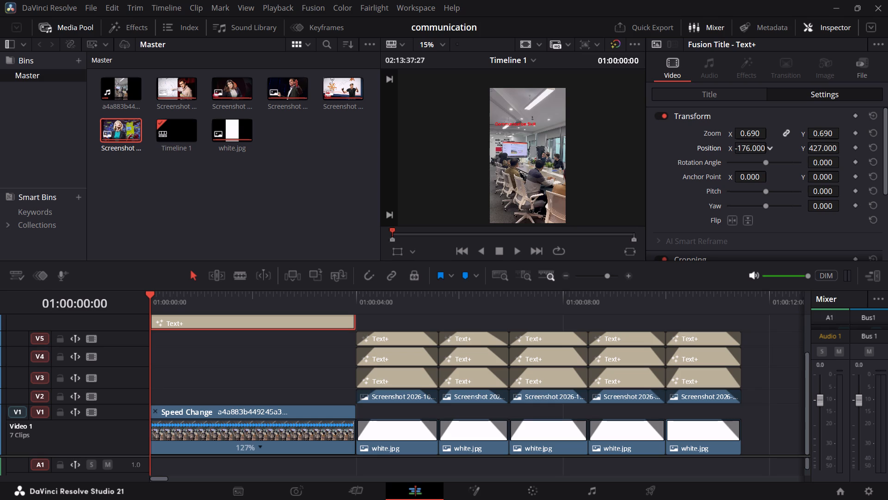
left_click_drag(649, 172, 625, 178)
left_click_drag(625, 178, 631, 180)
Set the opening title's zoom to 0.820 and its position to X -180, Y 531.
left_click_drag(746, 137, 751, 141)
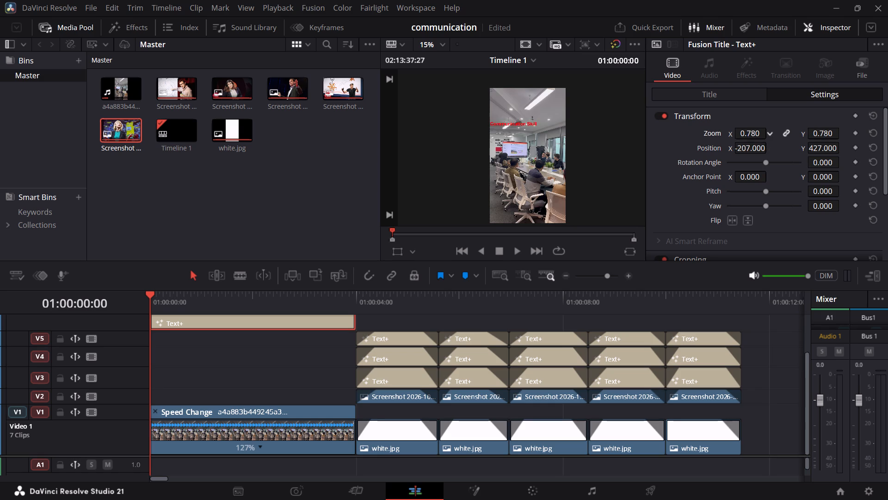
left_click_drag(751, 141, 750, 144)
left_click_drag(821, 133, 824, 148)
left_click_drag(825, 148, 872, 153)
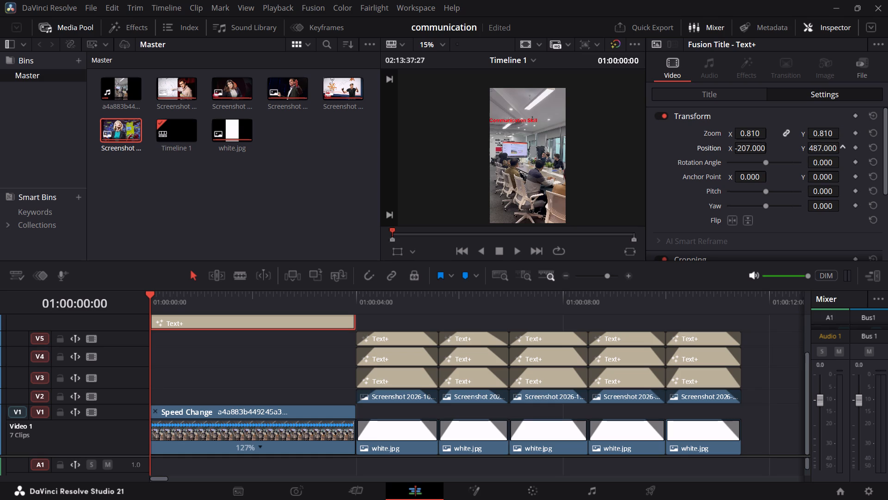
left_click_drag(872, 153, 451, 253)
left_click_drag(751, 148, 761, 151)
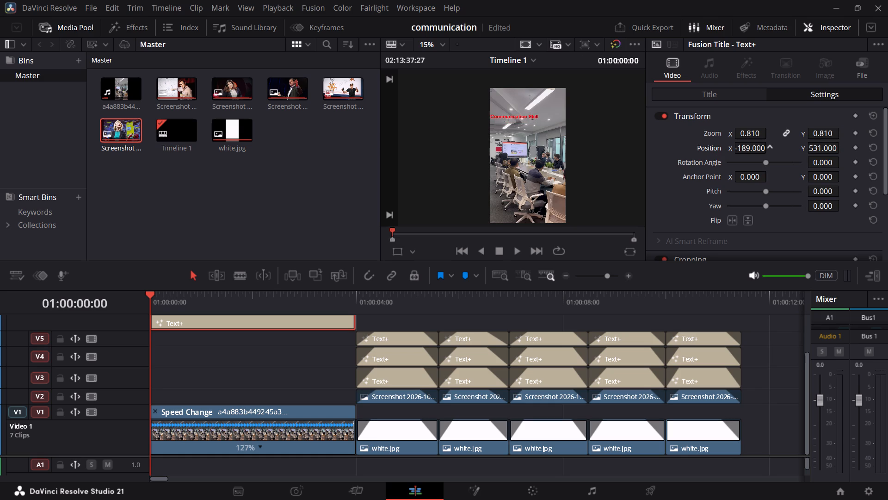
left_click_drag(761, 151, 767, 153)
left_click_drag(767, 153, 767, 155)
left_click_drag(767, 155, 766, 155)
left_click_drag(745, 136, 749, 137)
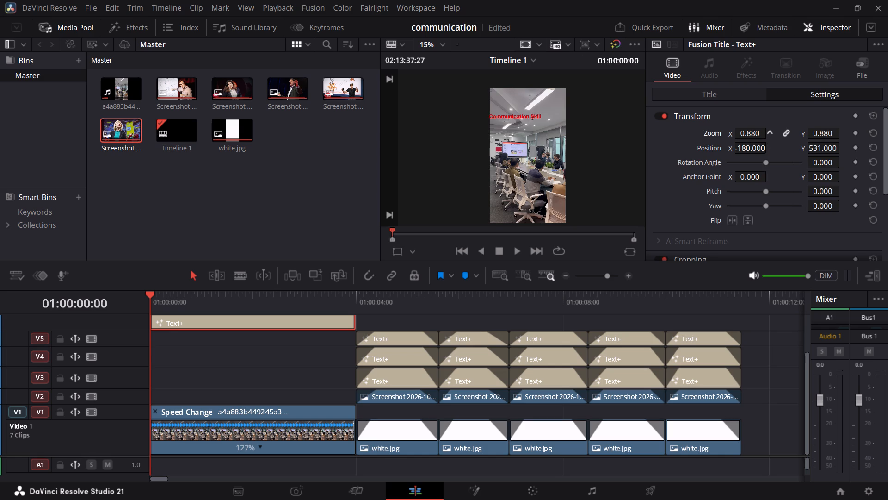
left_click_drag(749, 137, 746, 145)
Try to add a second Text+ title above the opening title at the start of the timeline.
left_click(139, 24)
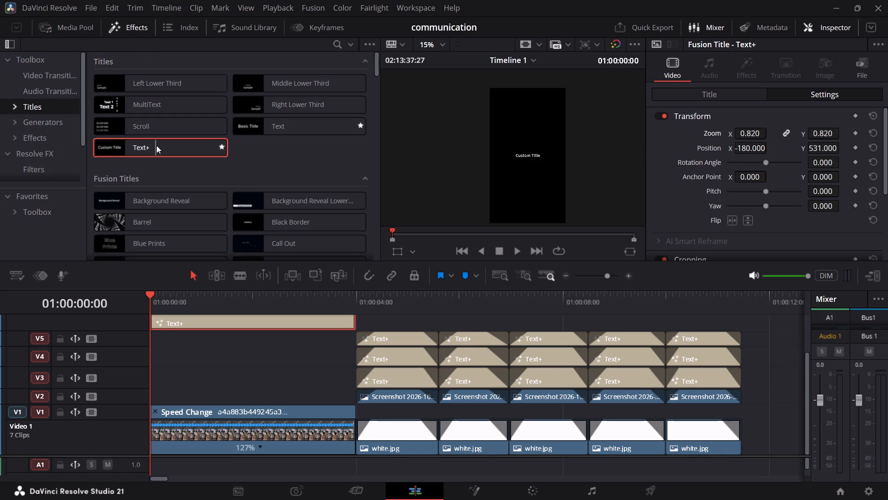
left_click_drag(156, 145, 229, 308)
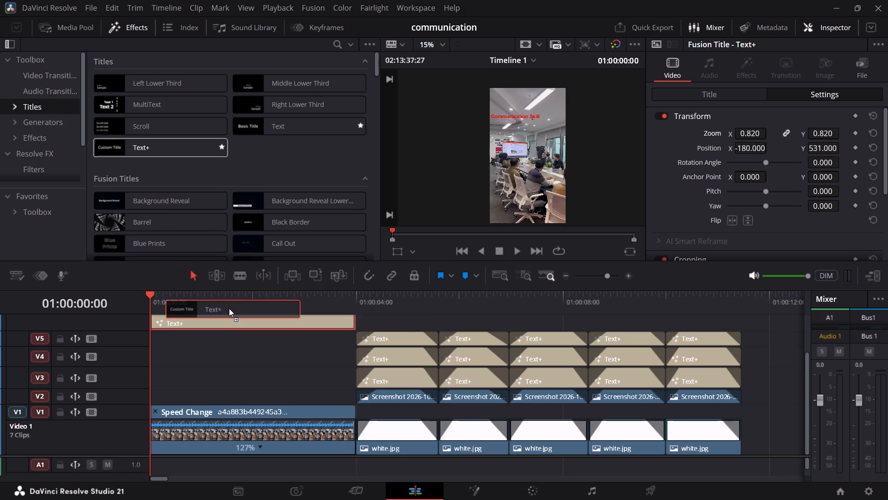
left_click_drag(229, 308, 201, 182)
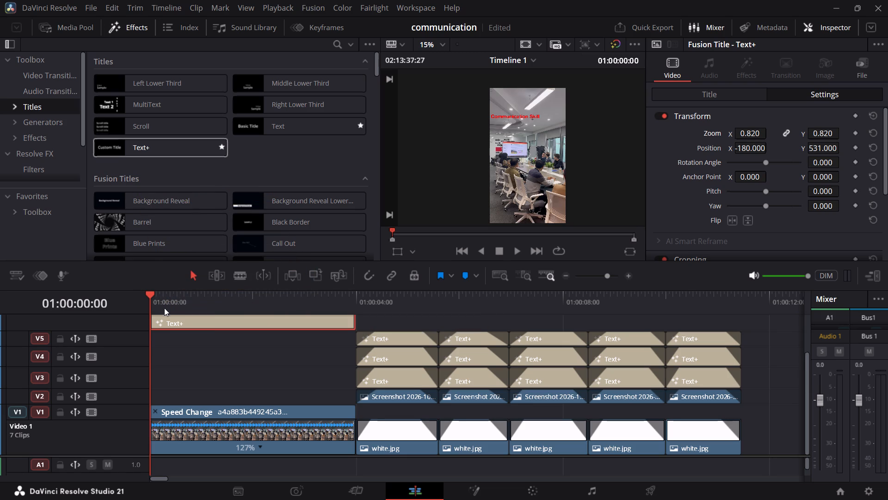
Shrink the height of the Video 6 track holding the opening title to match the slim Video 5 track.
left_click_drag(131, 454, 129, 469)
left_click_drag(129, 469, 127, 458)
left_click(125, 449)
left_click_drag(125, 456, 126, 492)
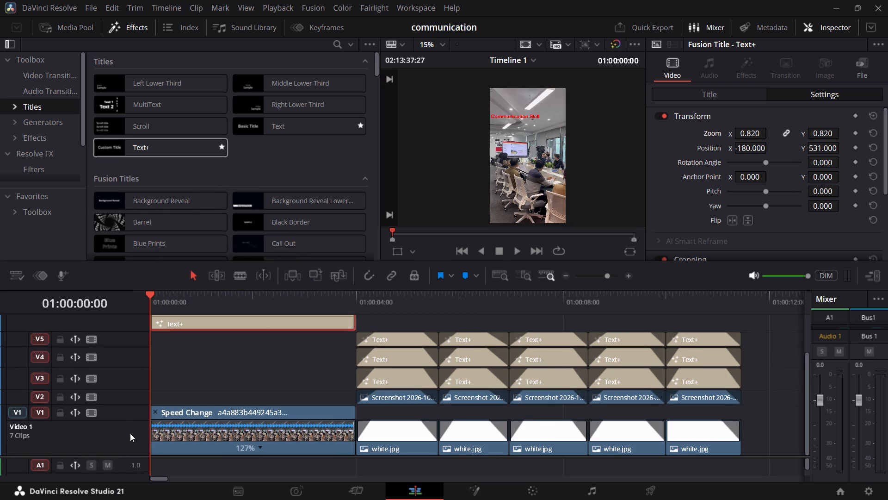
scroll(130, 363, "up", 8)
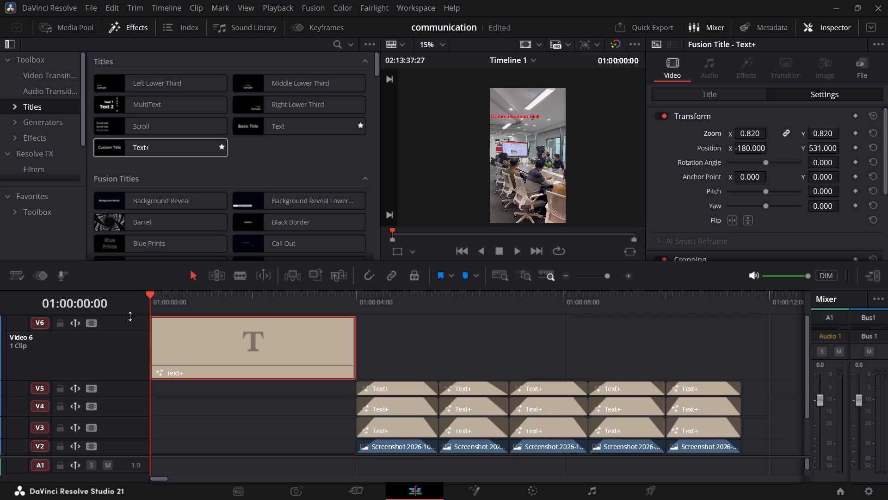
left_click_drag(130, 317, 126, 376)
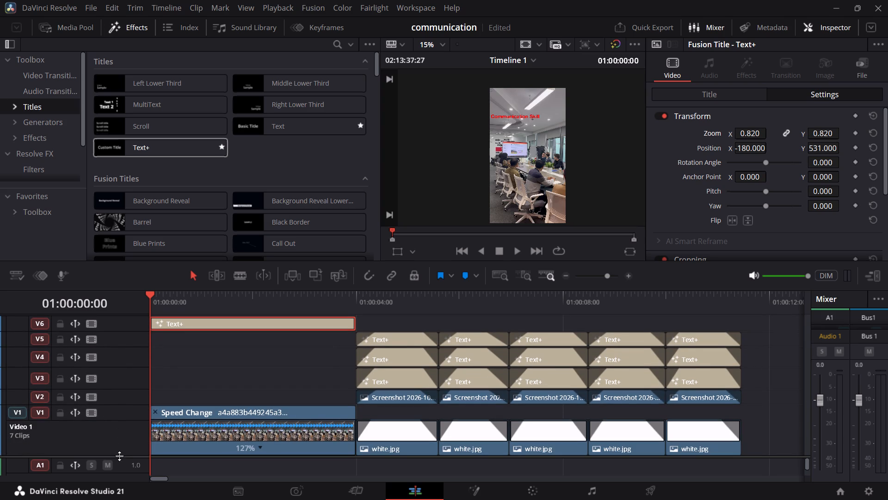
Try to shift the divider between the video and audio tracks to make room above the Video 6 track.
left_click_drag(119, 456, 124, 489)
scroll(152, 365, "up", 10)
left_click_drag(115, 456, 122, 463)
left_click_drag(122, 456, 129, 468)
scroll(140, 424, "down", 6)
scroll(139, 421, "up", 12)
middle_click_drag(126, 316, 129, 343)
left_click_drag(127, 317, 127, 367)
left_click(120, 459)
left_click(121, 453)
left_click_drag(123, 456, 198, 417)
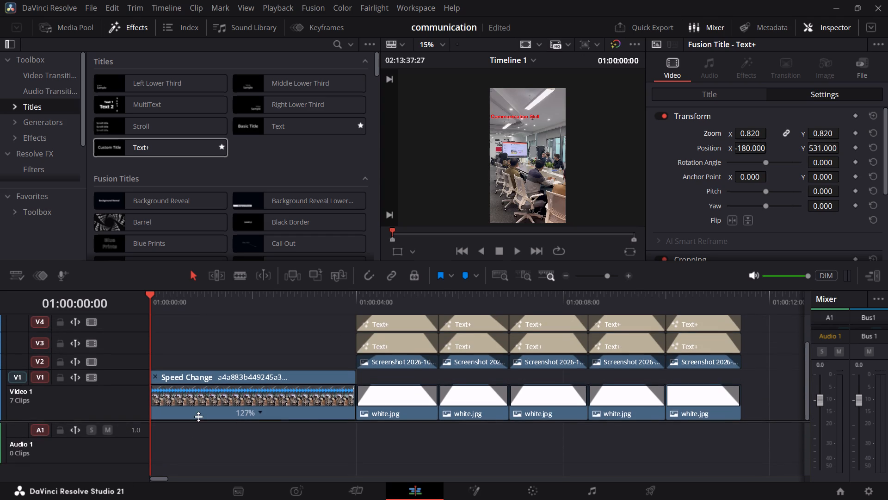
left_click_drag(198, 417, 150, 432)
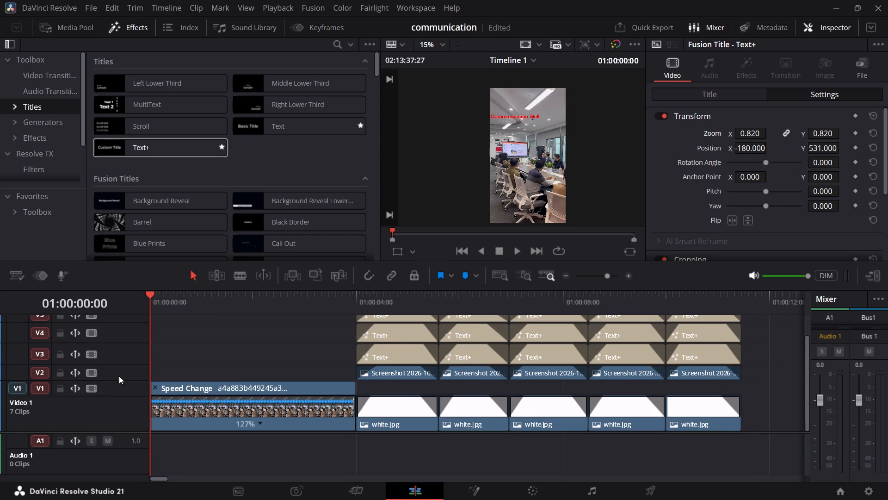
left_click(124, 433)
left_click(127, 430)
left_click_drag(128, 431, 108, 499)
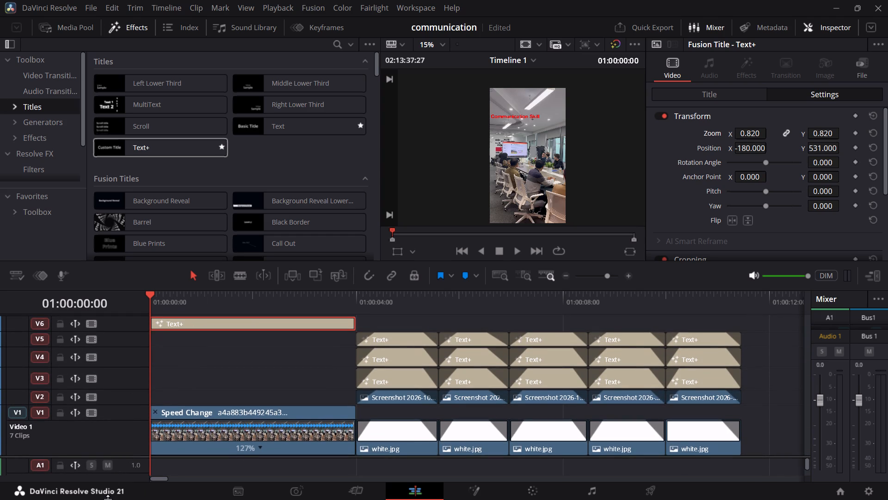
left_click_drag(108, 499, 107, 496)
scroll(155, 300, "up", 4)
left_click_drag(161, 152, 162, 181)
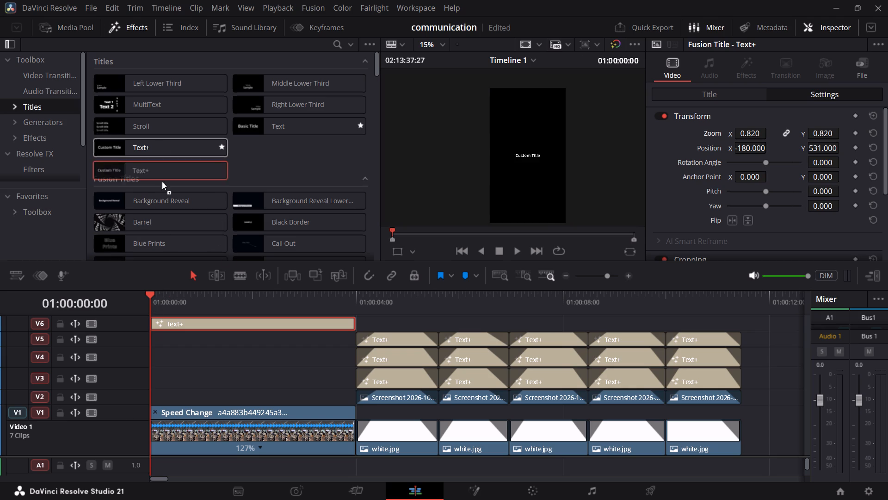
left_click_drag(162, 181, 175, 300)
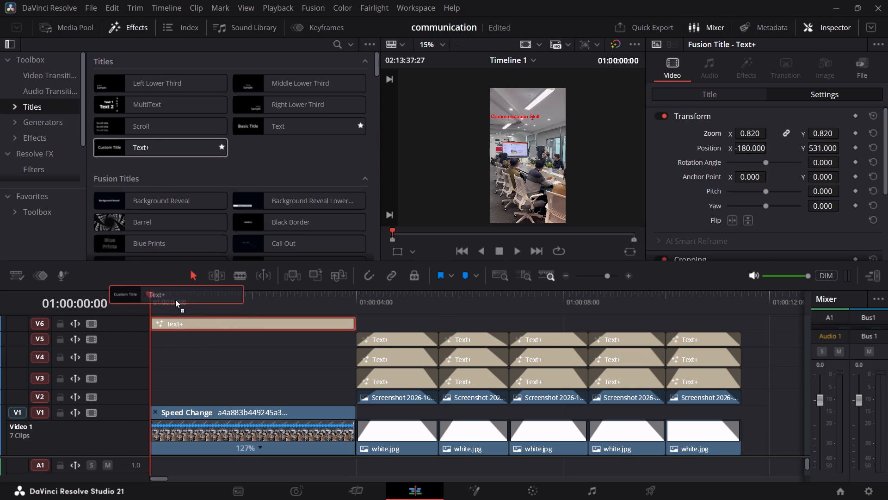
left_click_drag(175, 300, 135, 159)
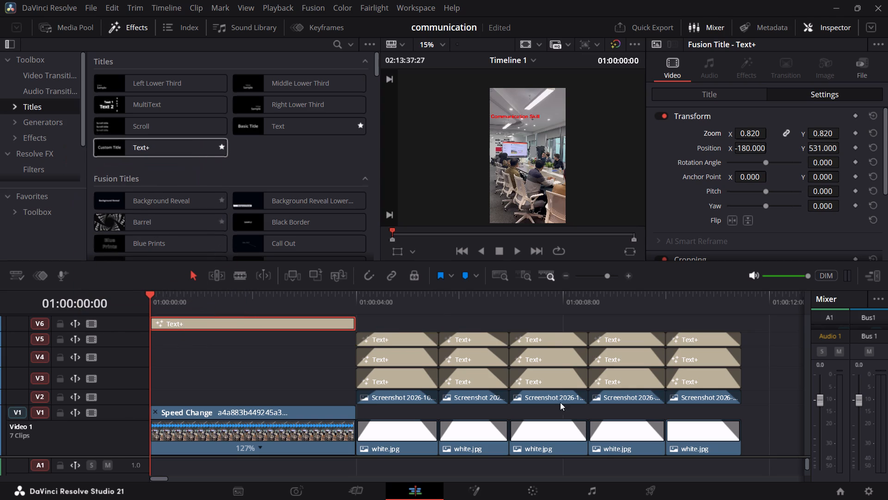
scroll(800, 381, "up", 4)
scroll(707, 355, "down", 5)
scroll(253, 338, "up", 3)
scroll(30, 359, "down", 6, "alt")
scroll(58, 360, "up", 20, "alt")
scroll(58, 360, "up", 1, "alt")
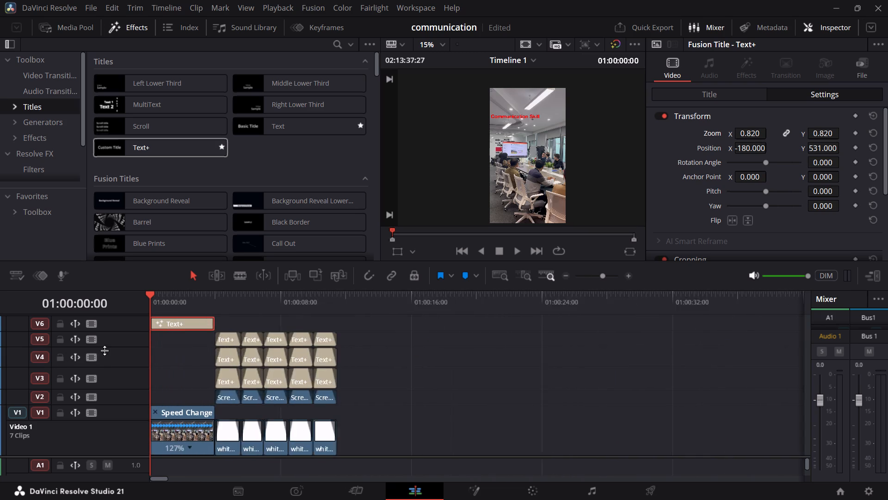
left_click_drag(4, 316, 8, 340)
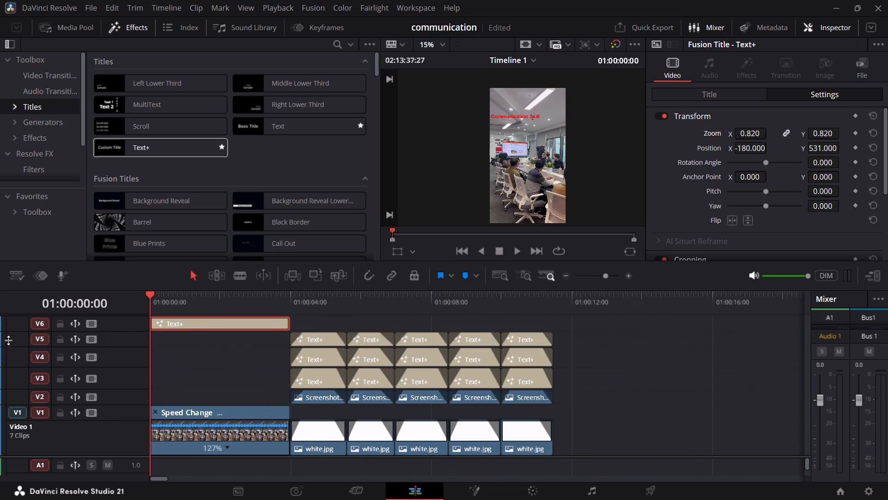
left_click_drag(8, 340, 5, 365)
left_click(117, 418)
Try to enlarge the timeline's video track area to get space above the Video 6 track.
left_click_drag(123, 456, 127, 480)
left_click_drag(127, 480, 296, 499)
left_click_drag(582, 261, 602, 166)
Move the opening title from the Video 6 track down to Video 2, directly above the meeting clip, keeping its start time.
scroll(570, 326, "down", 2)
scroll(222, 316, "up", 2)
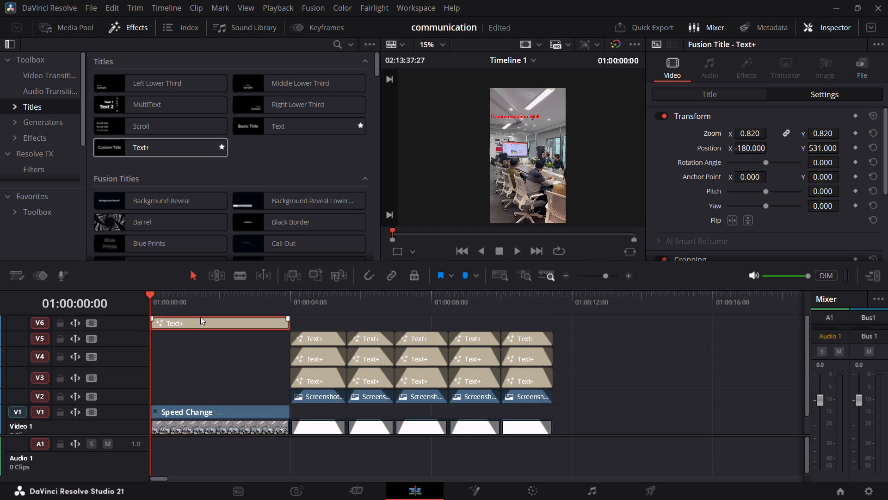
scroll(200, 317, "up", 2)
scroll(226, 349, "up", 3)
left_click_drag(234, 321, 226, 383)
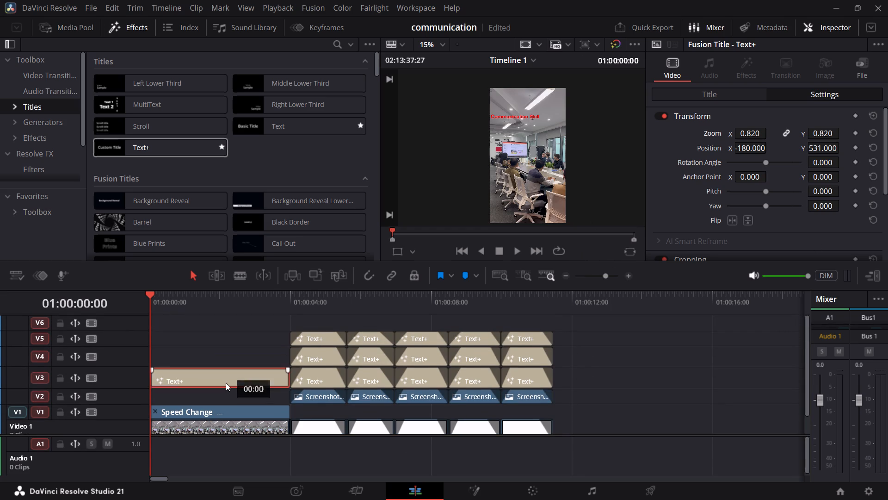
left_click_drag(226, 383, 225, 399)
Add a second Text+ title on a new Video 7 track and align it with the start of the timeline.
left_click_drag(188, 153, 197, 176)
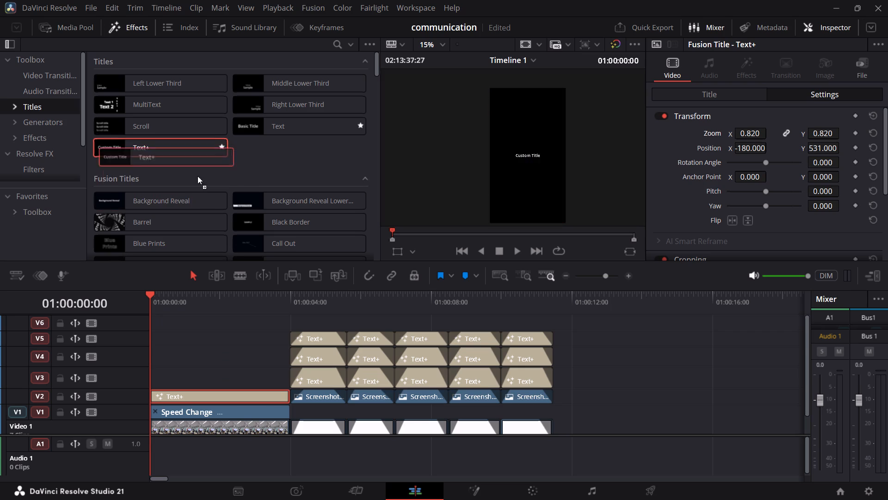
left_click_drag(197, 176, 209, 350)
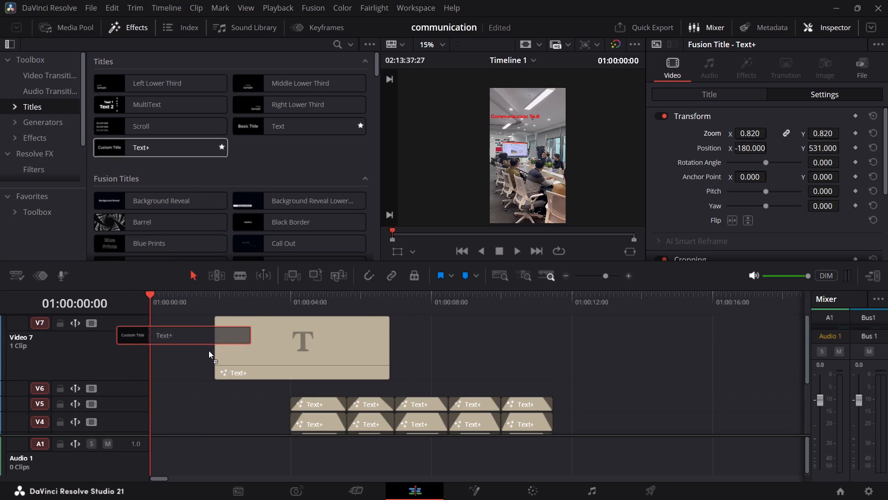
left_click_drag(209, 350, 173, 357)
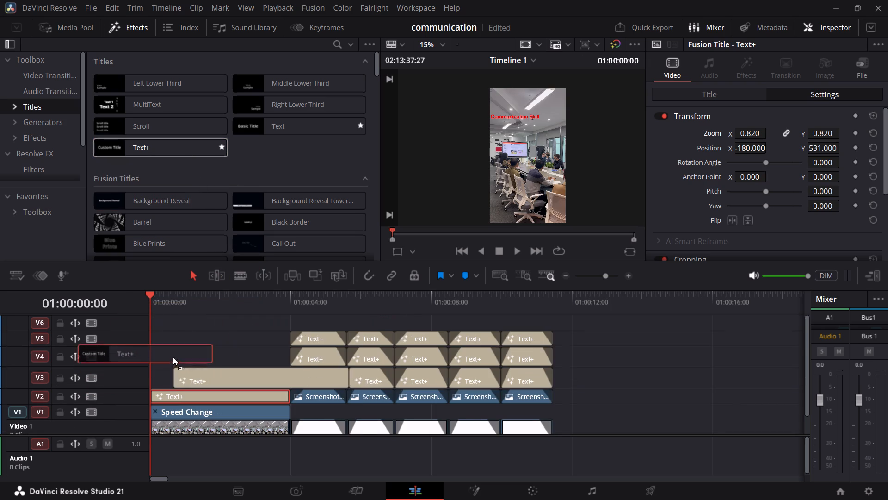
left_click_drag(173, 357, 153, 345)
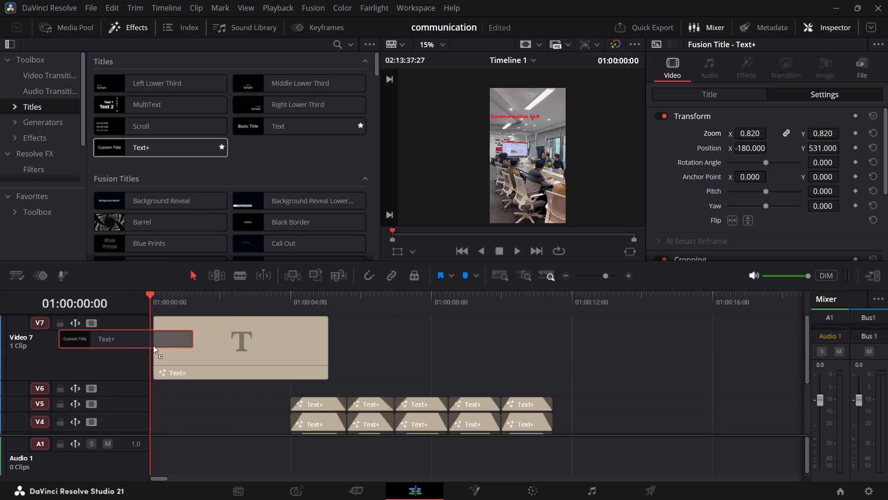
left_click_drag(153, 345, 153, 384)
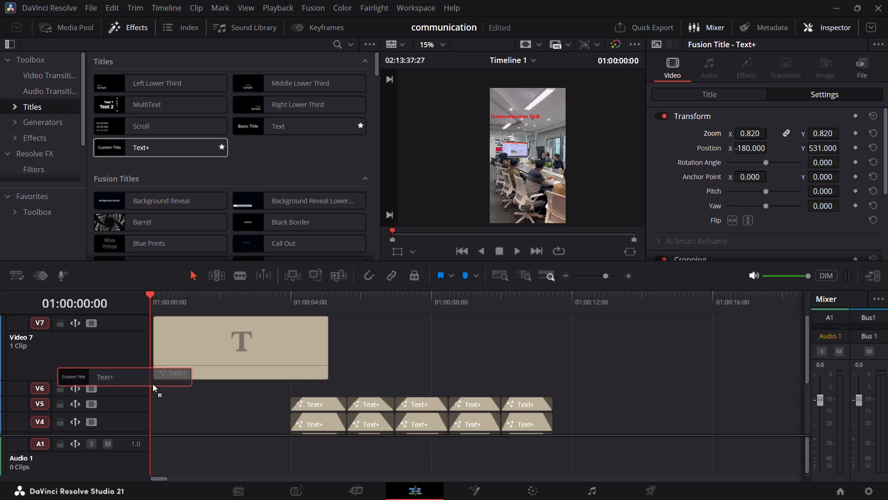
left_click_drag(153, 384, 168, 334)
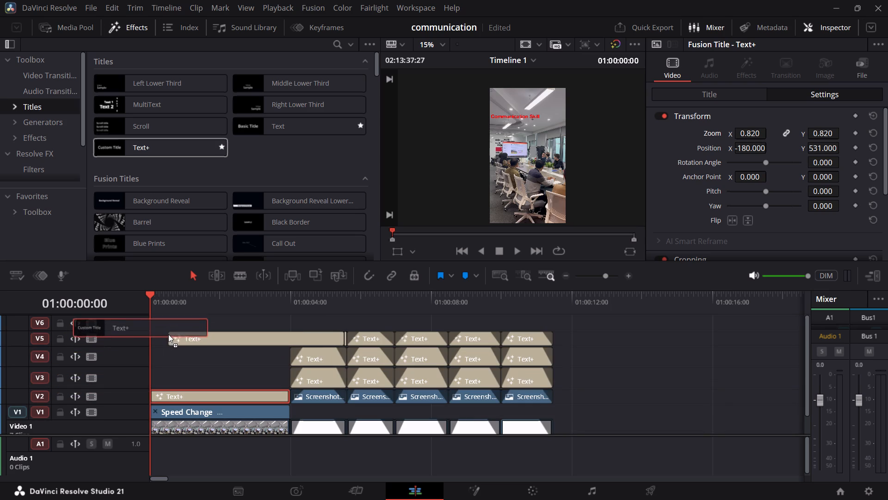
left_click_drag(168, 334, 154, 353)
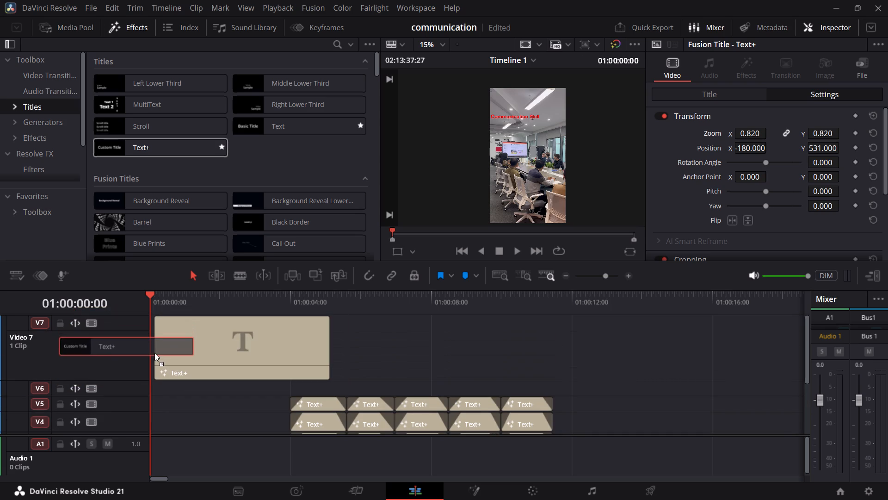
left_click_drag(154, 353, 154, 352)
left_click_drag(268, 363, 266, 363)
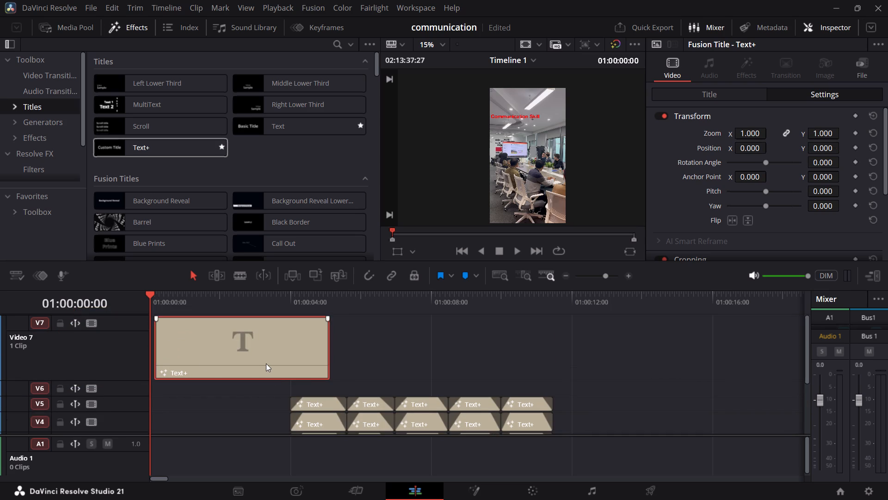
left_click_drag(266, 363, 254, 361)
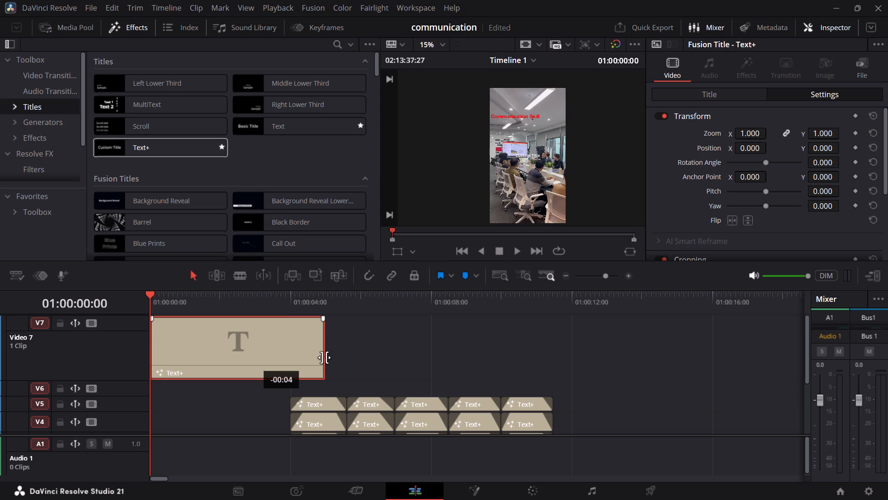
Trim the end of the new Video 7 title to match the end of the opening meeting clip.
left_click_drag(325, 357, 279, 369)
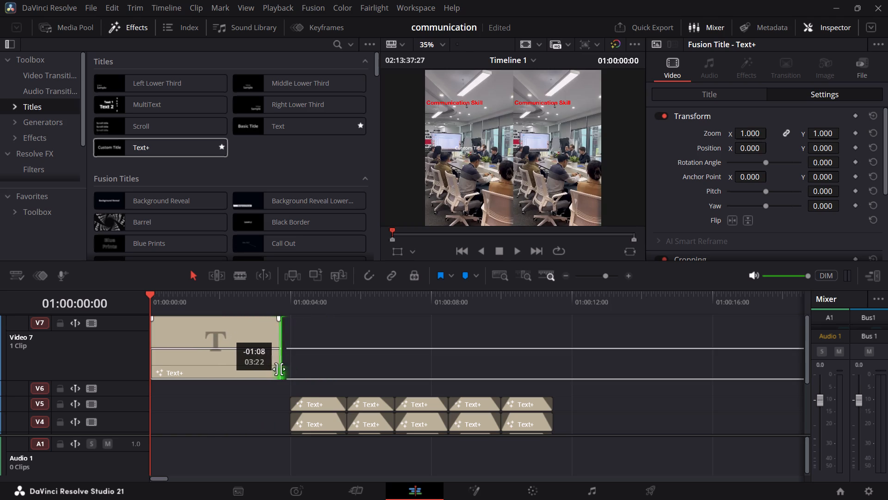
left_click_drag(279, 369, 288, 373)
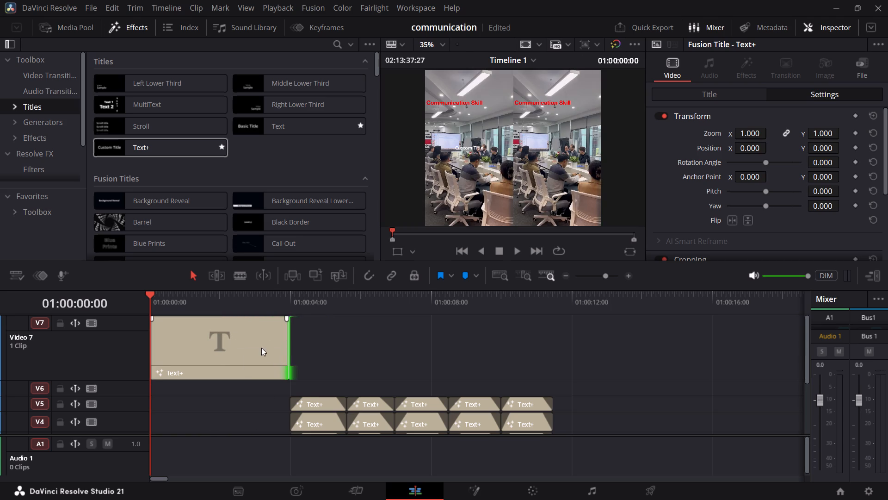
Replace the Video 7 title's placeholder text with "is very important" and, on a second line, "in every field so..!".
left_click(251, 354)
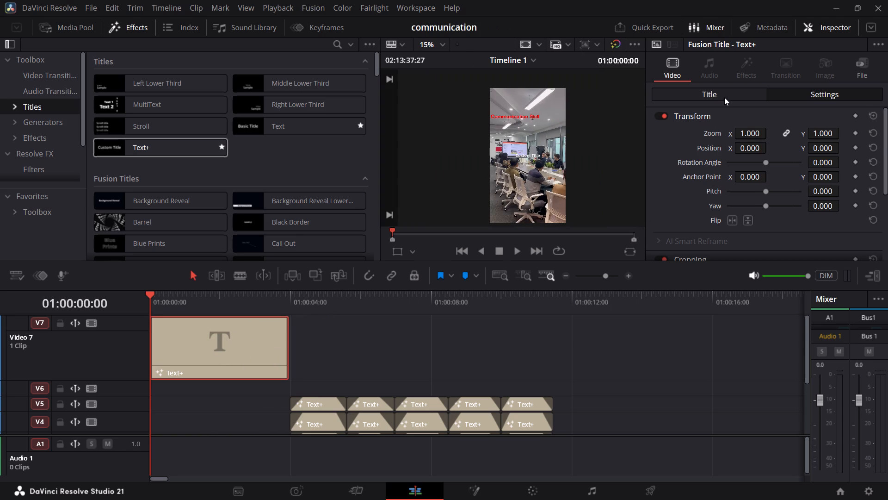
left_click(724, 97)
scroll(705, 164, "up", 5)
left_click(722, 168)
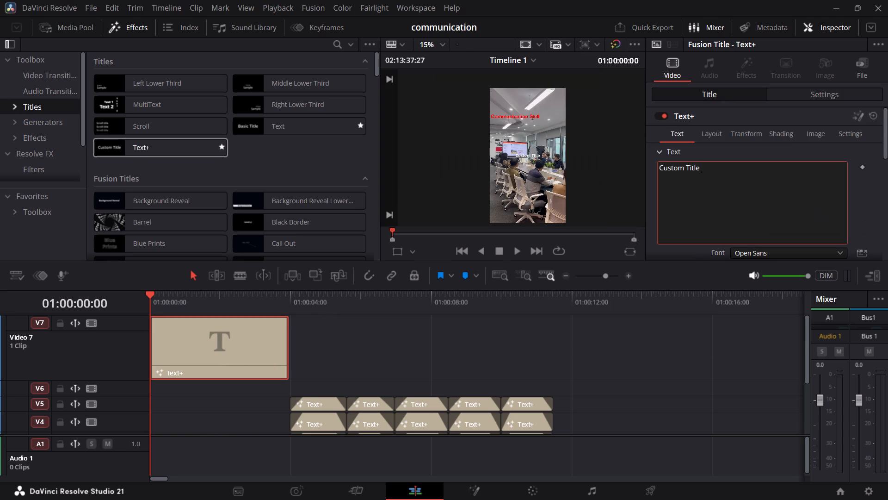
key("BackSpace")
key("BackSpace")
key("BackSpace")
key("BackSpace")
key("BackSpace")
key("BackSpace")
key("BackSpace")
key("BackSpace")
key("BackSpace")
key("BackSpace")
key("BackSpace")
key("BackSpace")
key("BackSpace")
key("BackSpace")
key("BackSpace")
key("BackSpace")
key("BackSpace")
key("BackSpace")
key("BackSpace")
key("BackSpace")
type("is")
key("space")
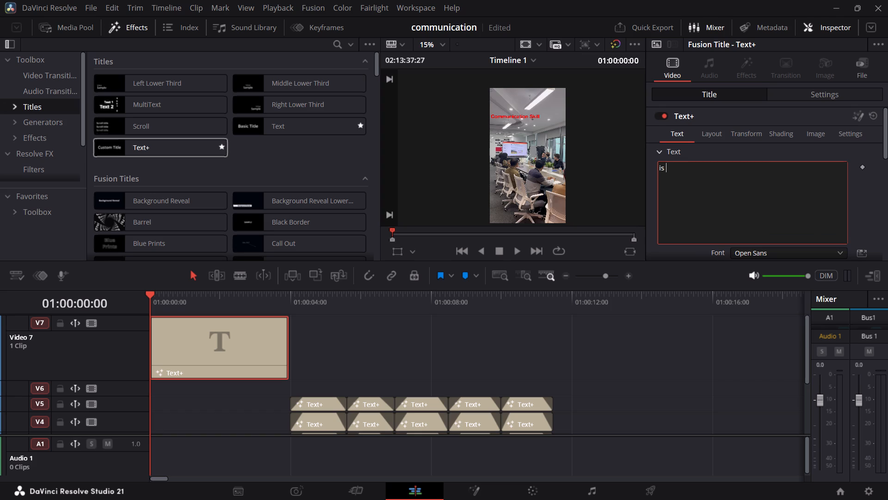
type("very")
key("space")
type("importantr")
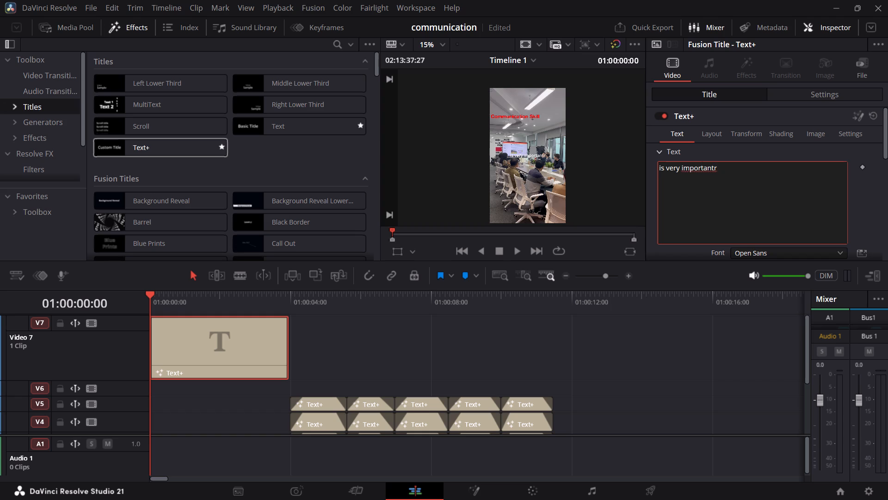
key("BackSpace")
key("t")
key("BackSpace")
key("Return")
type("in every file")
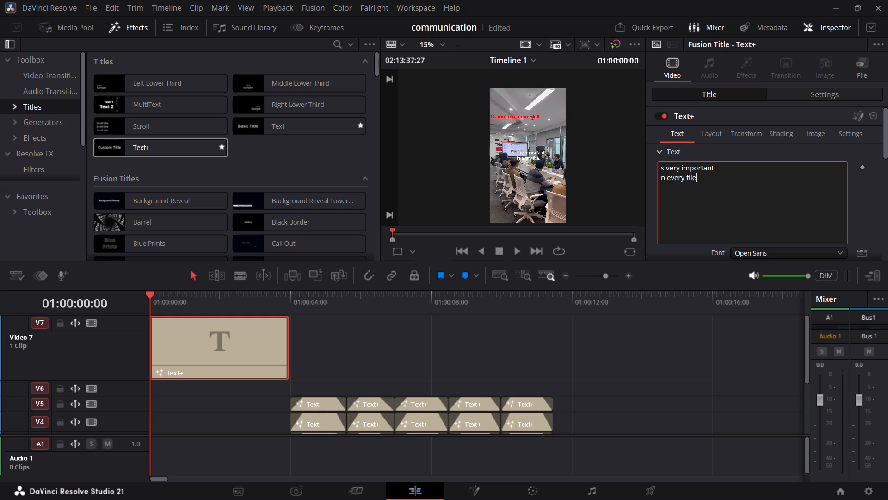
key("BackSpace")
key("BackSpace")
type("eld so")
type("..")
key("shift+exclam")
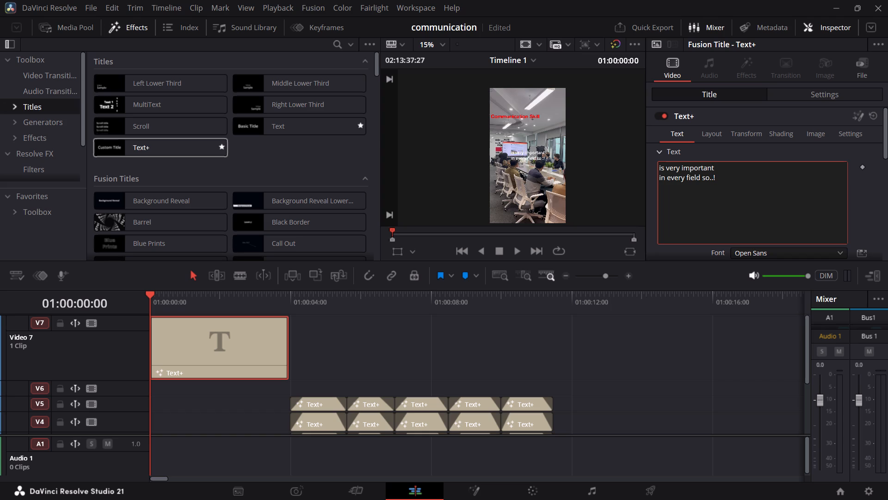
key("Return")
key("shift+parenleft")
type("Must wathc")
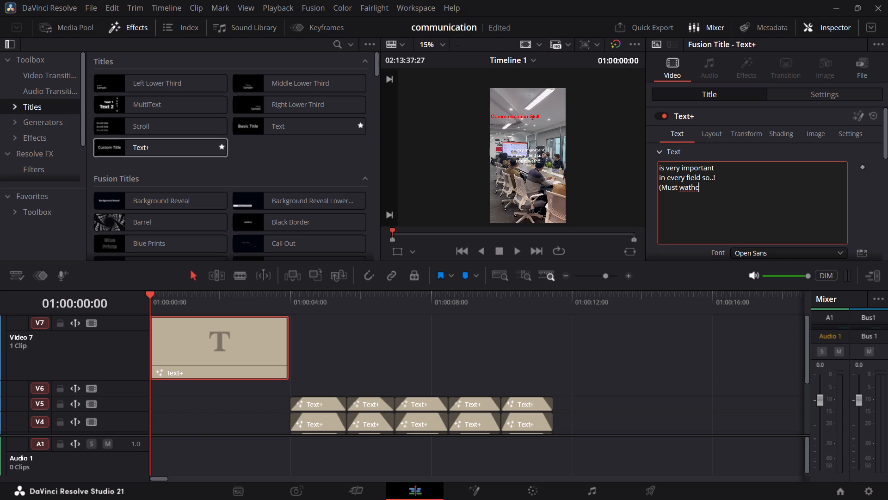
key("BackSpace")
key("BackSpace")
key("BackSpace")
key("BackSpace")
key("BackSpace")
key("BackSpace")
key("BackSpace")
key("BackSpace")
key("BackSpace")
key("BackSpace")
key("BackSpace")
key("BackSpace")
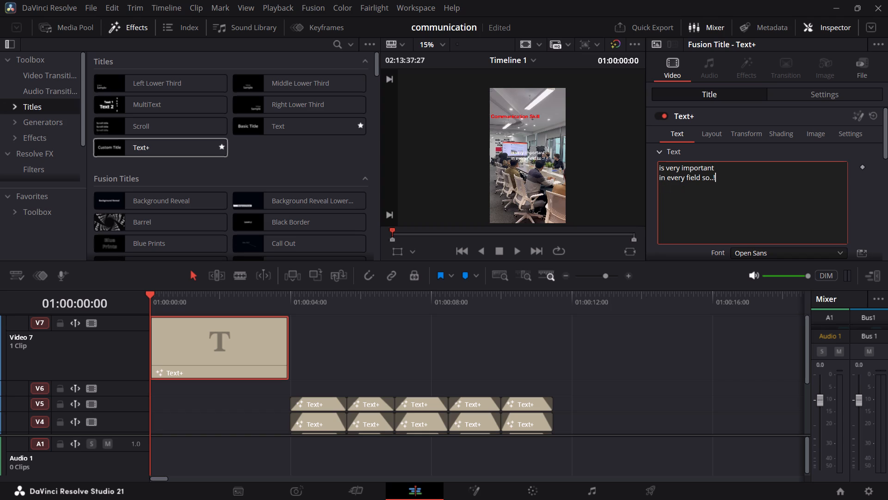
Scale the "is very important" title to a zoom of 1.520 and set its X position to -25.
left_click(791, 97)
left_click_drag(750, 135, 753, 138)
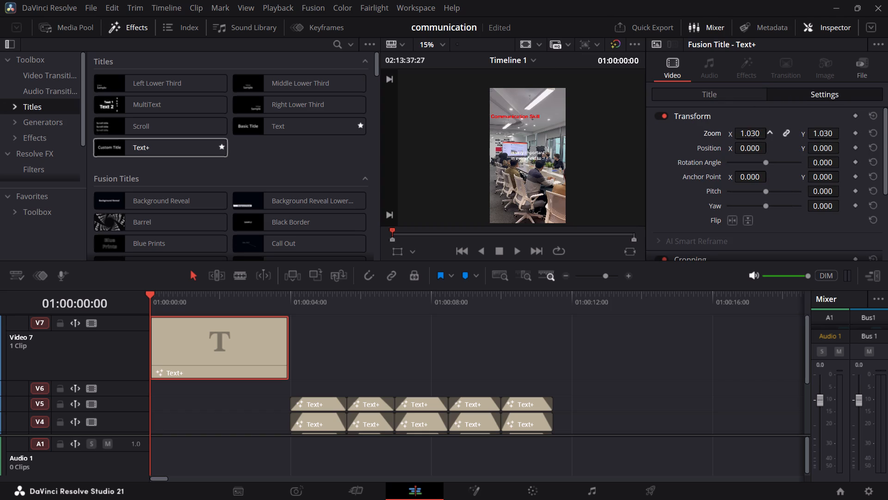
left_click_drag(753, 138, 771, 163)
left_click_drag(813, 136, 386, 263)
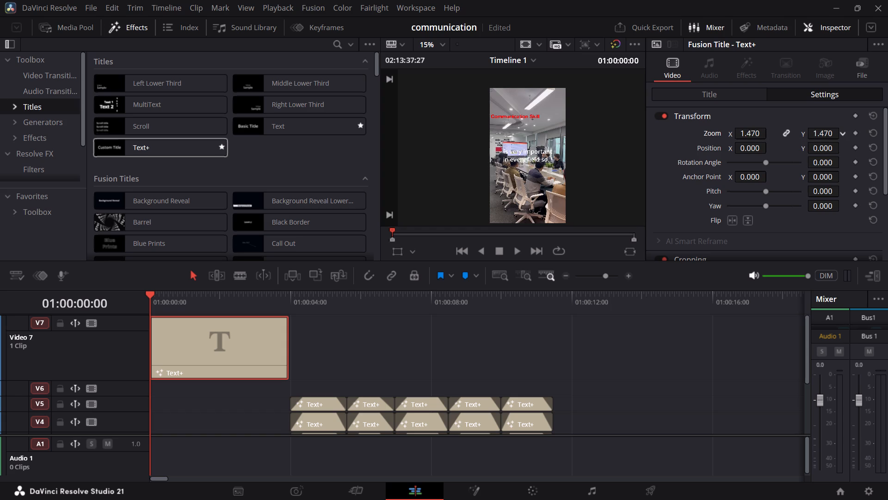
left_click_drag(386, 263, 389, 265)
left_click_drag(751, 149, 845, 174)
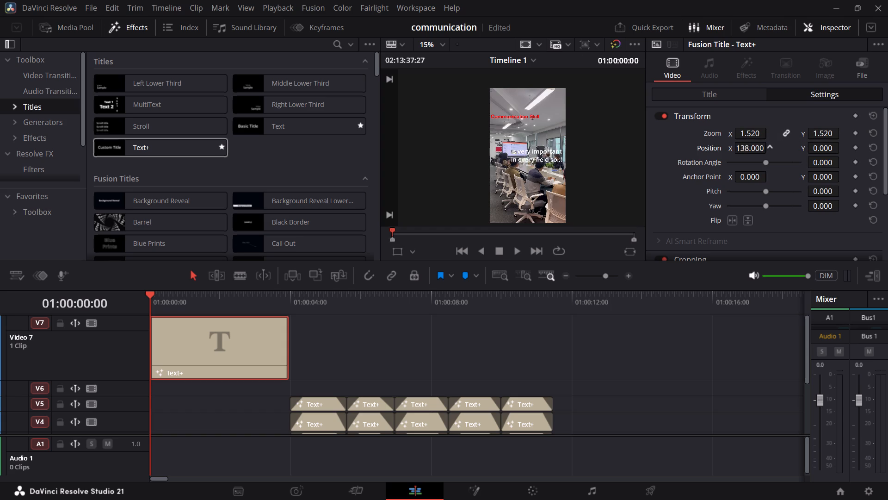
left_click_drag(845, 174, 595, 250)
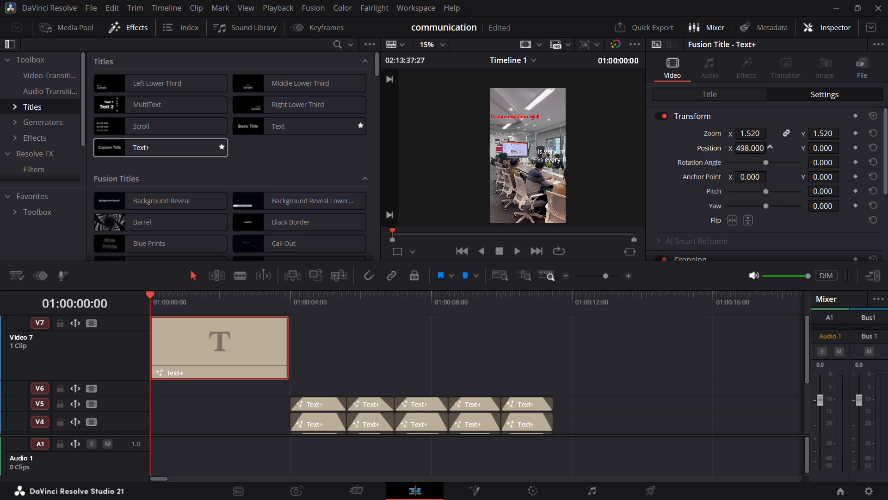
left_click_drag(595, 250, 408, 219)
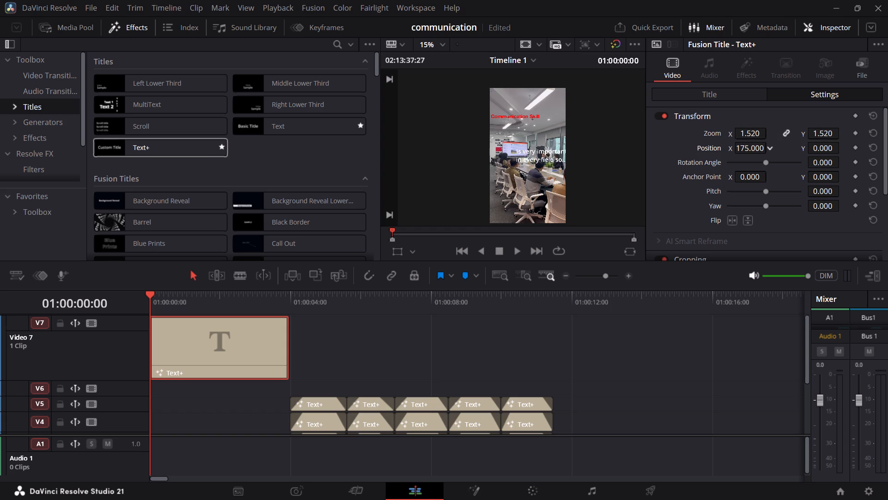
left_click_drag(408, 219, 293, 189)
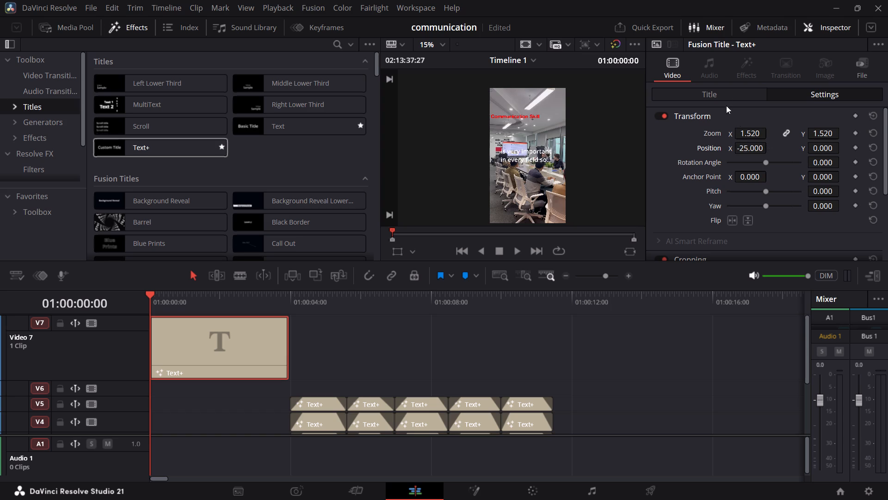
Move the "is very important" title from Video 7 down to Video 6, keeping its start at the timeline's beginning.
left_click(726, 92)
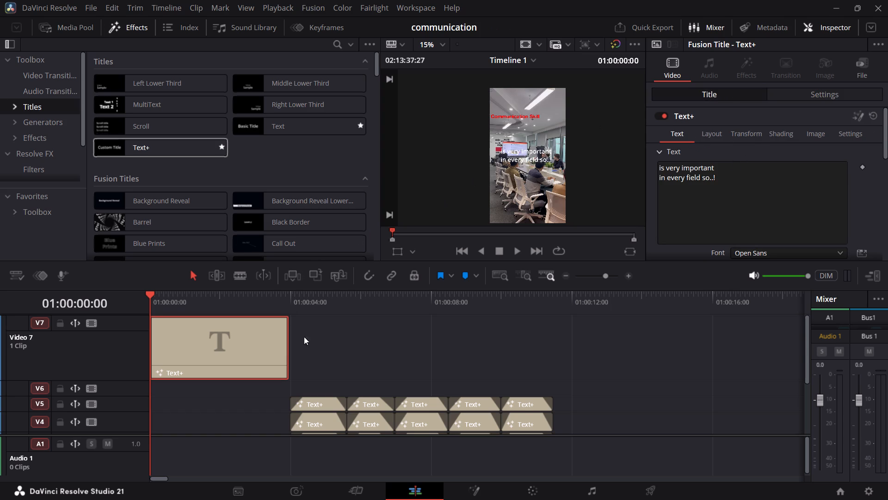
scroll(321, 324, "down", 4)
scroll(220, 368, "up", 3)
left_click_drag(222, 347, 222, 383)
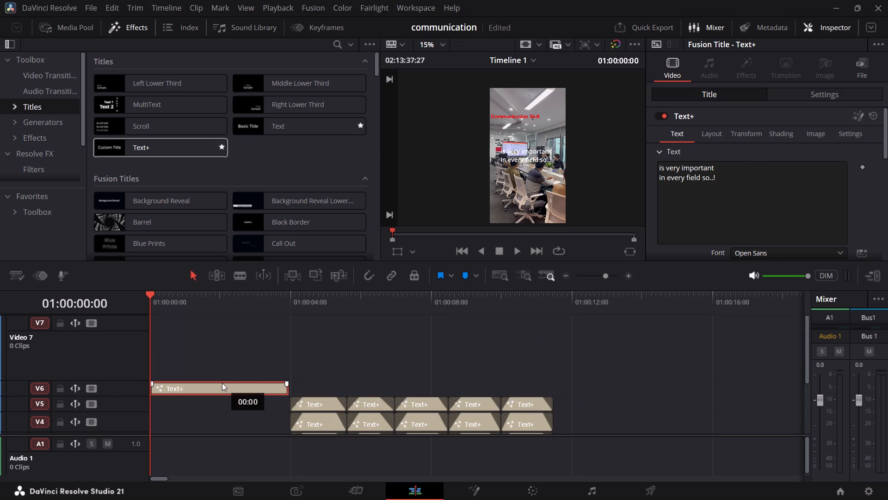
left_click_drag(222, 383, 221, 387)
Set the "Communication Skill" title on Video 2 to zoom 0.800, X position -26 and Y position 575.
scroll(224, 392, "down", 3)
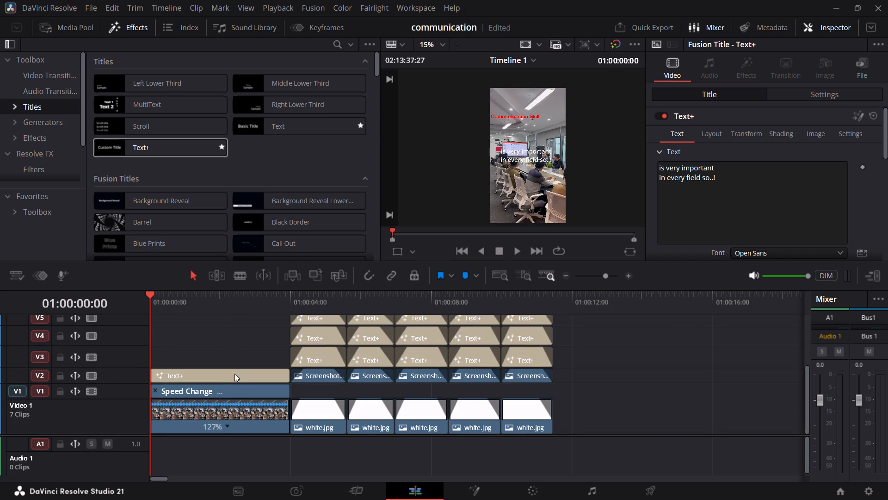
left_click(235, 372)
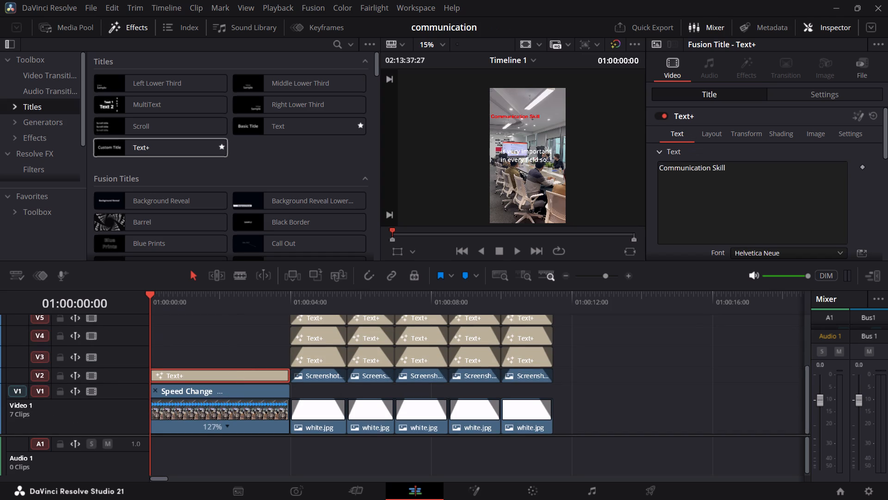
left_click(788, 90)
left_click_drag(745, 135, 746, 137)
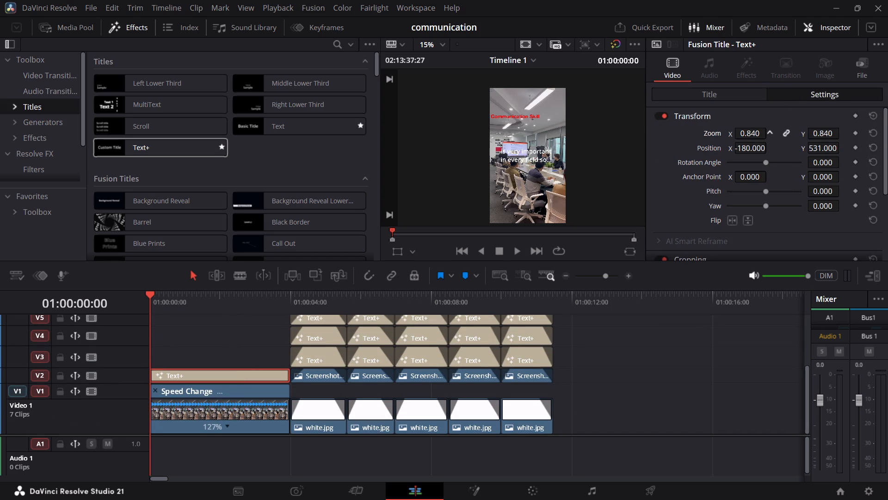
left_click_drag(746, 137, 758, 142)
left_click_drag(820, 135, 875, 147)
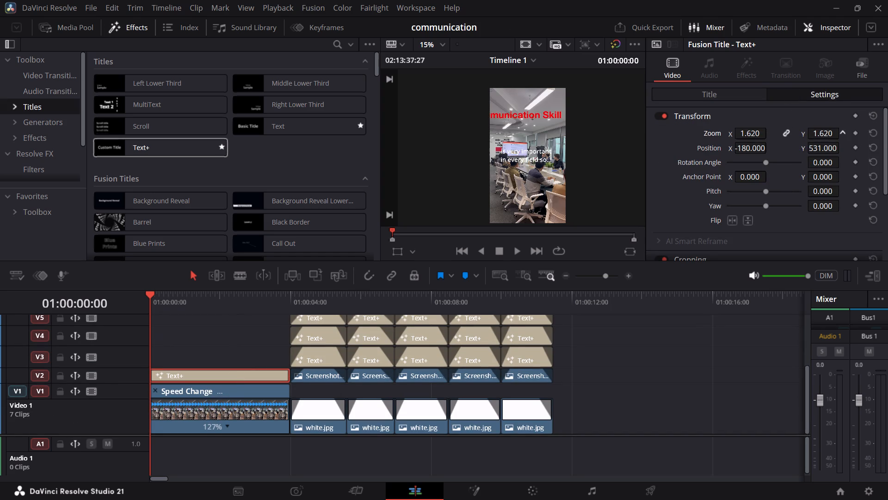
left_click_drag(875, 147, 806, 159)
left_click_drag(819, 153, 842, 155)
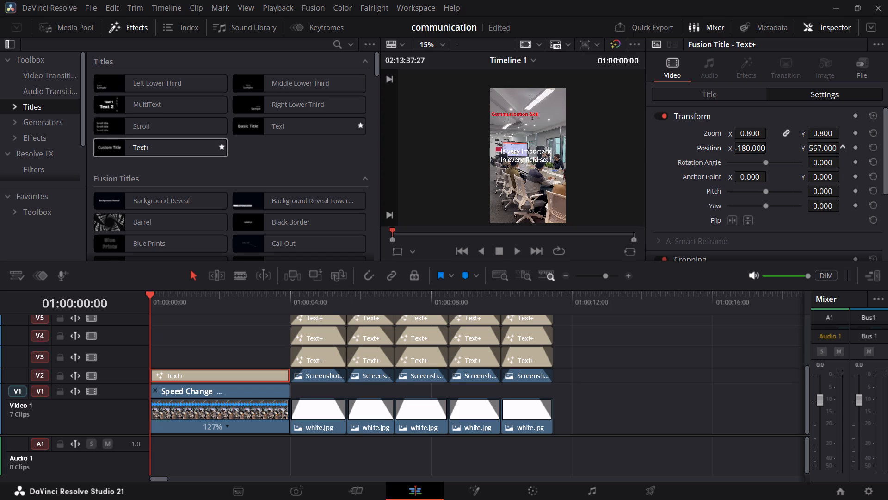
left_click_drag(842, 155, 845, 155)
left_click_drag(753, 148, 820, 164)
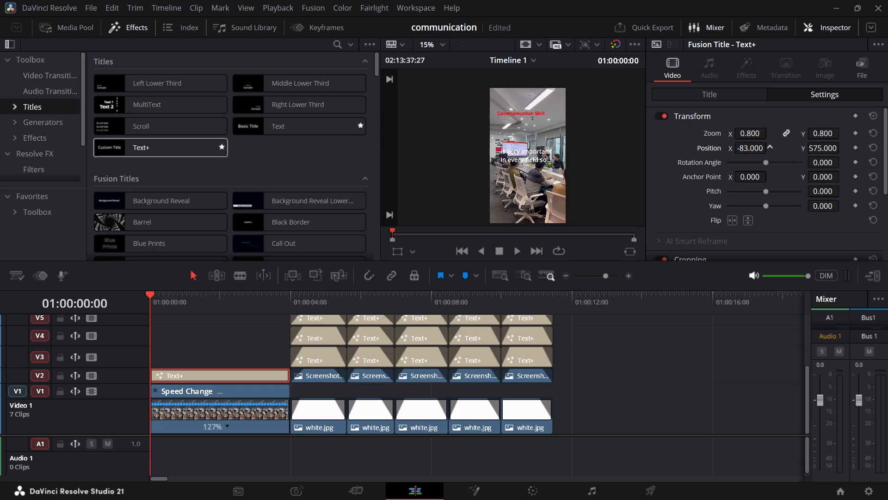
left_click_drag(820, 164, 842, 172)
Set the "Communication Skill" title on Video 2 to zoom 1.070 and Y position 588.
left_click_drag(750, 133, 765, 136)
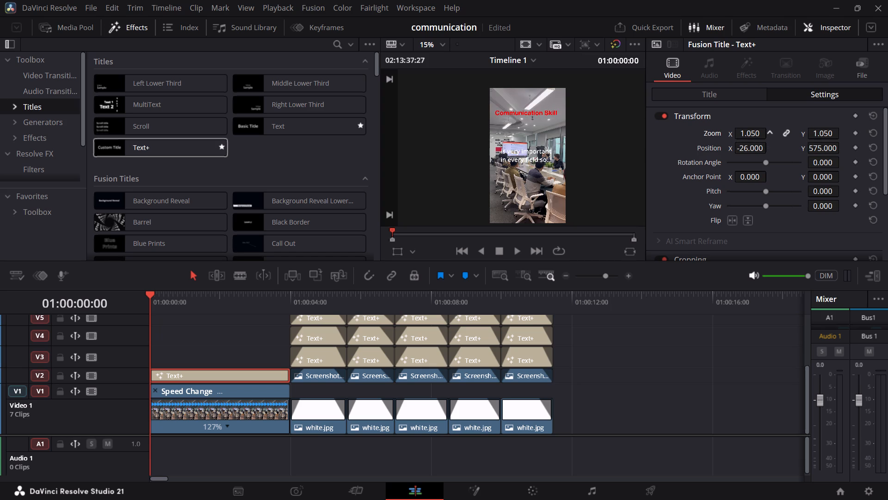
left_click_drag(765, 136, 766, 136)
left_click_drag(827, 152, 450, 250)
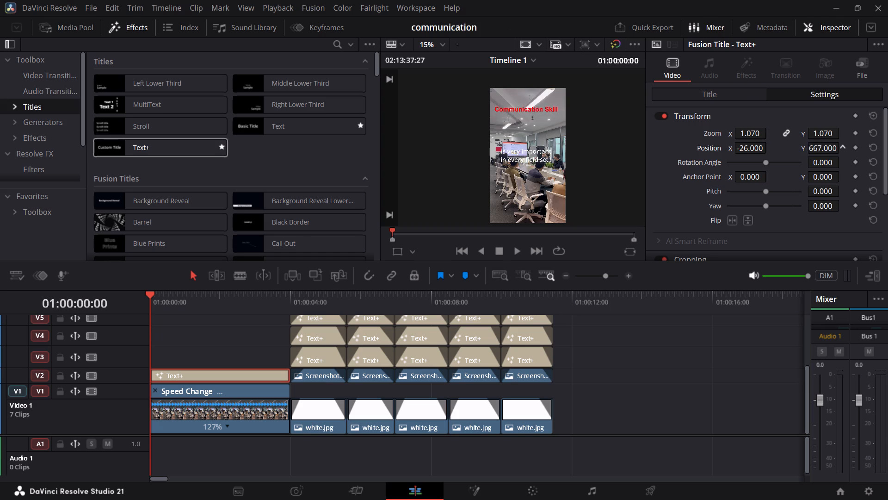
left_click_drag(450, 250, 398, 271)
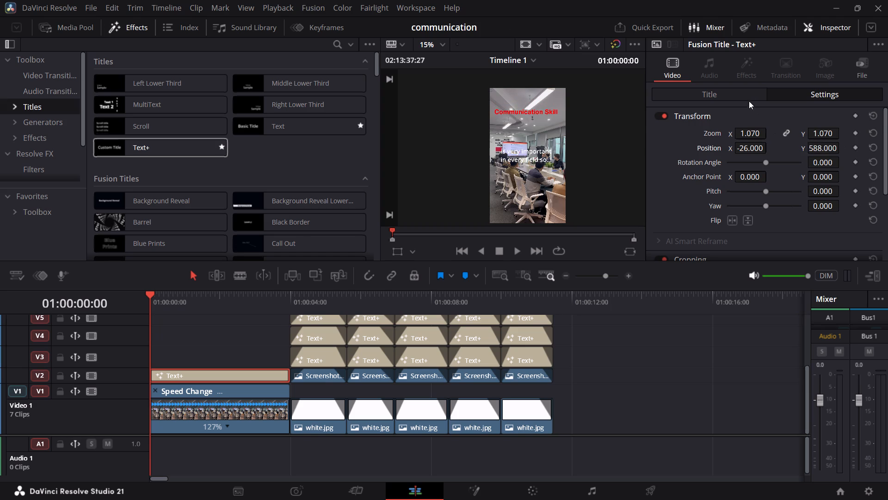
left_click(742, 96)
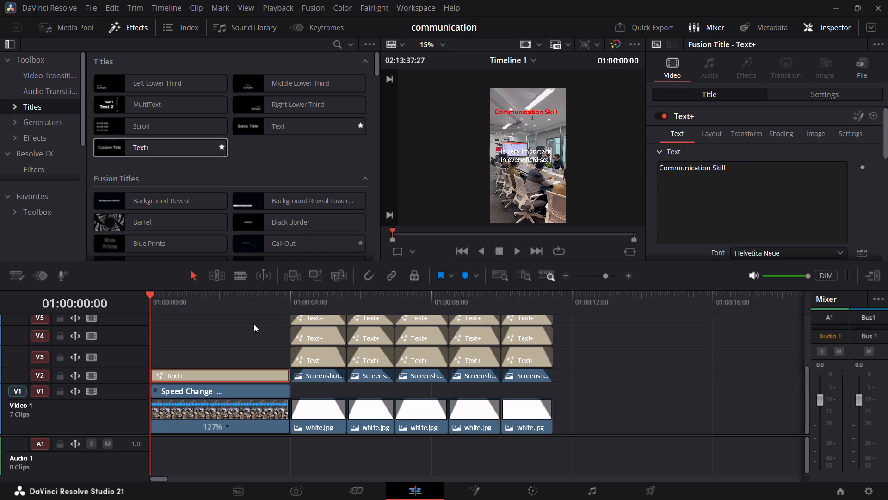
Set the "is very important" title on Video 6 to zoom 1.450, X position -36 and Y position 454.
scroll(204, 344, "up", 3)
left_click(199, 391)
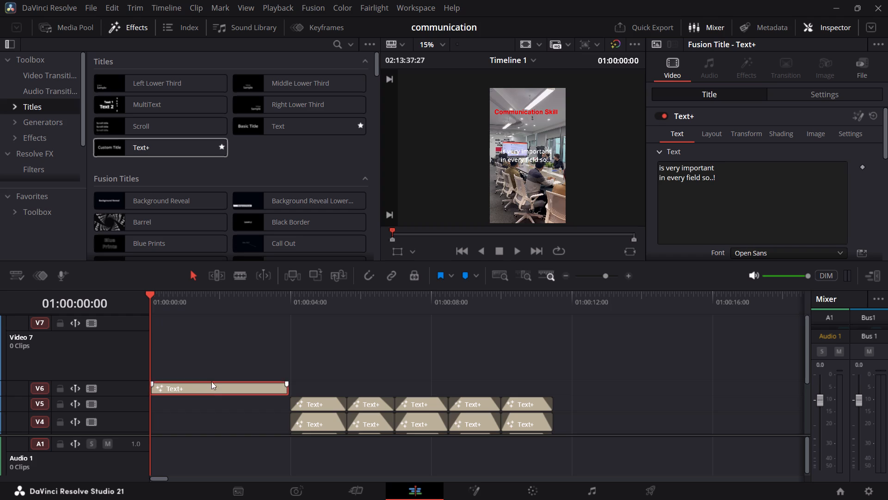
scroll(656, 150, "down", 1)
scroll(776, 185, "down", 2)
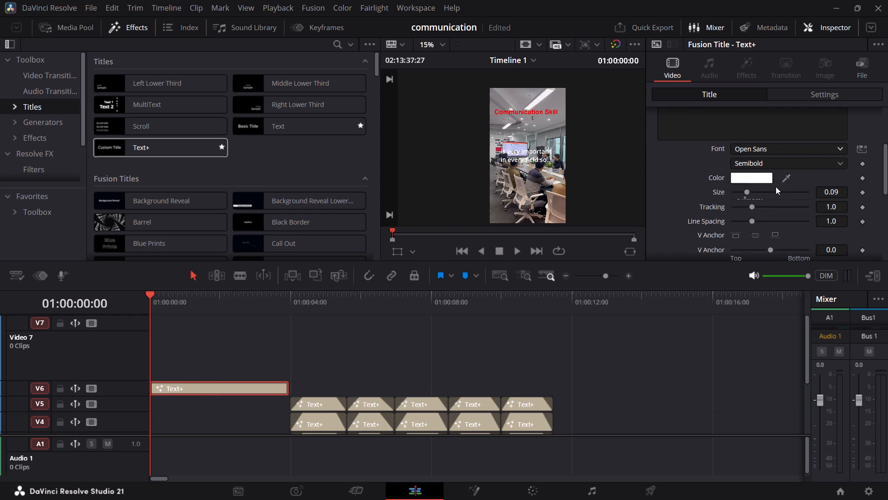
scroll(776, 187, "up", 3)
left_click(794, 89)
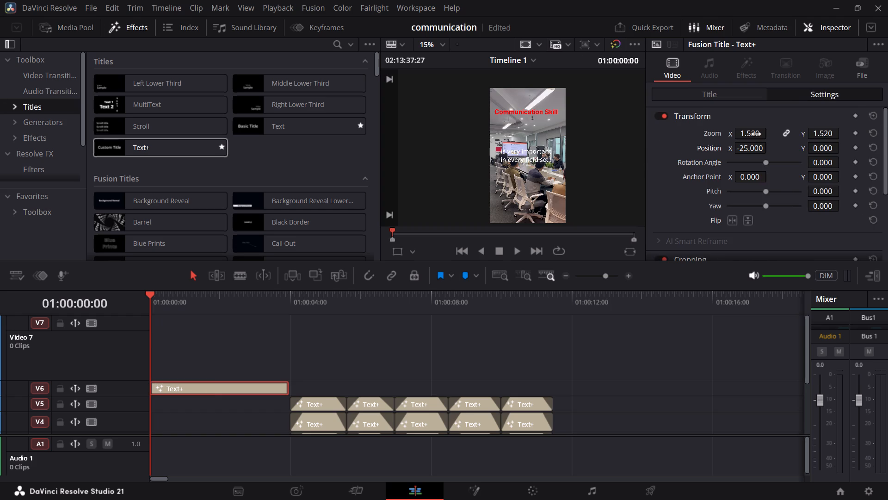
left_click_drag(752, 132, 758, 138)
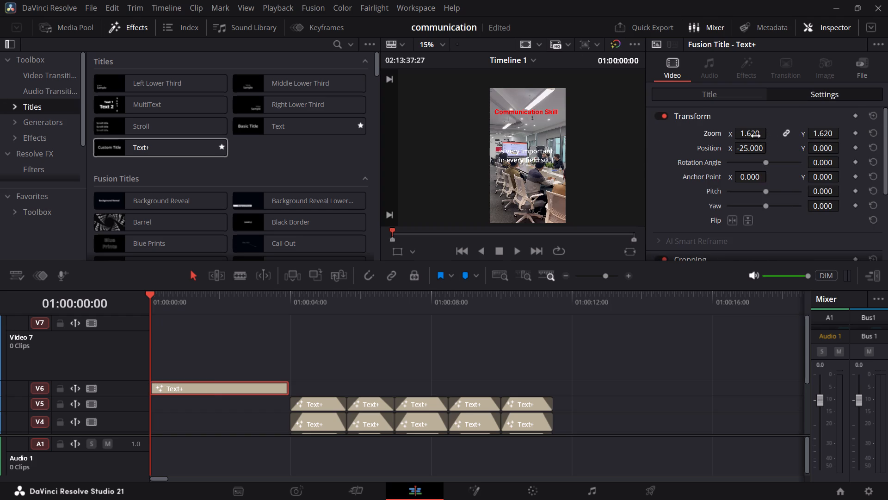
left_click_drag(755, 136, 744, 144)
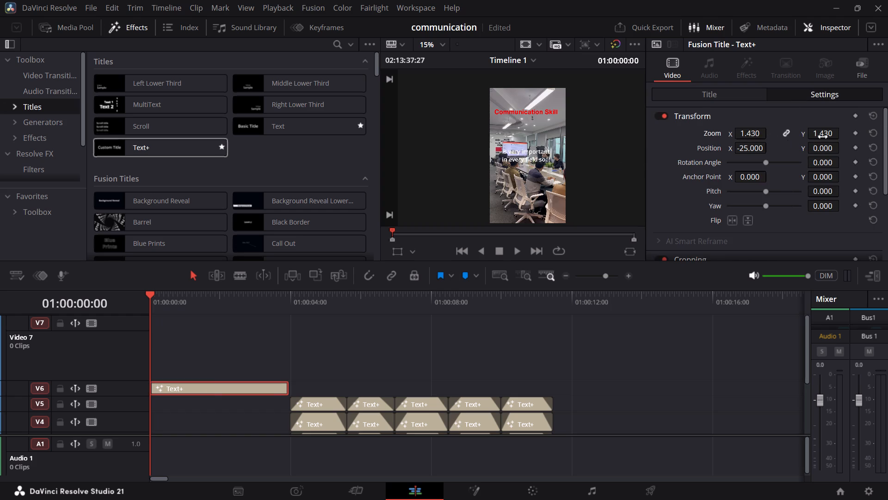
left_click_drag(823, 136, 824, 155)
left_click_drag(752, 149, 741, 160)
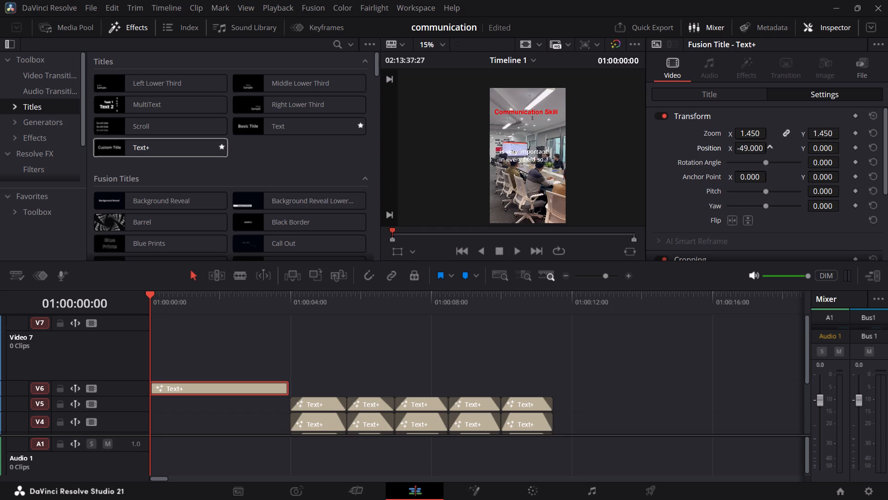
left_click_drag(741, 160, 746, 160)
left_click_drag(820, 149, 831, 181)
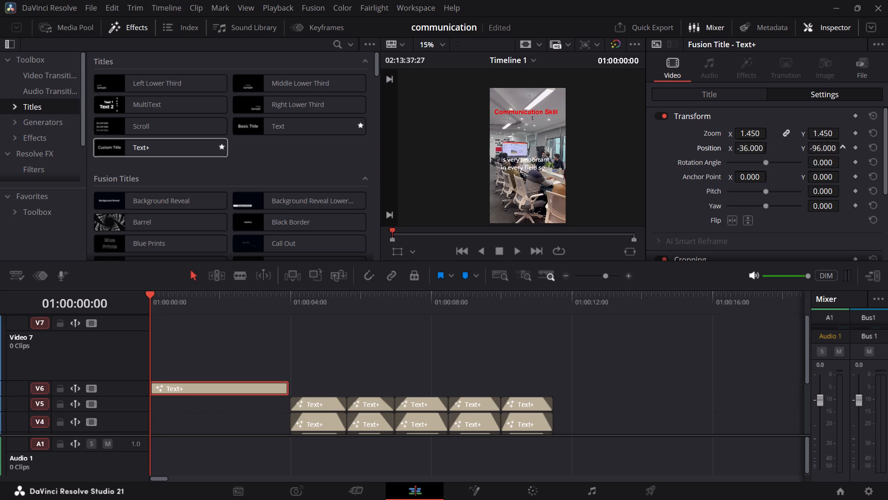
left_click_drag(831, 181, 645, 203)
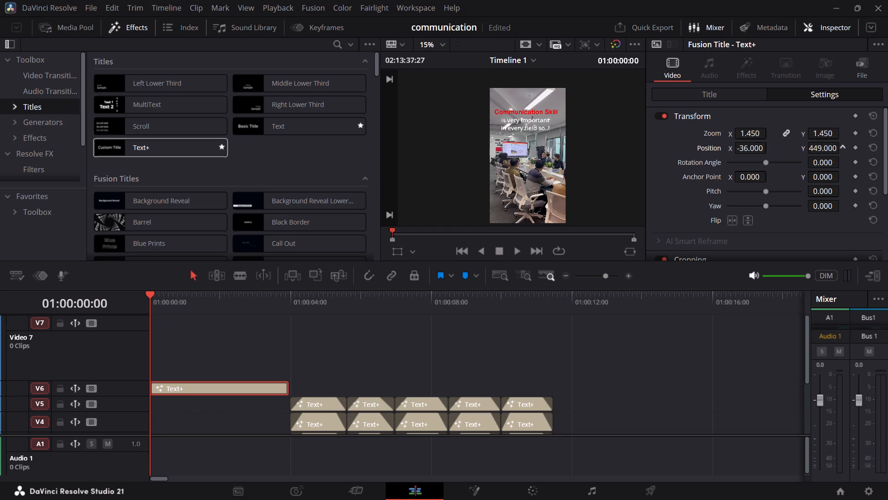
left_click_drag(645, 203, 648, 202)
Change the font of the "is very important" title to Helvetica Neue.
left_click(717, 93)
scroll(742, 149, "down", 3)
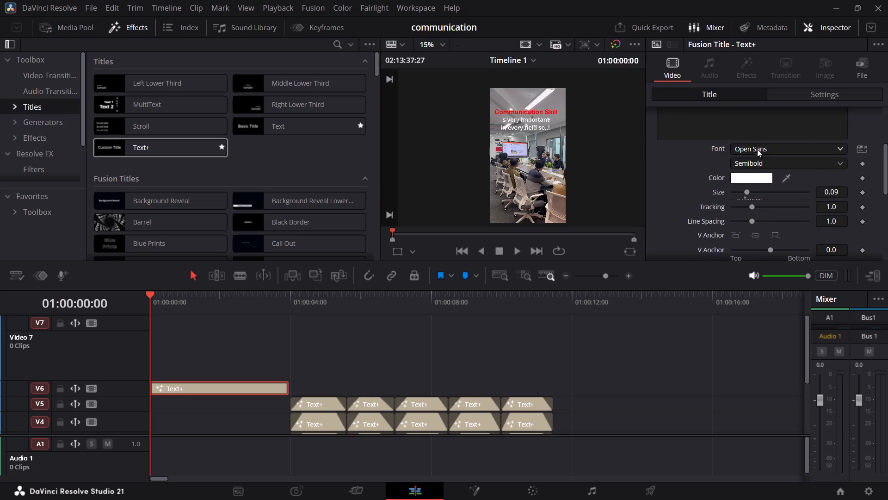
left_click(758, 151)
scroll(760, 243, "down", 2)
scroll(760, 246, "up", 7)
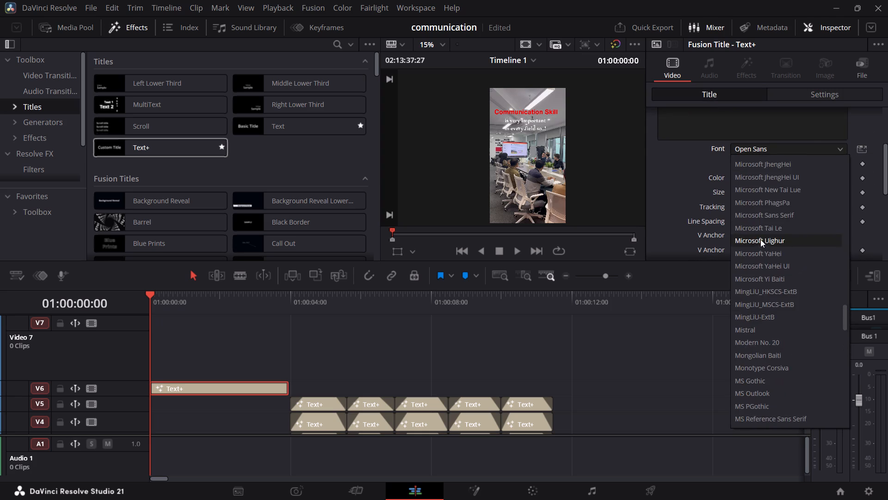
scroll(760, 234, "up", 8)
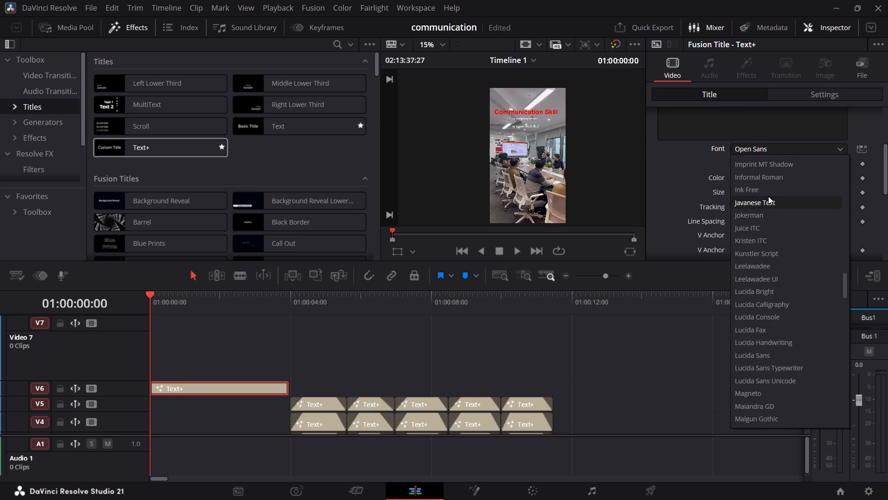
scroll(768, 196, "up", 2)
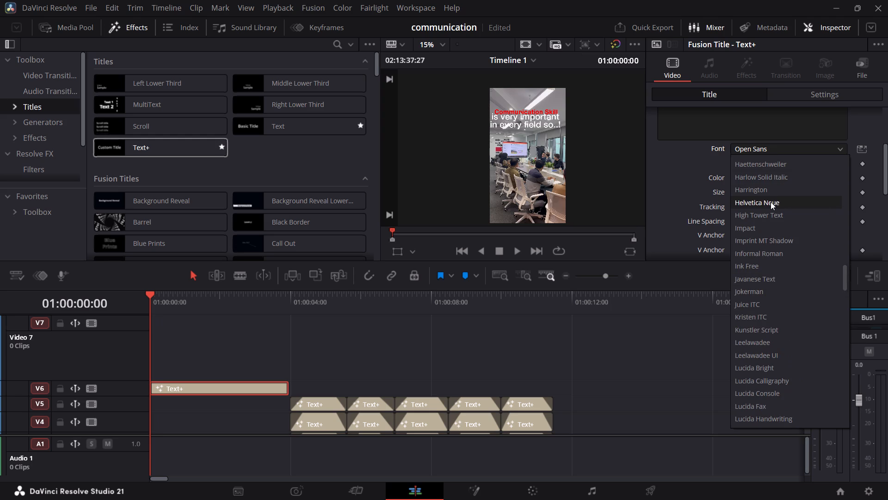
left_click(771, 202)
scroll(758, 126, "up", 4)
Scale the "is very important" title to zoom 1.120 and set its X position to -26.
left_click(795, 94)
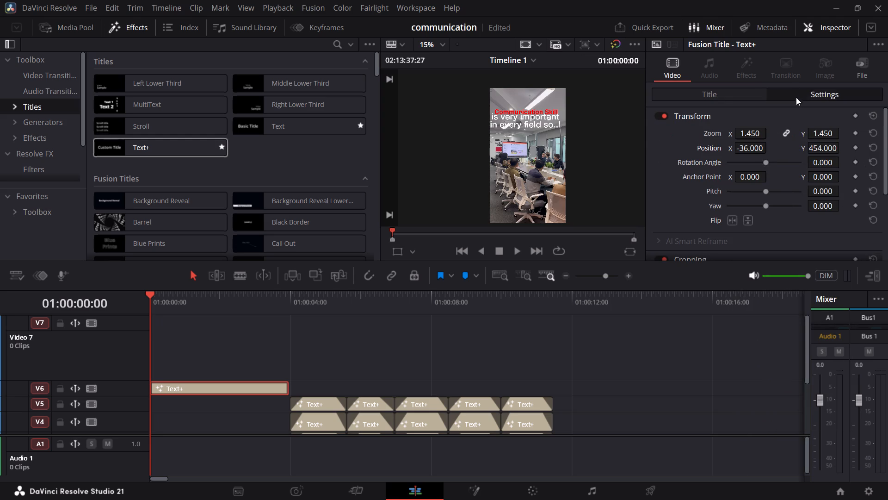
left_click_drag(755, 148, 756, 150)
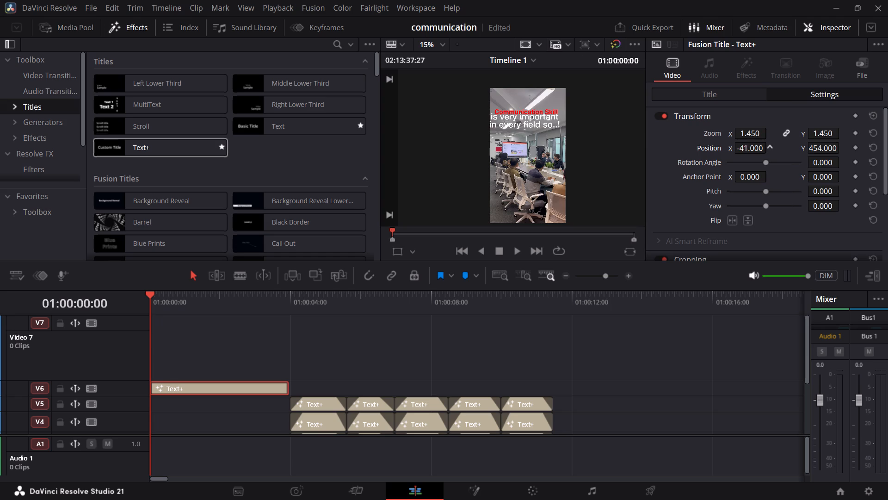
left_click_drag(756, 150, 773, 171)
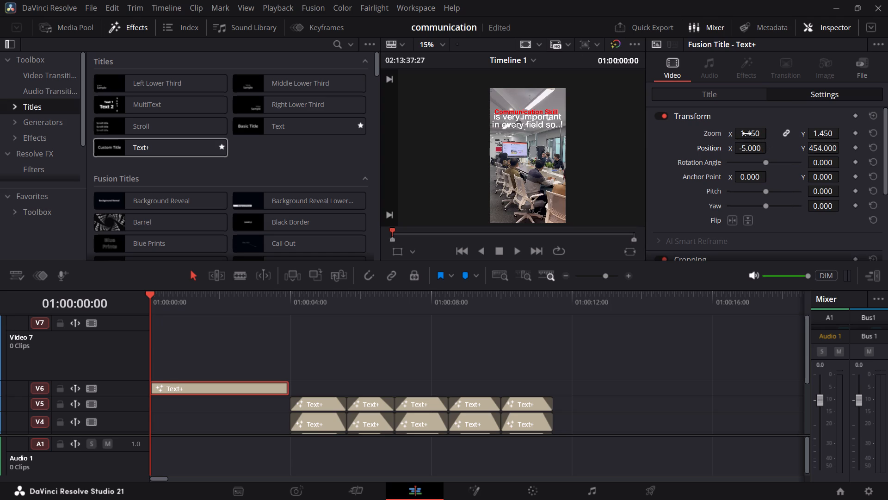
left_click_drag(749, 134, 726, 143)
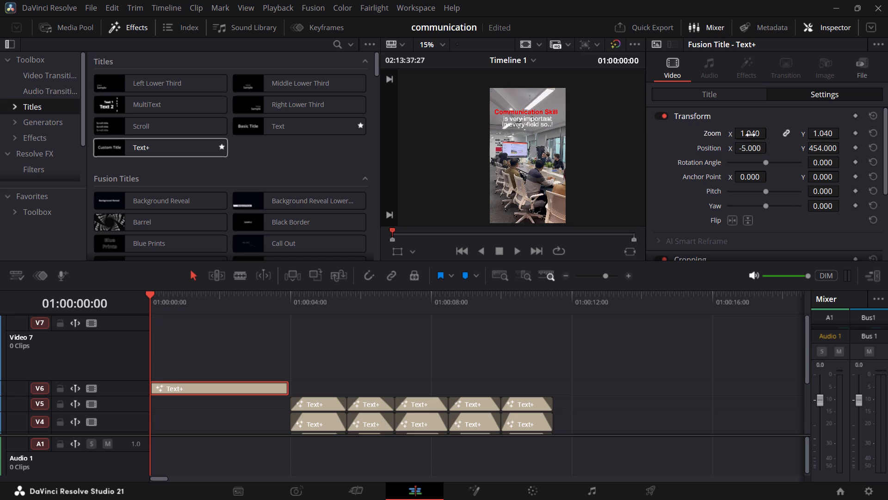
left_click_drag(753, 149, 735, 156)
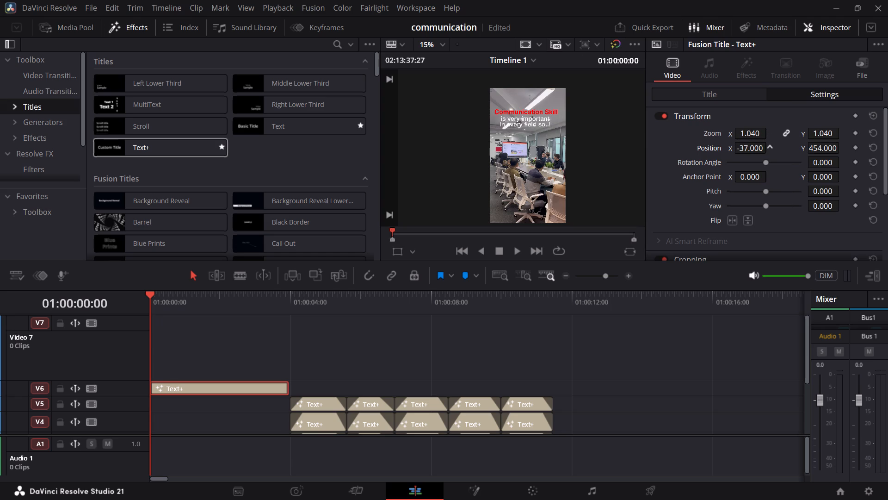
left_click_drag(735, 156, 741, 156)
left_click_drag(748, 137, 752, 137)
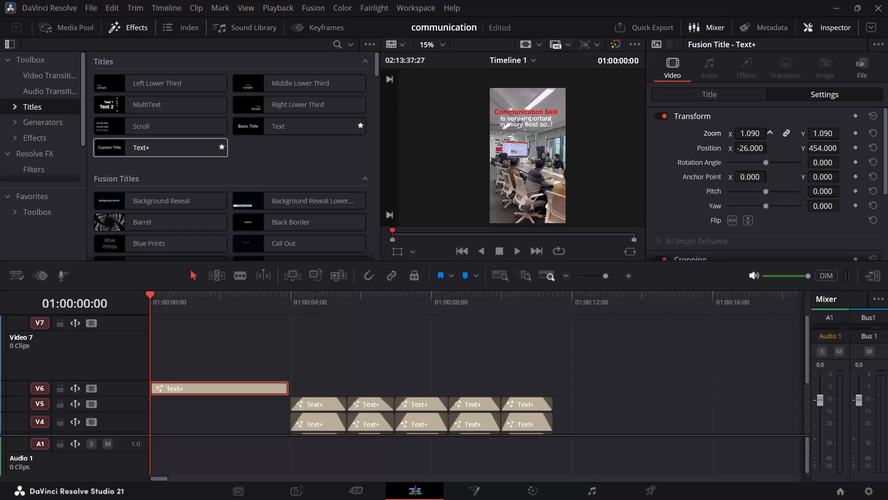
left_click_drag(752, 137, 752, 138)
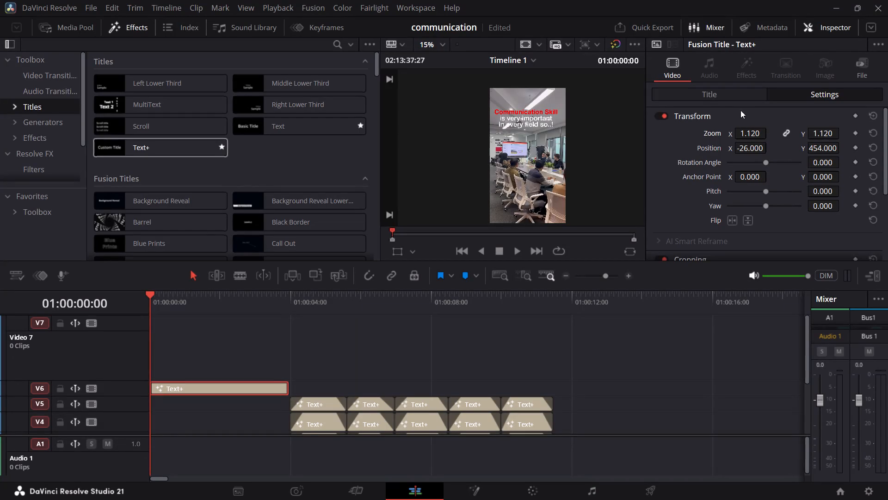
Add a third line reading "(Must Watch)" to the "is very important" title.
left_click(714, 98)
left_click(735, 177)
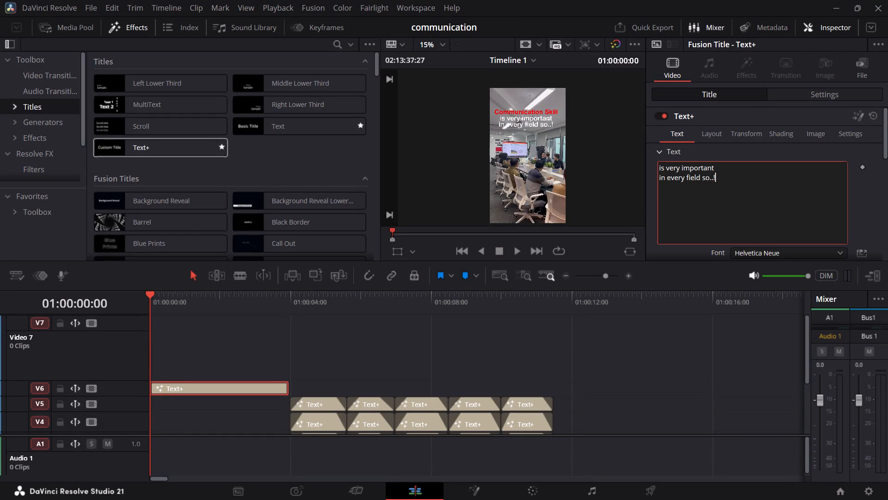
key("Return")
key("shift+parenleft")
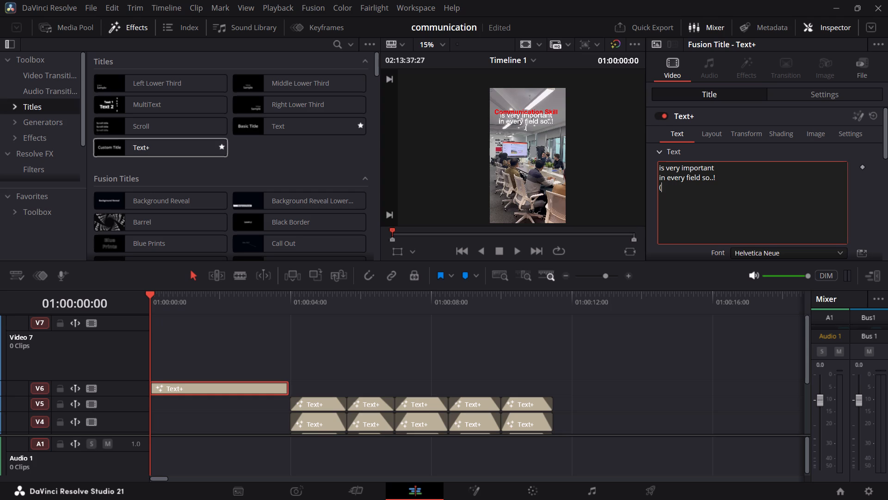
type("Must")
key("space")
type("WAtch")
key("BackSpace")
key("BackSpace")
key("BackSpace")
key("BackSpace")
type("atch")
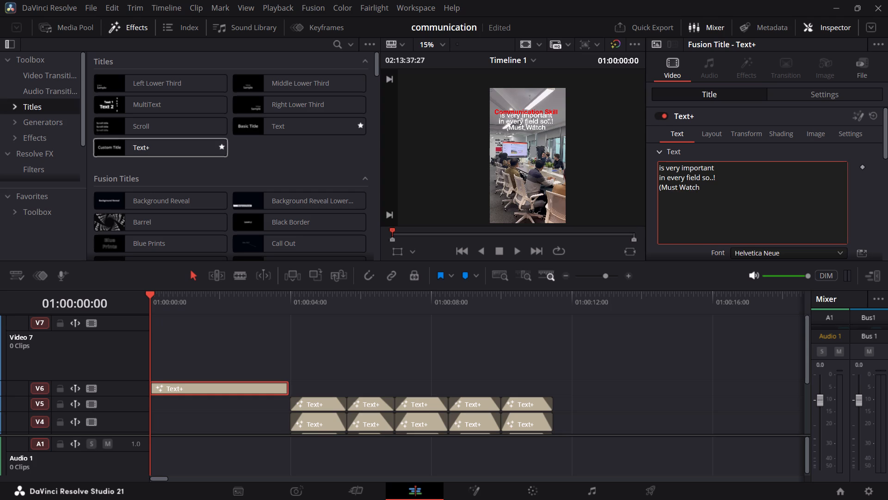
key("shift+parenright")
Move the three-line title below "Communication Skill" to X position -30 and Y position 402.
left_click(794, 95)
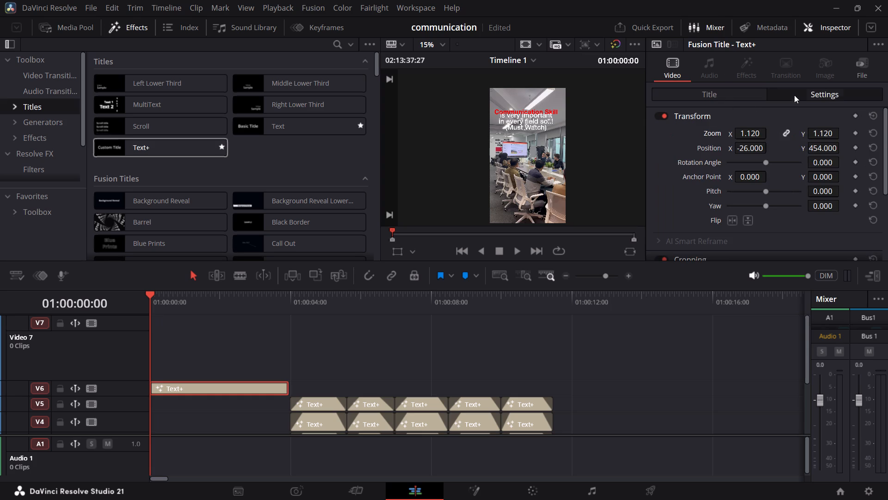
left_click_drag(752, 151, 750, 156)
left_click_drag(819, 148, 806, 169)
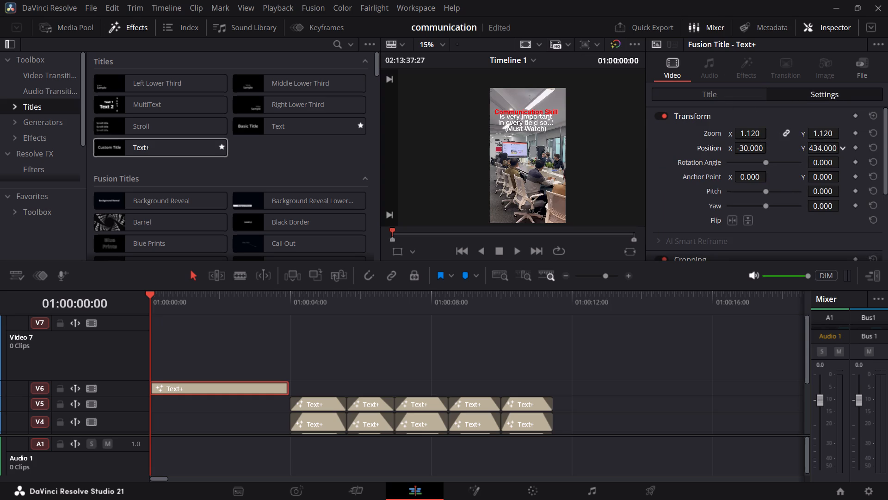
left_click_drag(806, 169, 789, 180)
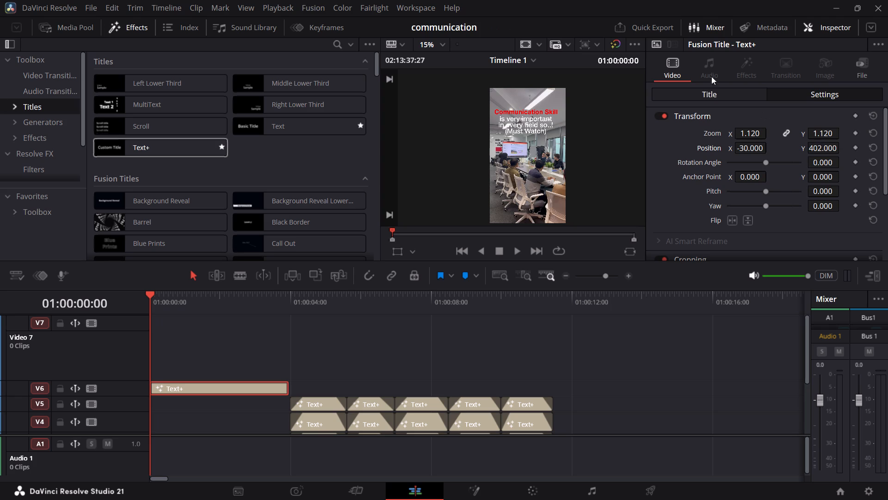
Remove the third line "(Must Watch)" from the "is very important" title's text.
left_click(709, 91)
left_click(723, 192)
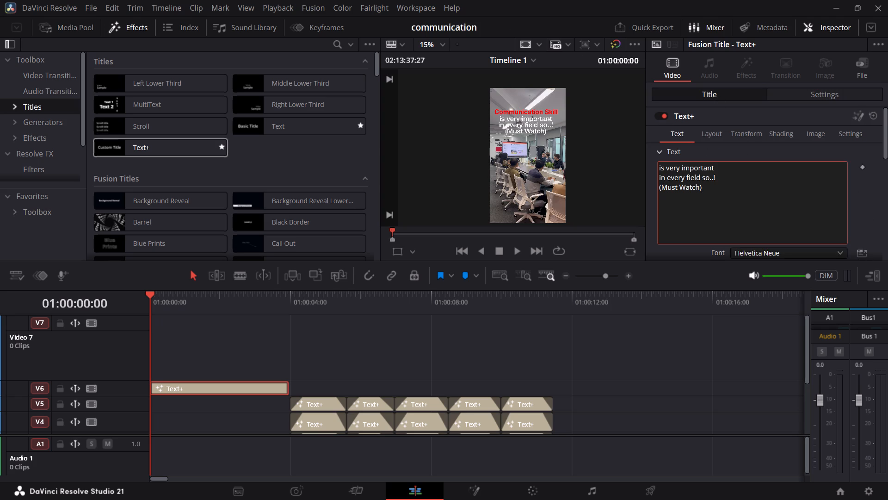
key("BackSpace")
key("BackSpace")
key("BackSpace")
key("BackSpace")
key("BackSpace")
key("BackSpace")
key("BackSpace")
key("BackSpace")
key("BackSpace")
key("BackSpace")
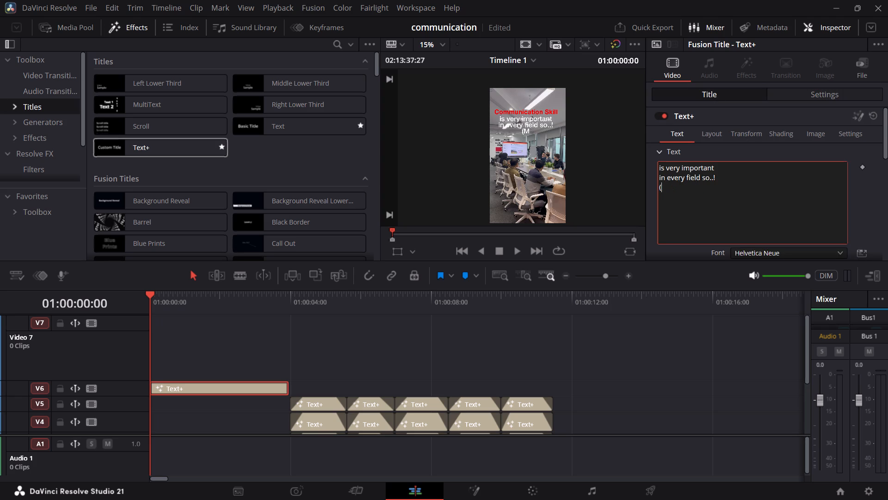
key("BackSpace")
key("BackSpace")
Change the text color of the "is very important" title to the very pale lilac #f9f3ff.
scroll(758, 223, "down", 2)
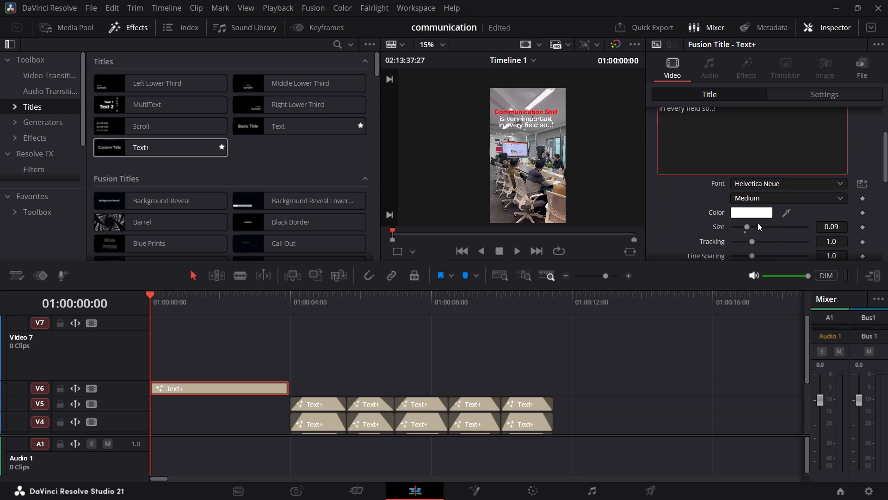
left_click(760, 216)
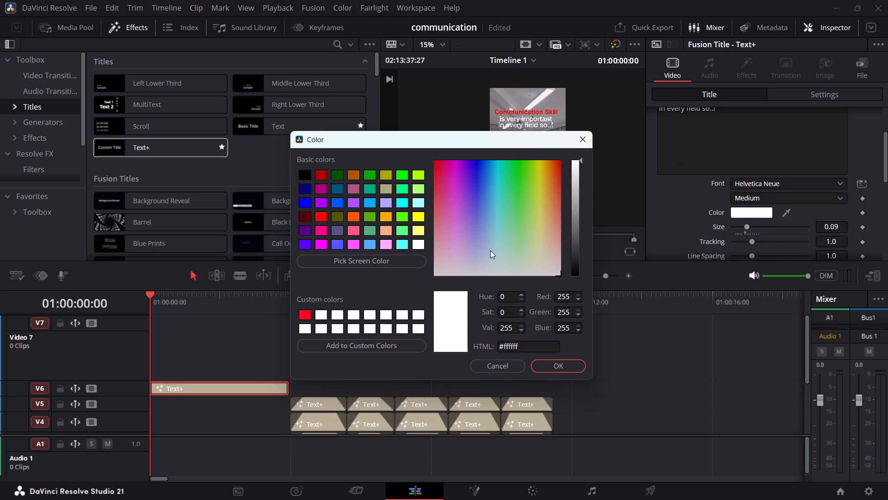
left_click(464, 267)
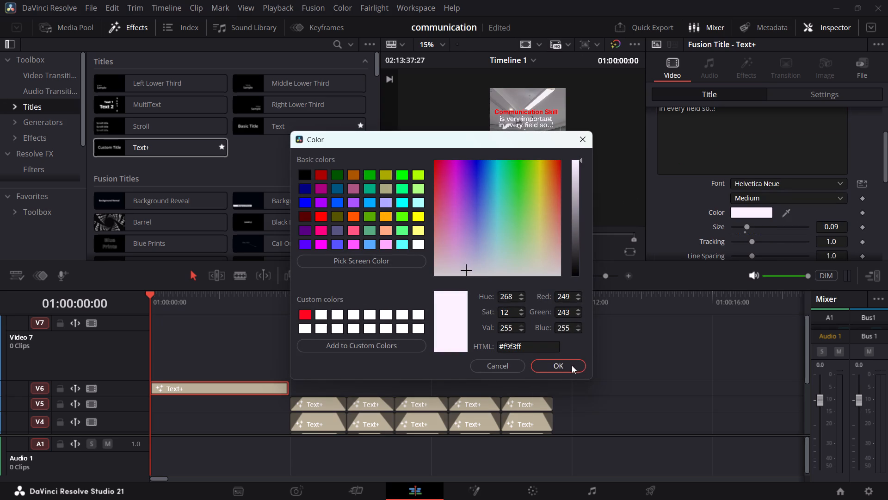
left_click(572, 365)
scroll(537, 136, "down", 2)
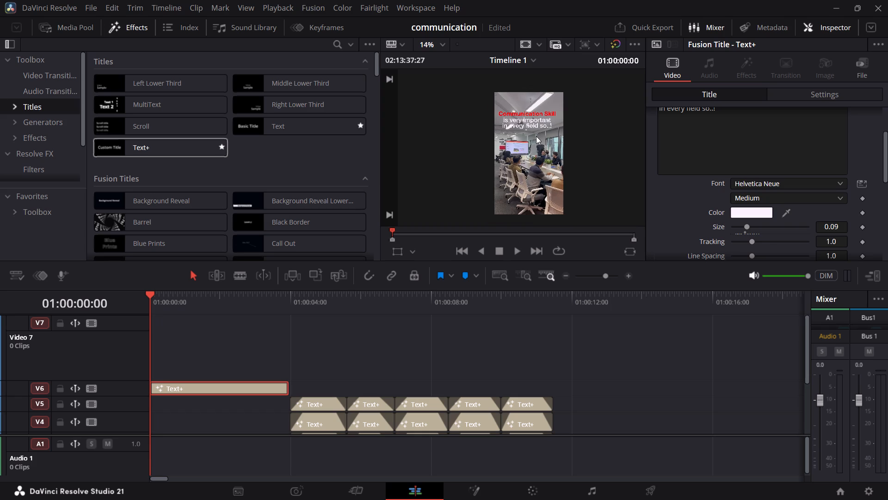
scroll(536, 136, "up", 3)
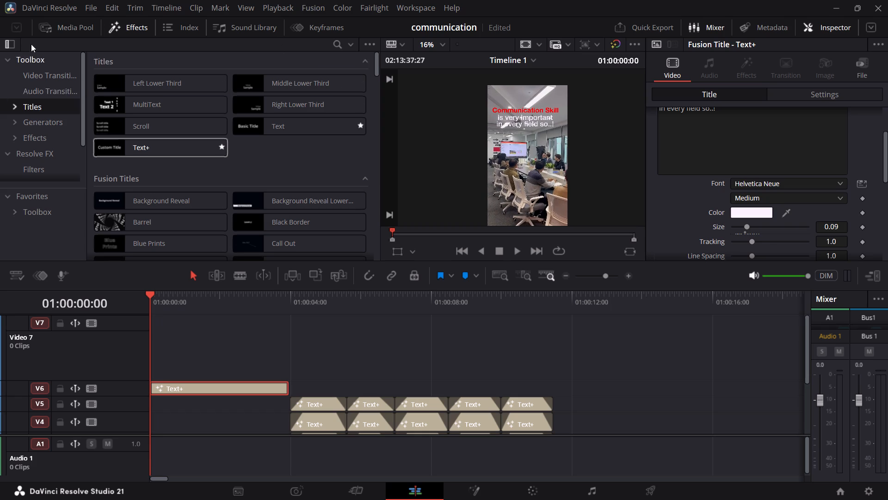
Duplicate the "is very important" title clip from track V6 onto track V7 at the same start time.
left_click(60, 29)
double_click(144, 24)
left_click(209, 384)
left_click_drag(208, 383, 211, 378)
left_click_drag(211, 378, 206, 362)
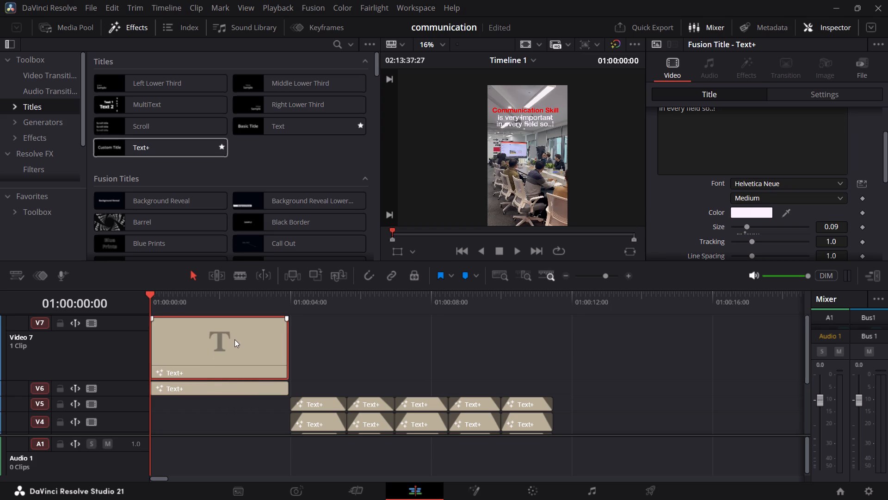
Replace the text of the duplicated title on V7 with "(Must Watch)".
left_click(234, 339)
scroll(717, 130, "up", 4)
left_click_drag(746, 184, 735, 182)
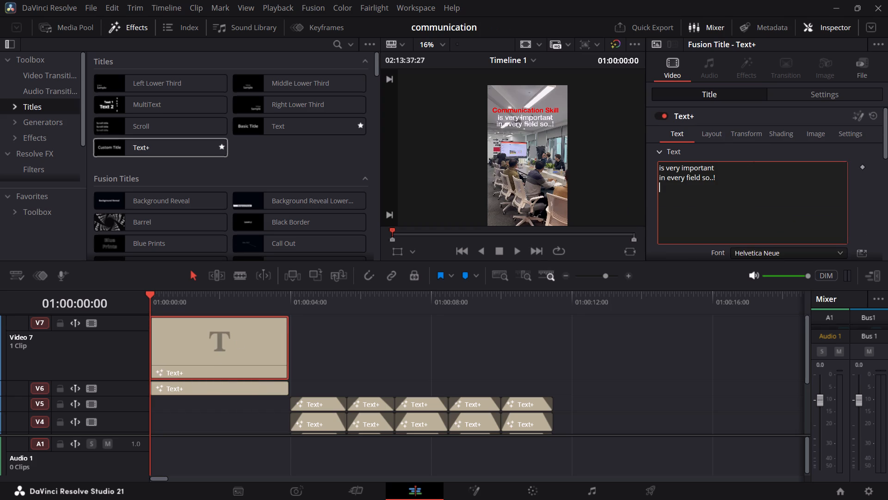
left_click_drag(735, 182, 657, 166)
key("BackSpace")
key("shift+m")
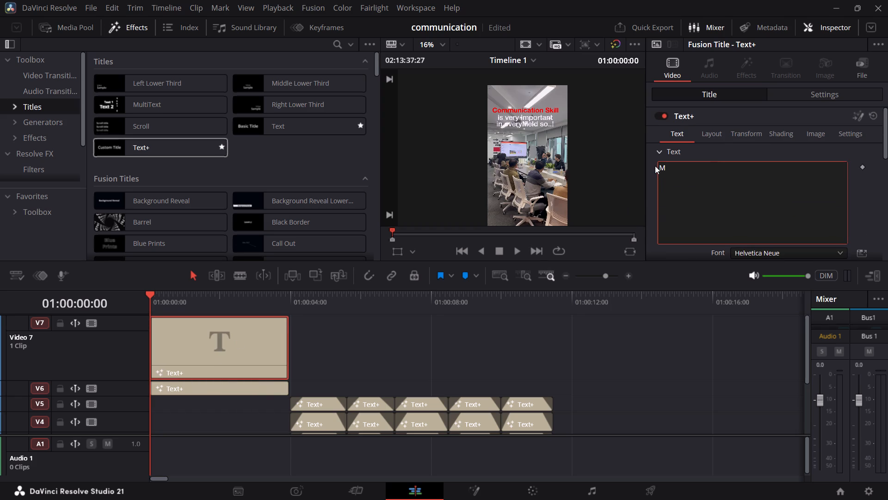
type("ust")
key("space")
key("BackSpace")
key("BackSpace")
key("BackSpace")
key("BackSpace")
key("BackSpace")
key("shift+parenleft")
type("Must Watch")
key("shift+parenright")
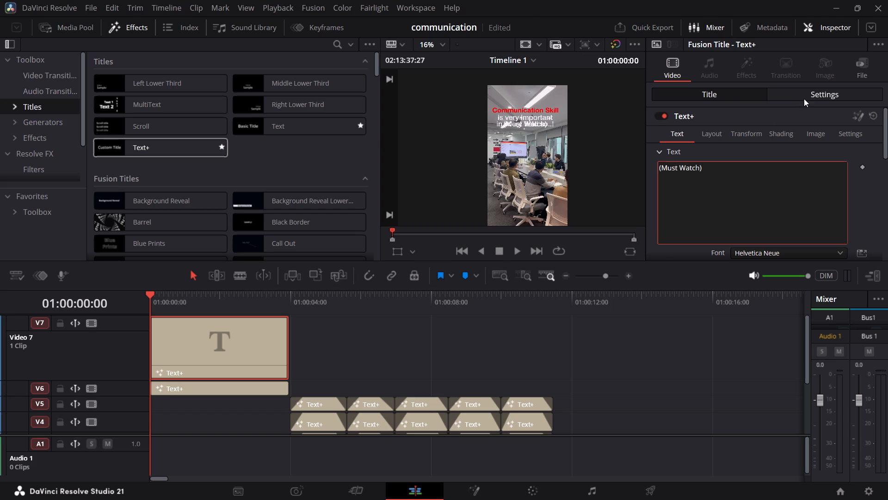
Move the "(Must Watch)" title below the "in every field so..!" line, to X position -29 and Y position 284.
left_click(805, 99)
left_click_drag(754, 150, 744, 156)
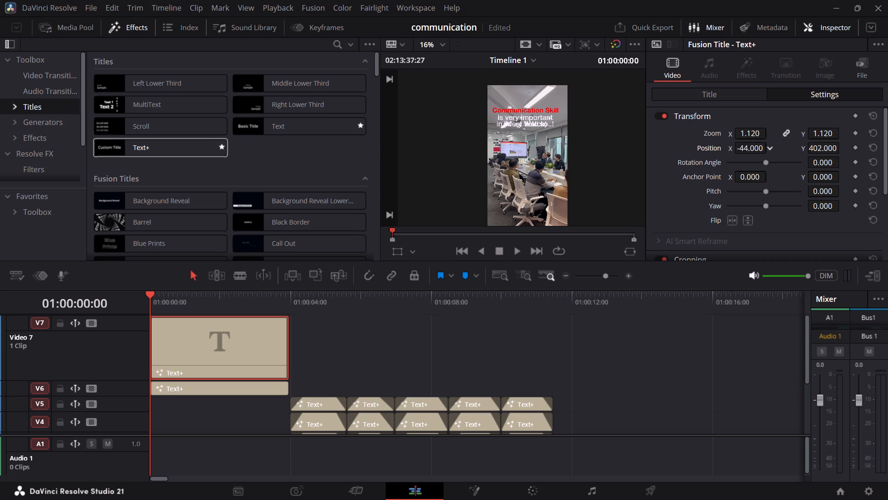
left_click_drag(744, 156, 755, 191)
left_click_drag(827, 150, 754, 189)
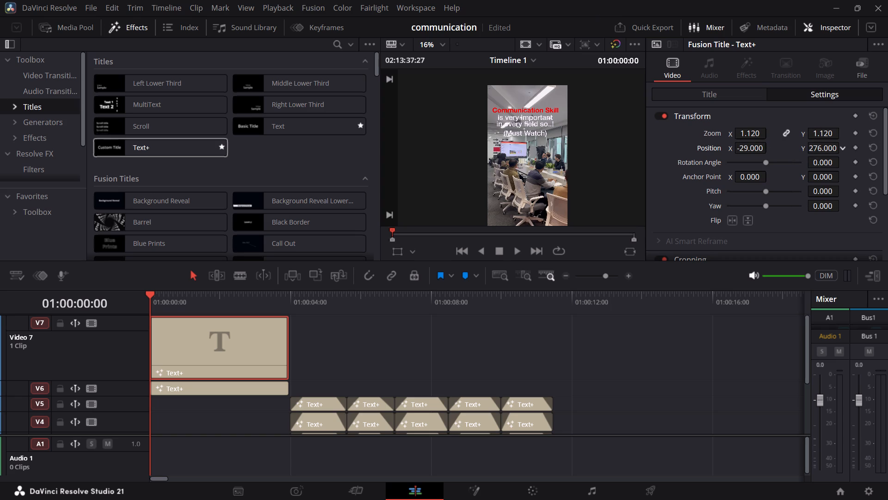
left_click_drag(754, 189, 758, 185)
Scale the "(Must Watch)" title down to zoom 0.770 and reposition it at X -34, Y 302.
left_click_drag(757, 137, 746, 139)
left_click_drag(754, 147, 744, 156)
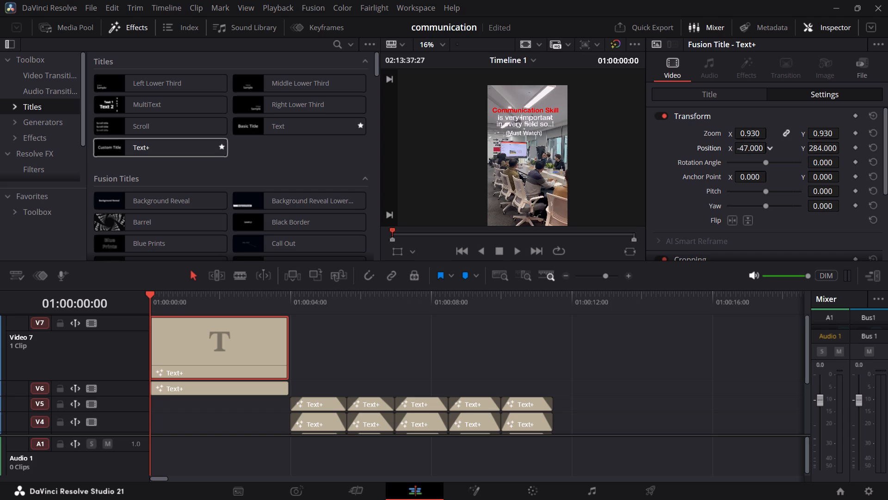
left_click_drag(744, 156, 757, 157)
left_click(750, 136)
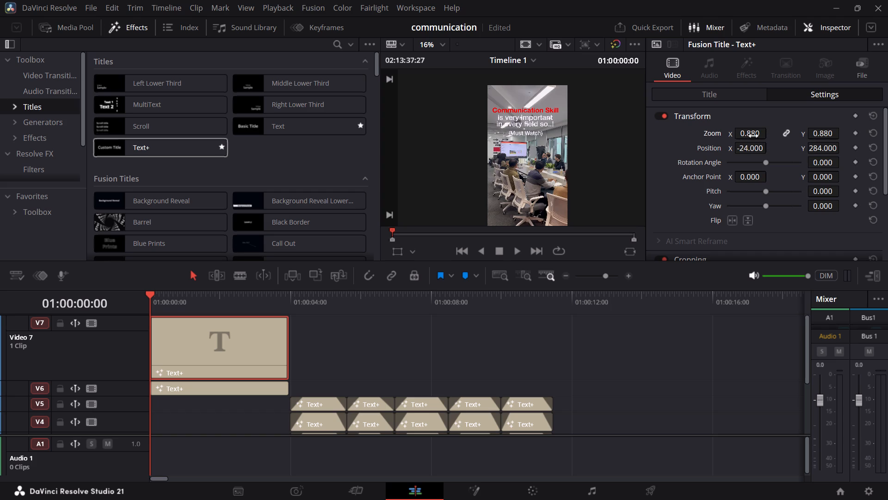
left_click_drag(815, 149, 823, 157)
left_click_drag(823, 157, 821, 156)
left_click(752, 137)
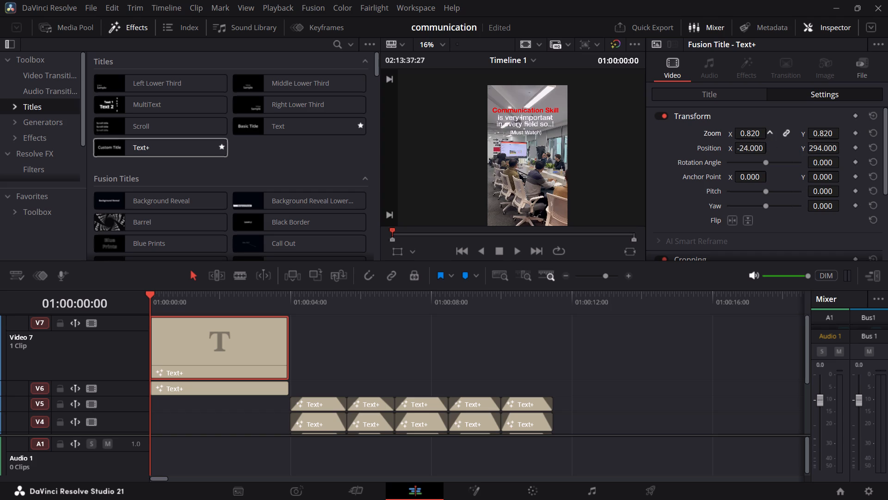
left_click_drag(750, 152, 745, 154)
left_click_drag(821, 150, 816, 154)
left_click_drag(816, 154, 828, 155)
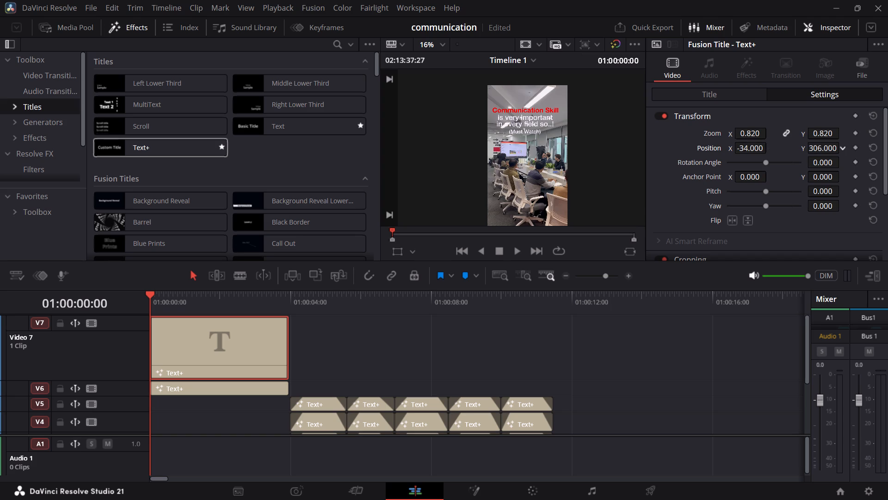
left_click_drag(828, 155, 826, 155)
left_click(751, 135)
Fine-tune the position of the "(Must Watch)" title to X -68 and Y 313.
left_click_drag(758, 149, 752, 151)
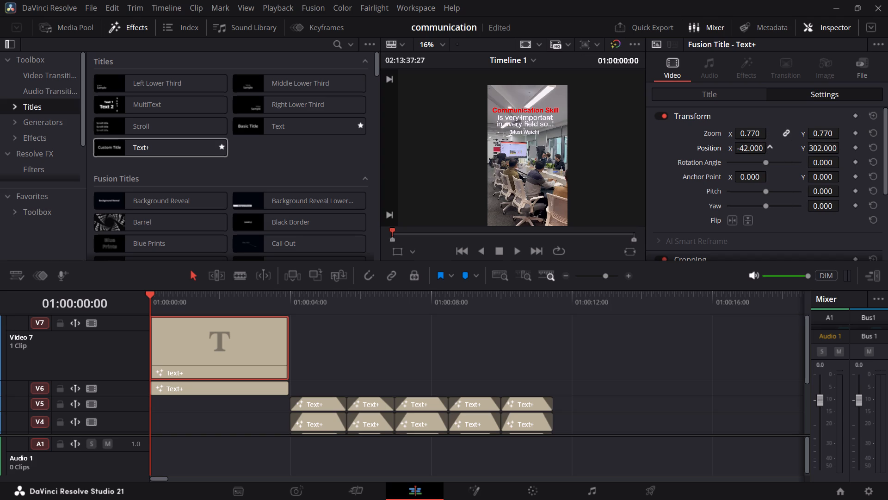
left_click_drag(752, 151, 746, 151)
left_click_drag(822, 150, 829, 153)
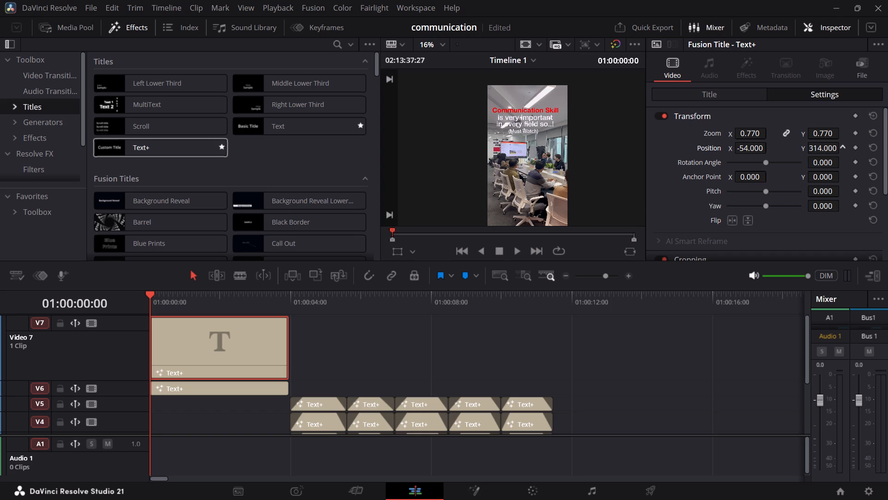
left_click_drag(829, 153, 828, 153)
left_click_drag(755, 148, 747, 153)
left_click_drag(747, 153, 747, 153)
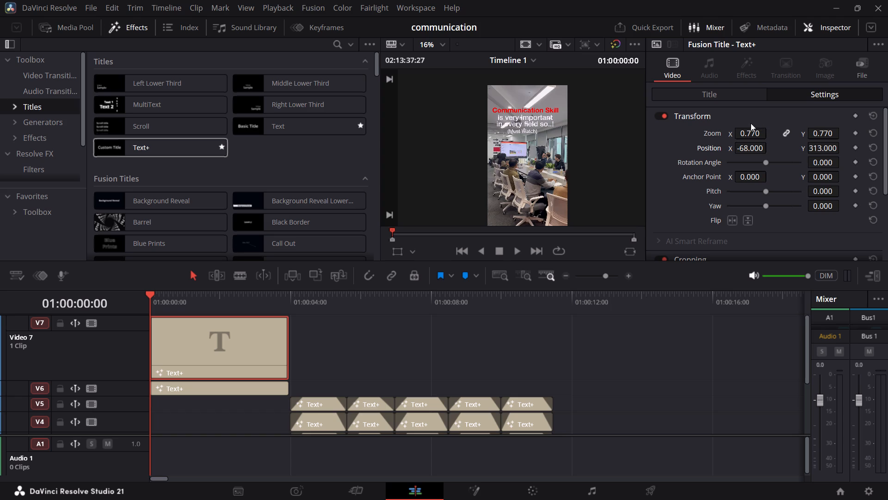
scroll(742, 117, "up", 4)
Change the text color of the "is very important in every field so..!" title to yellow.
left_click(714, 94)
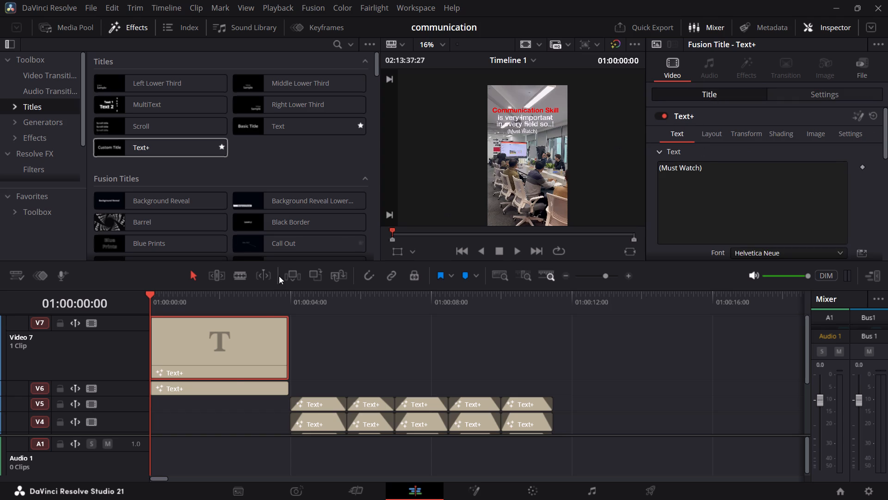
left_click(233, 387)
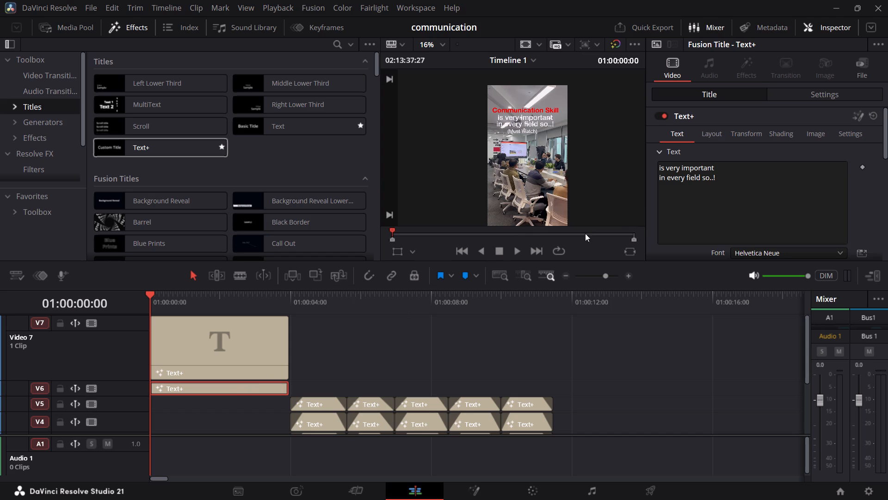
scroll(811, 208, "down", 2)
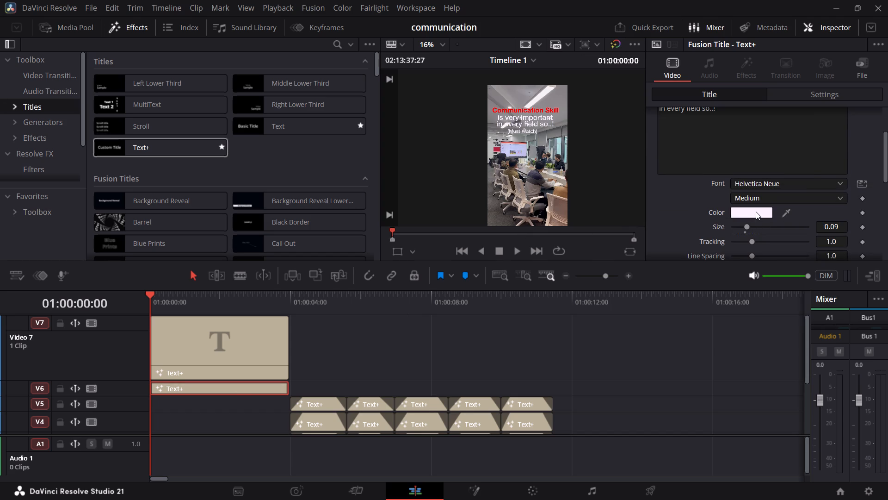
left_click(756, 212)
left_click_drag(541, 167, 541, 159)
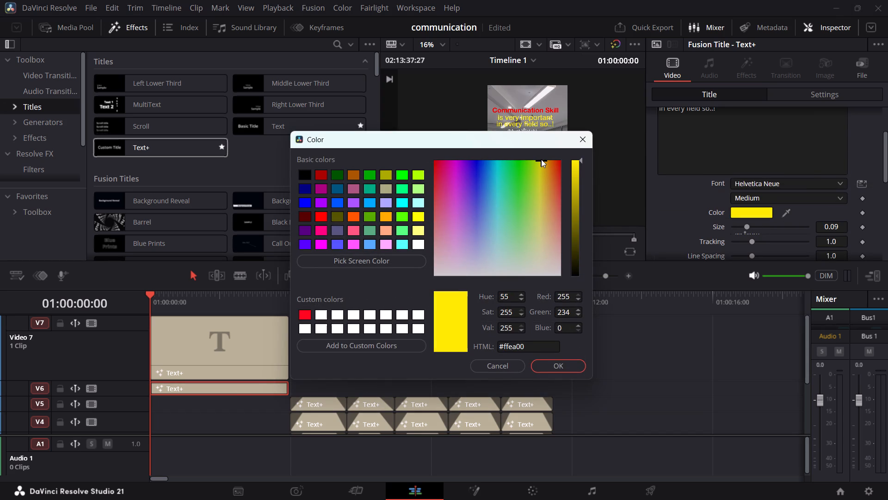
left_click_drag(541, 159, 542, 150)
left_click(553, 366)
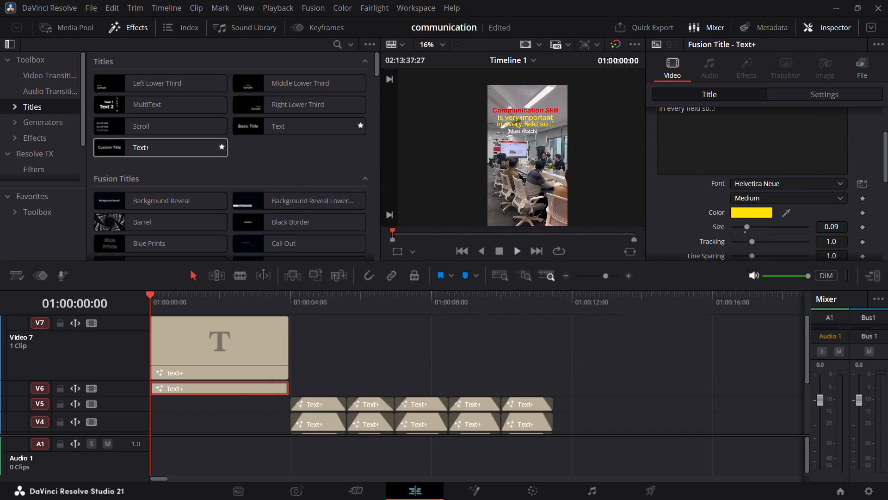
scroll(711, 152, "up", 3)
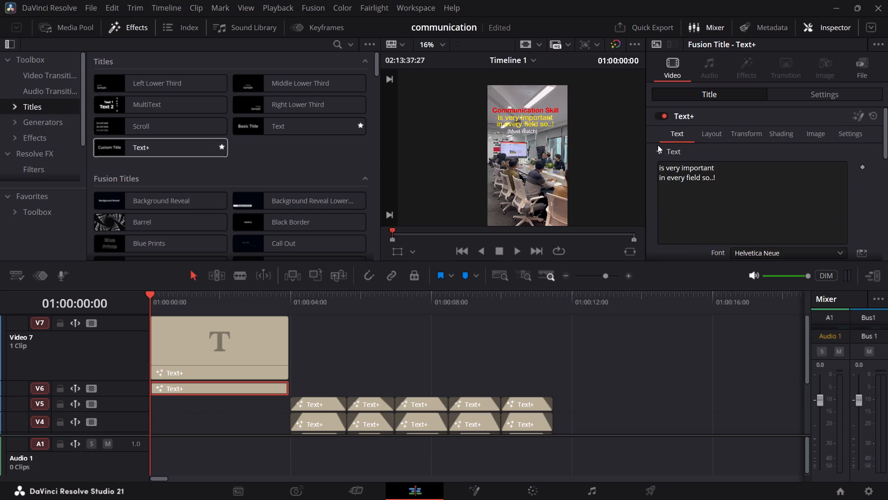
Move the "is very important" title down to V3 and the "(Must Watch)" title down to V4, keeping their start times.
left_click(265, 348)
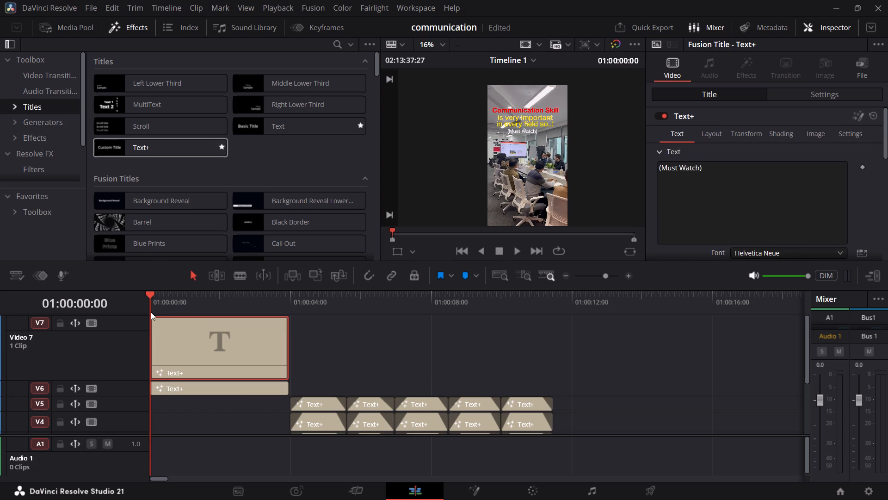
left_click_drag(133, 316, 125, 373)
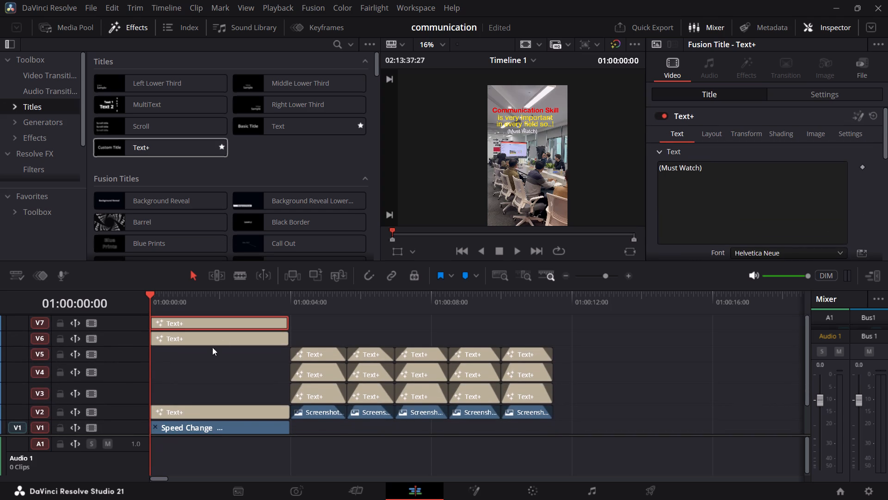
left_click_drag(221, 341, 216, 402)
left_click_drag(227, 319, 227, 359)
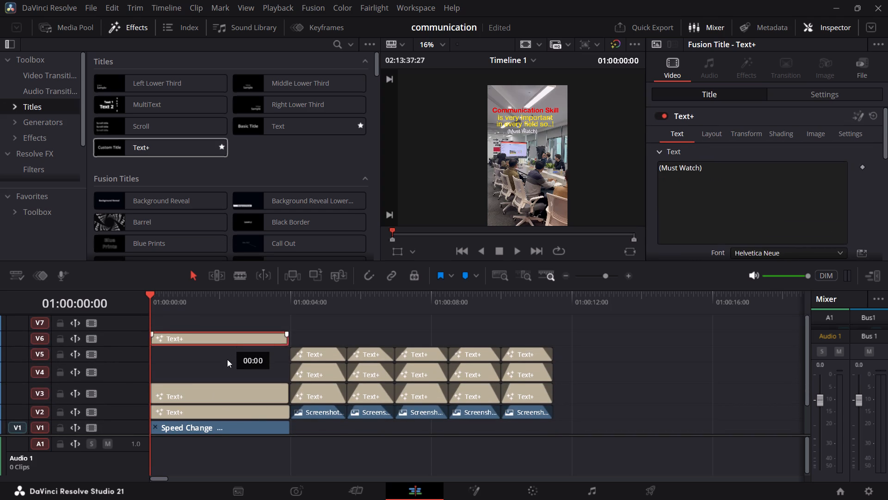
left_click_drag(227, 359, 226, 369)
Play the timeline from the start to review the opening titles and the five speaker slides.
left_click_drag(148, 294, 106, 316)
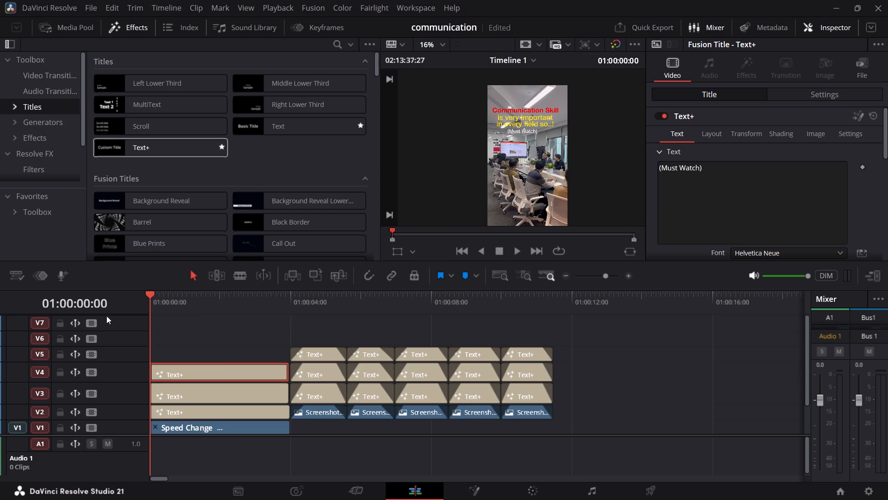
left_click_drag(106, 316, 98, 318)
key("space")
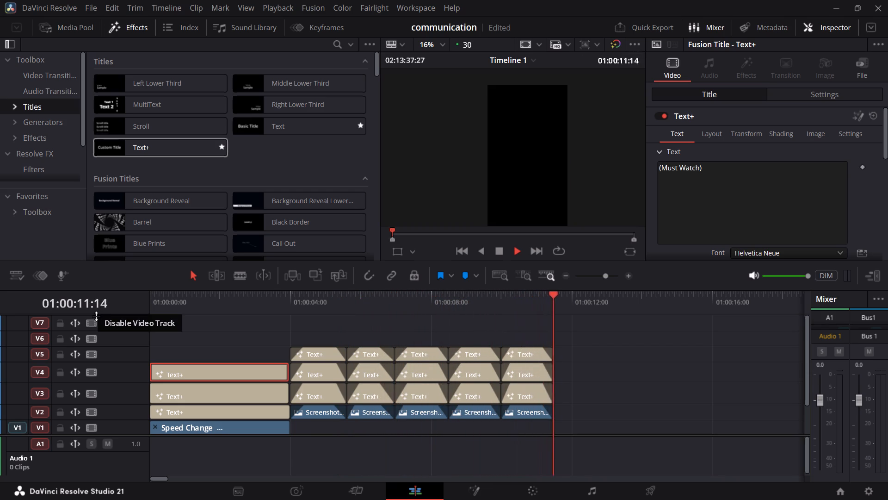
key("space")
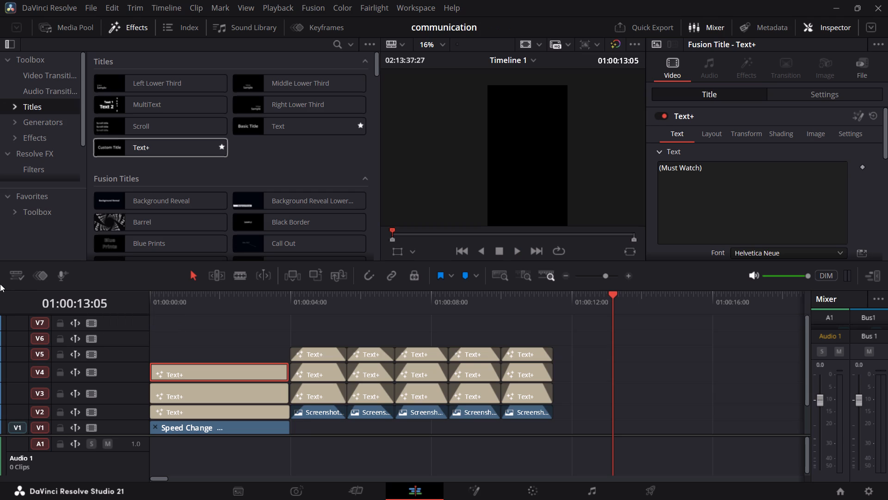
left_click_drag(610, 295, 0, 478)
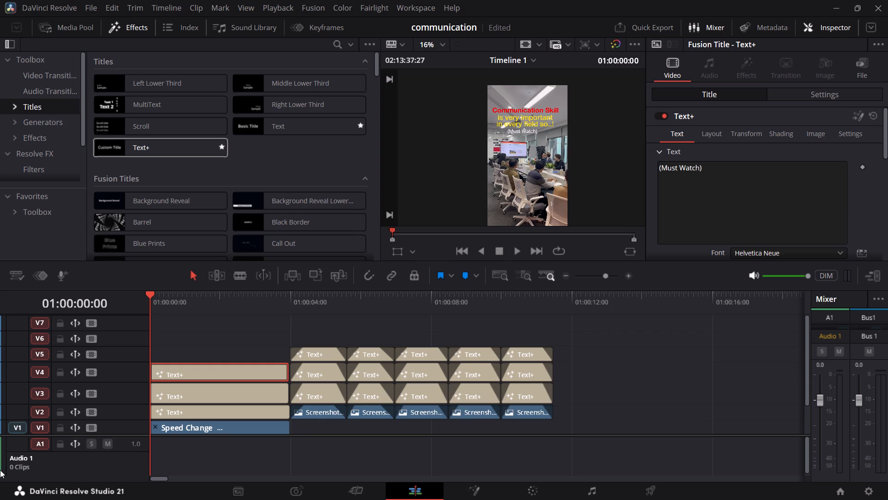
key("space")
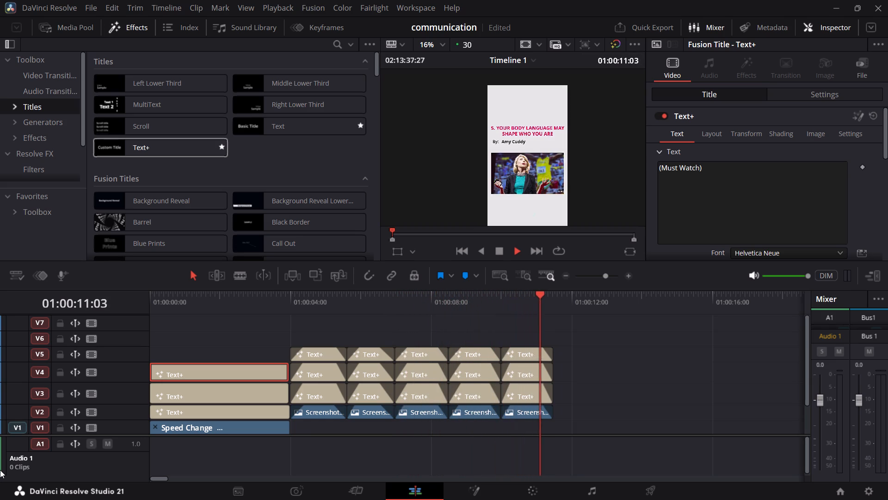
key("c")
key("space")
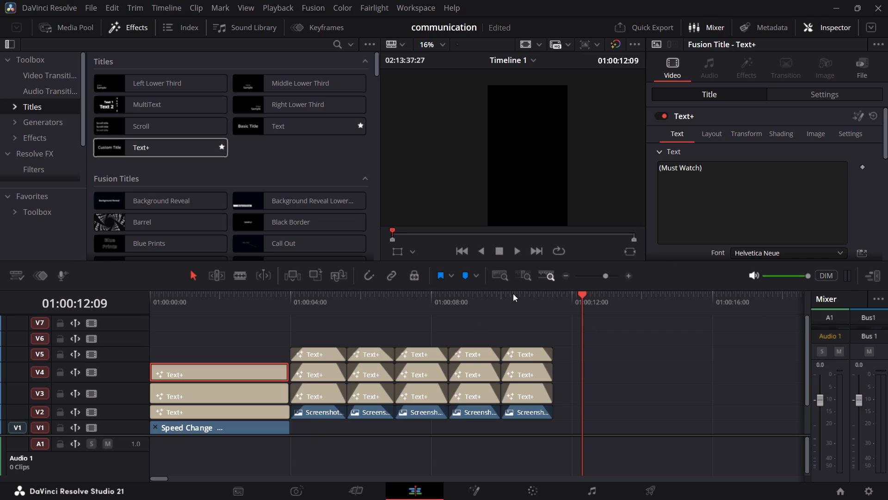
left_click_drag(582, 296, 327, 371)
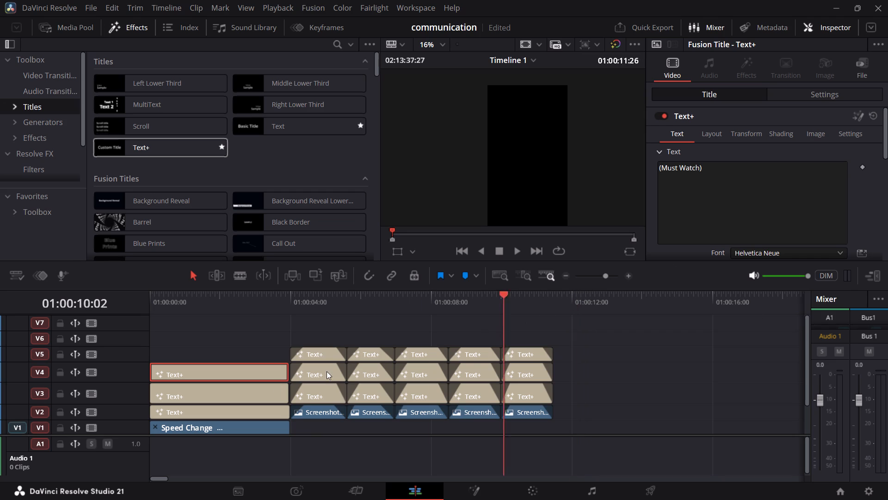
left_click_drag(327, 371, 0, 452)
key("space")
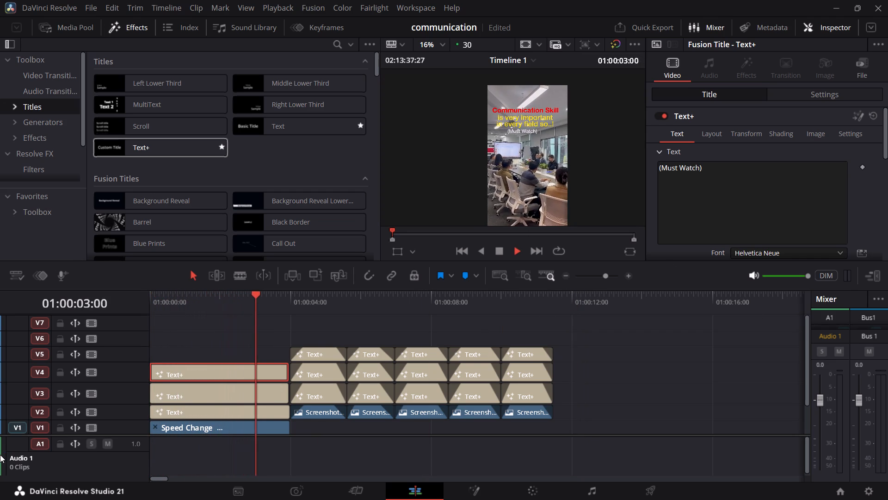
key("space")
key("space")
key("space")
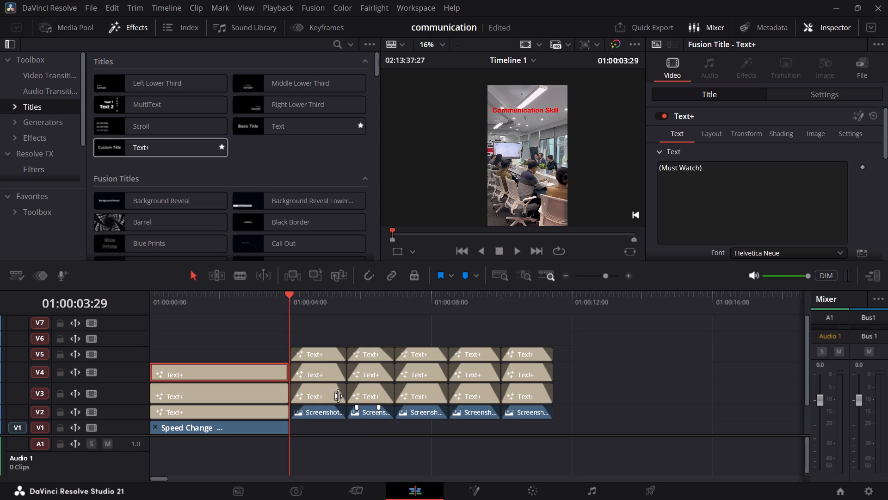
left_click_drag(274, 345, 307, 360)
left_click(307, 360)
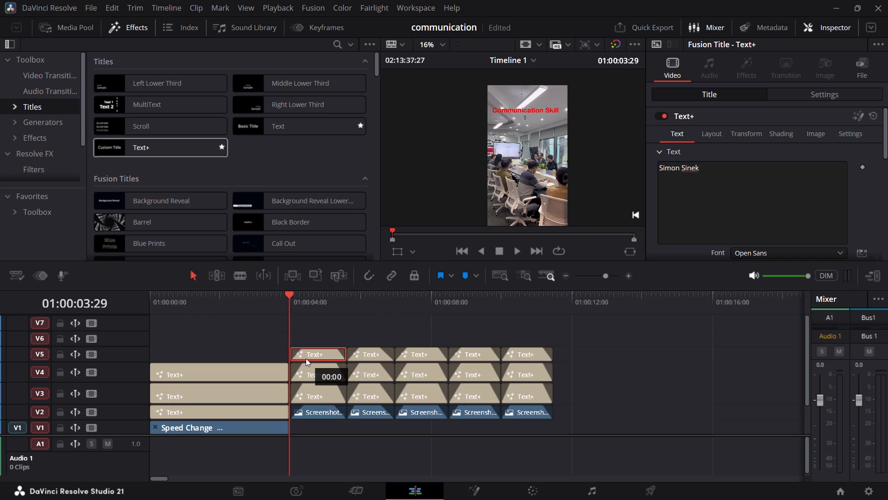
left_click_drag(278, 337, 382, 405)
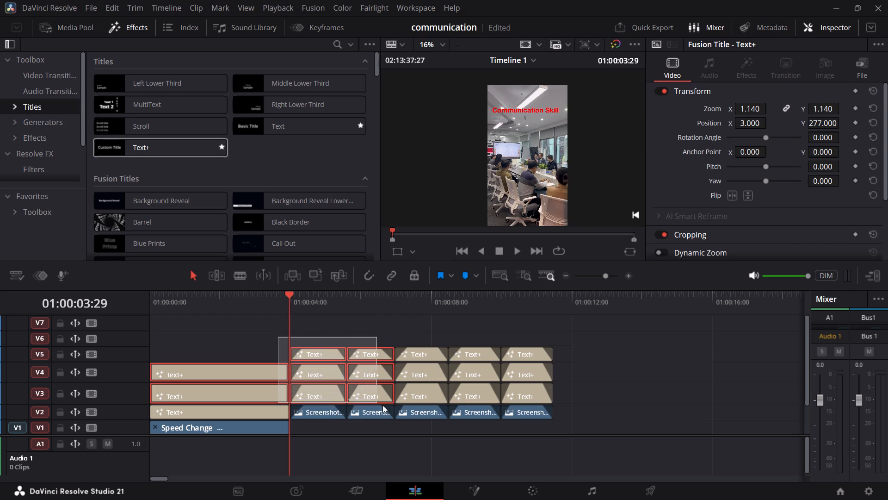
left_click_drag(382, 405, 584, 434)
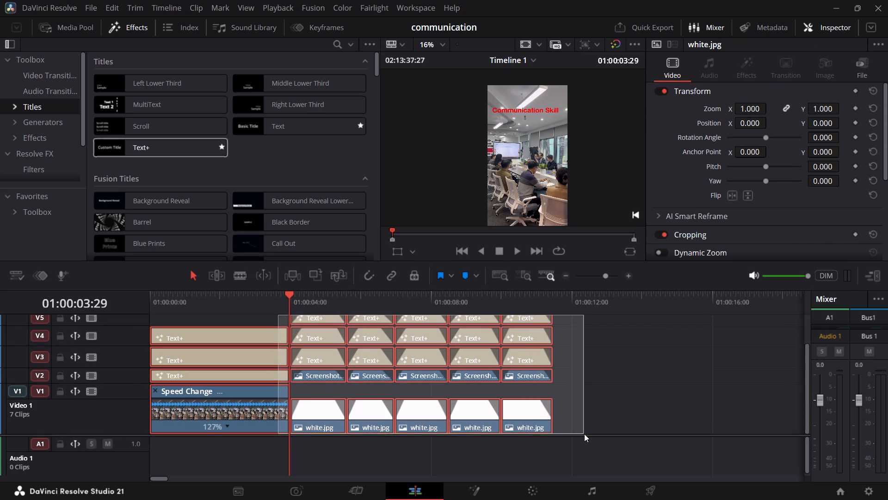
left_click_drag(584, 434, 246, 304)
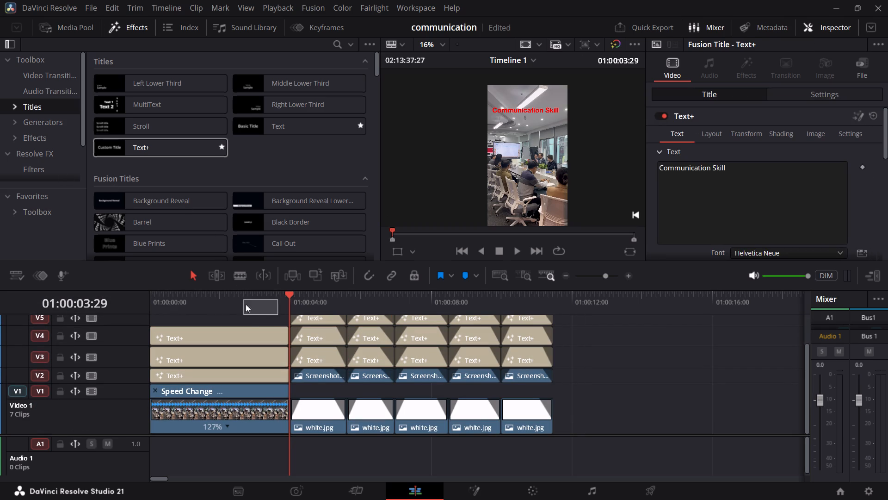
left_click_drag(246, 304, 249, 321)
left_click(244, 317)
Hide the retime controls on the sped-up meeting clip on V1.
scroll(678, 385, "up", 5)
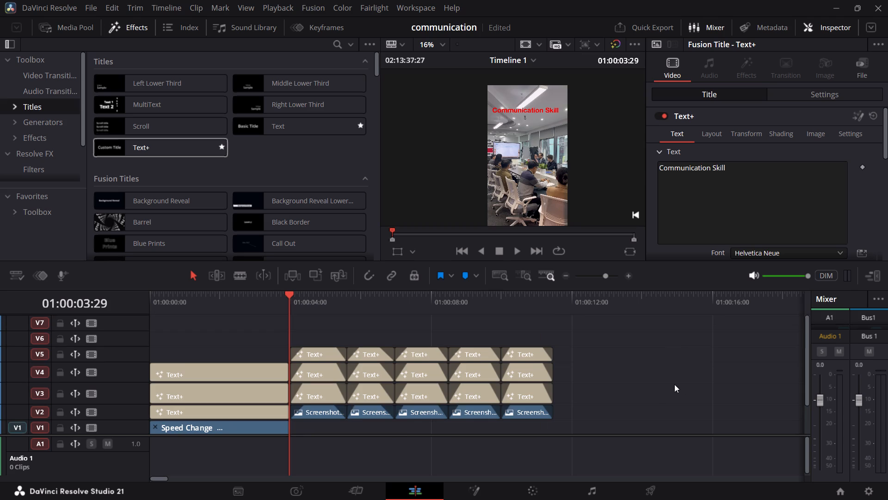
scroll(630, 364, "down", 4)
scroll(628, 361, "up", 1)
scroll(628, 361, "down", 5)
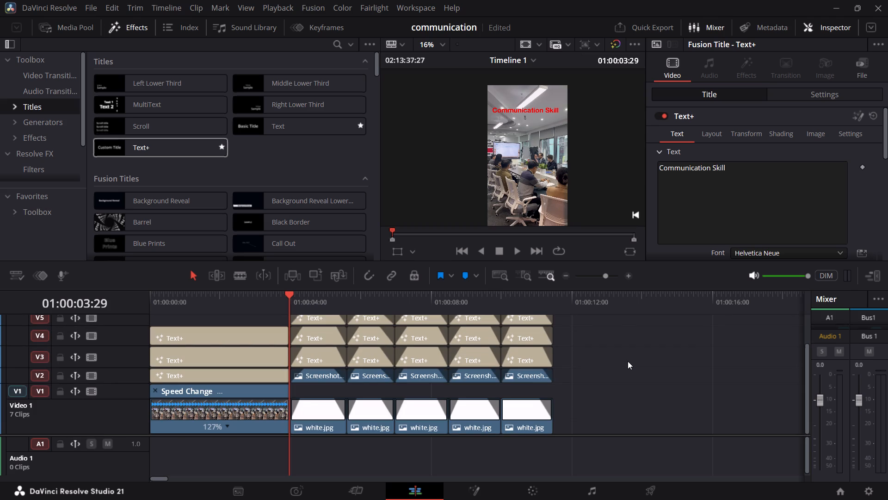
left_click(271, 407)
right_click(269, 407)
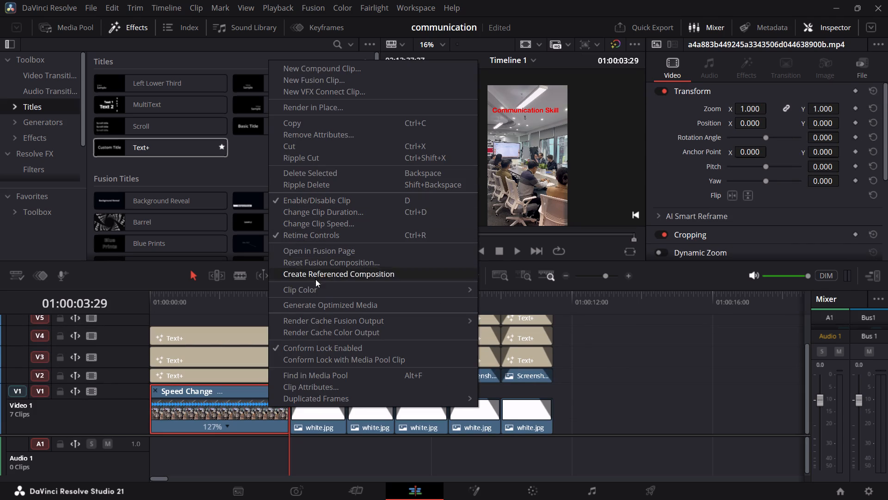
left_click(327, 233)
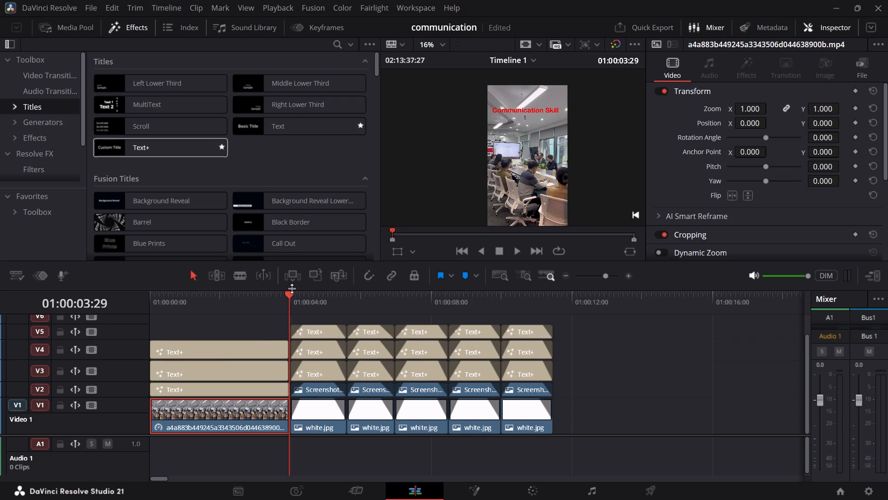
Fine-tune the fade-ins of the white background clips on V1, setting the second clip's to about 16 frames.
left_click_drag(285, 295, 97, 370)
key("space")
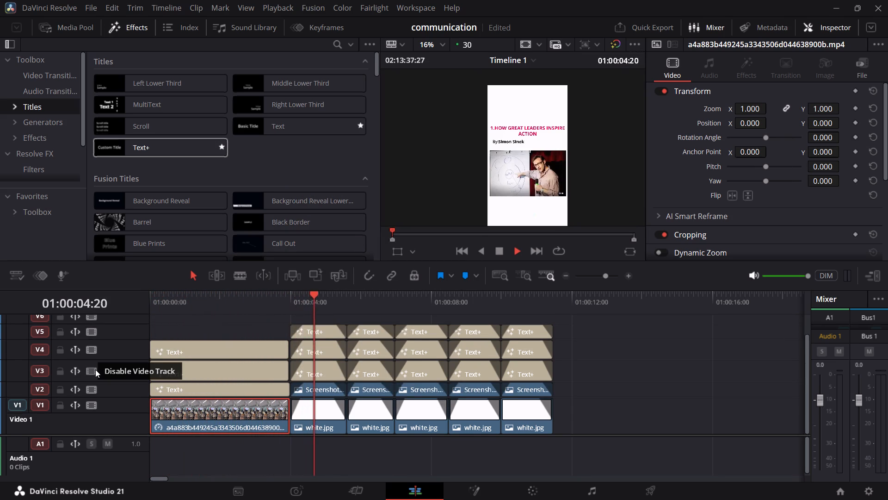
key("space")
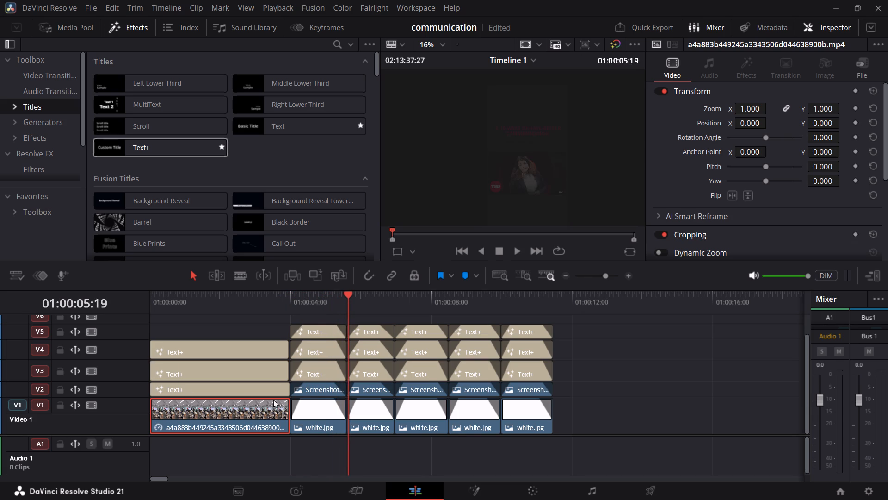
left_click_drag(302, 401, 307, 401)
left_click(310, 400)
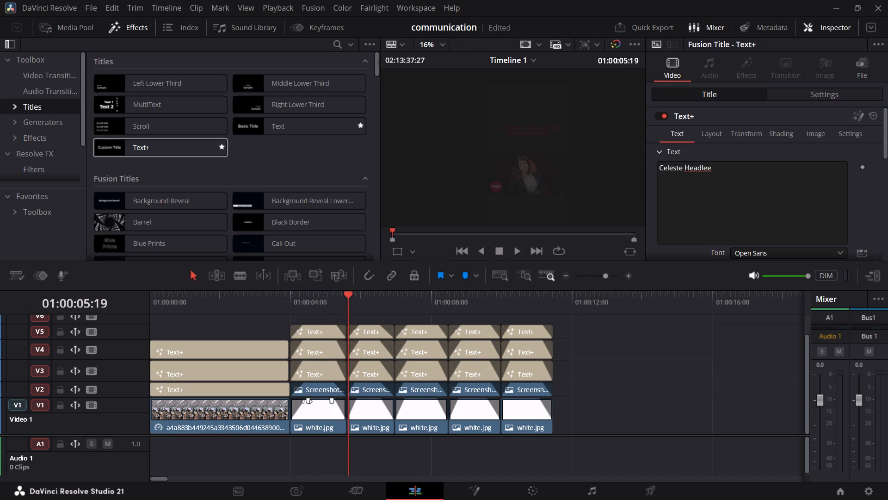
left_click(360, 403)
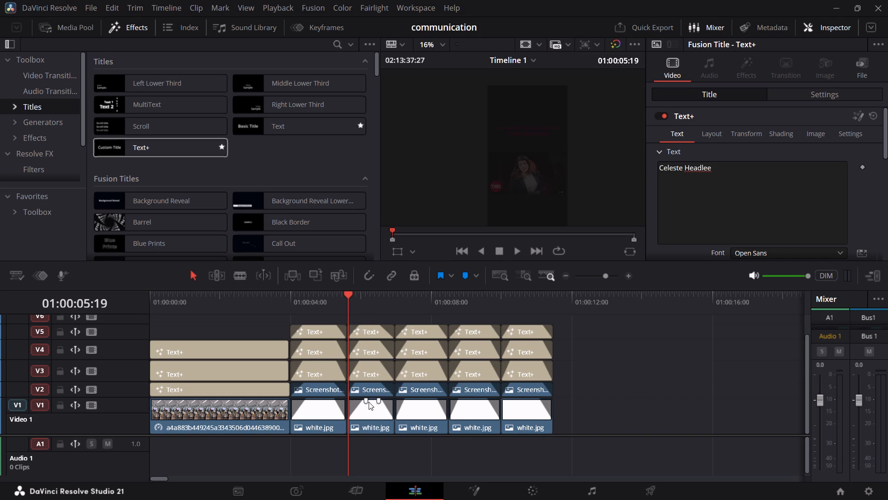
left_click(366, 401)
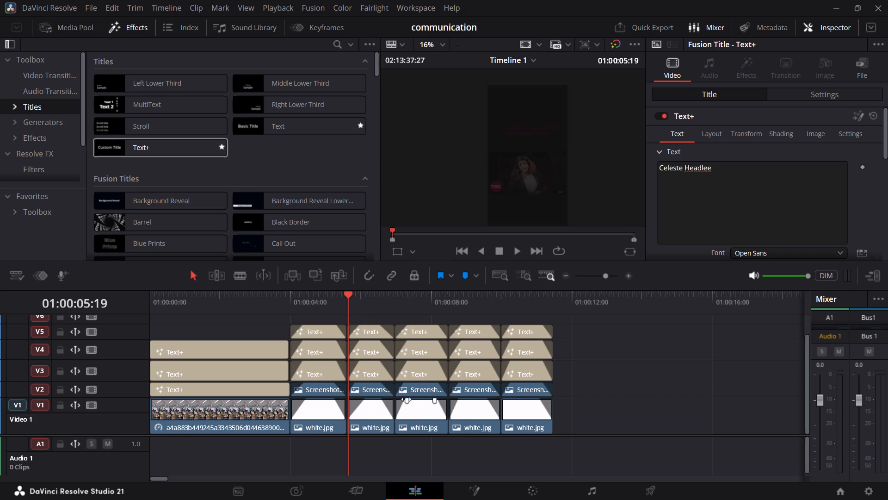
left_click(407, 399)
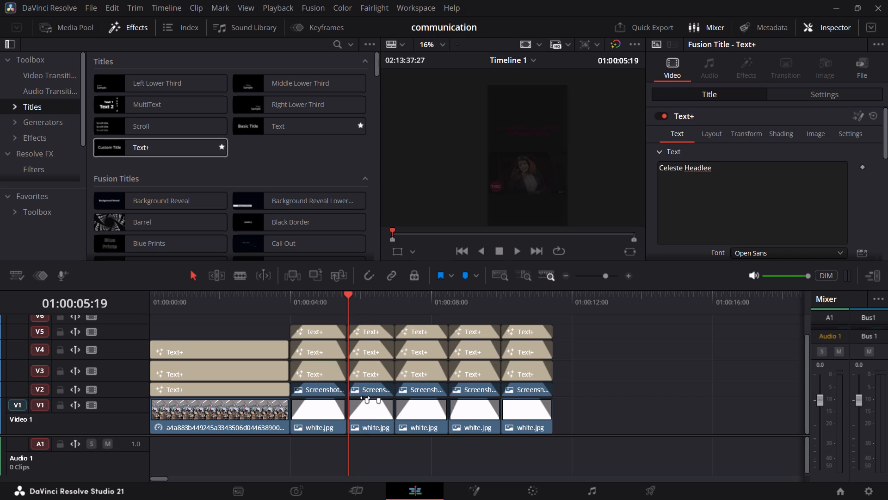
left_click(365, 398)
left_click_drag(366, 399, 362, 401)
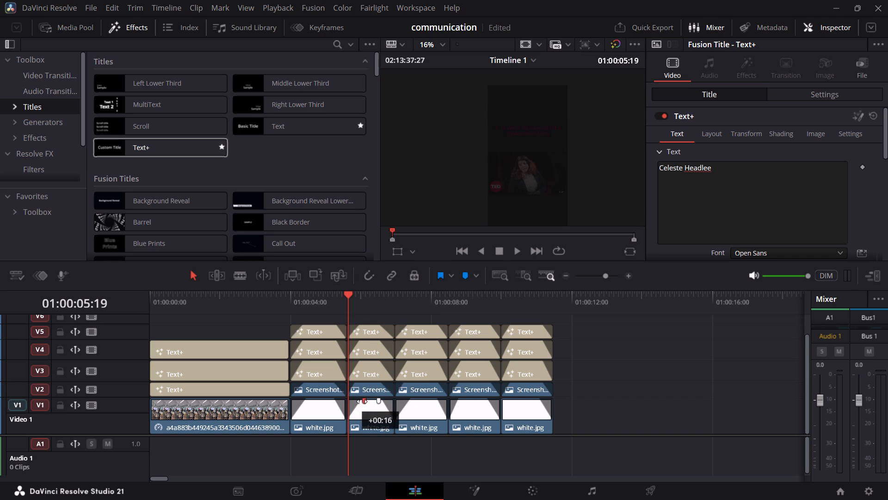
left_click_drag(362, 401, 362, 402)
left_click_drag(459, 400, 463, 400)
left_click_drag(505, 401, 518, 406)
Play the timeline from the start to review the opening titles and all five speaker slides.
left_click_drag(346, 298, 0, 410)
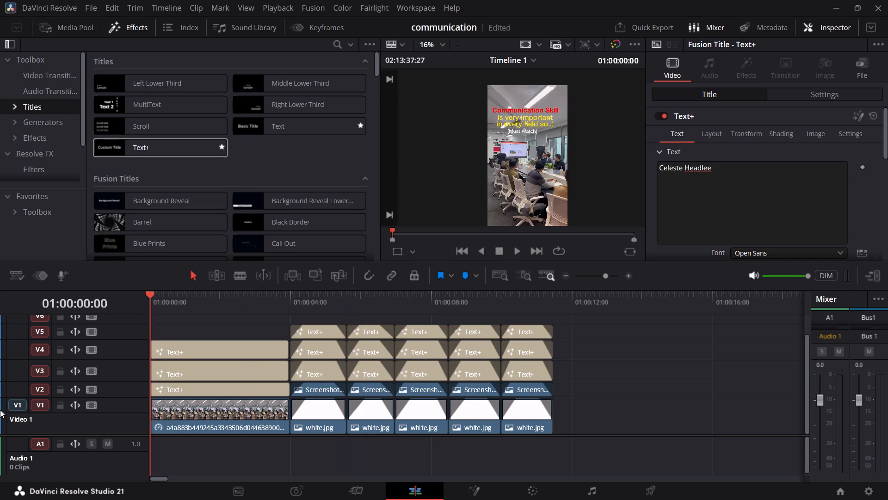
left_click_drag(0, 410, 0, 410)
key("space")
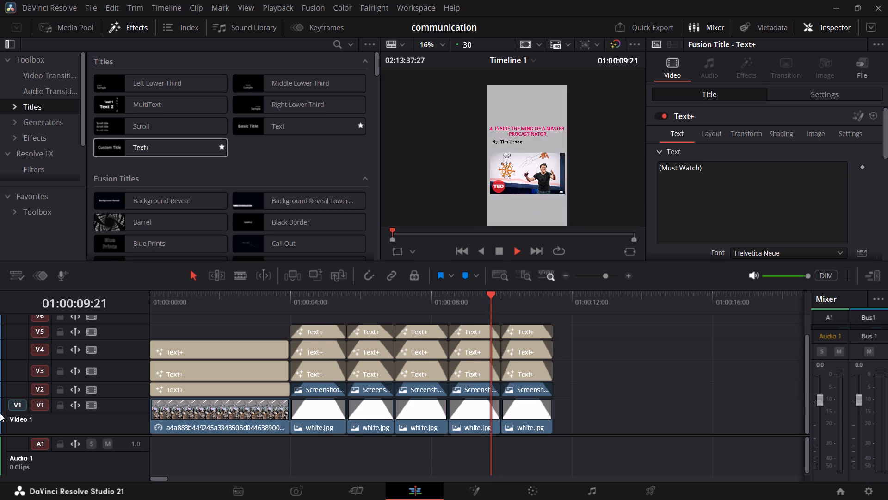
key("space")
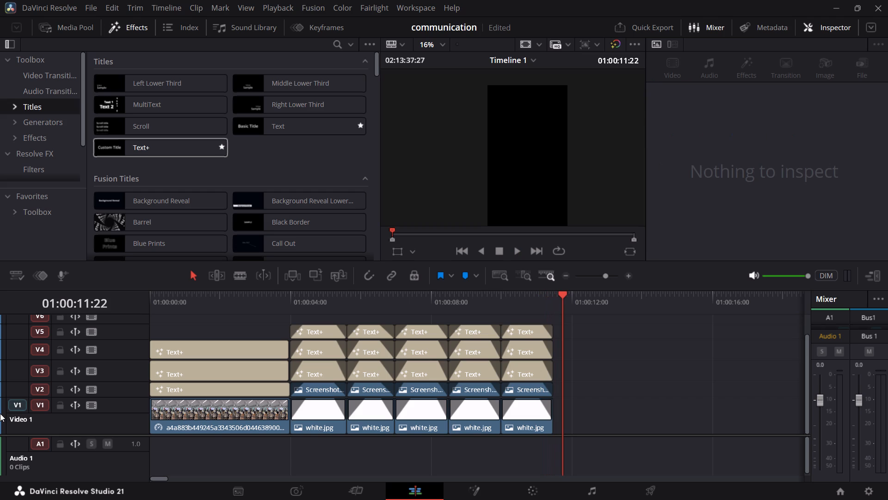
Go to the Deliver page and apply the SHREYANSH render preset.
left_click(643, 487)
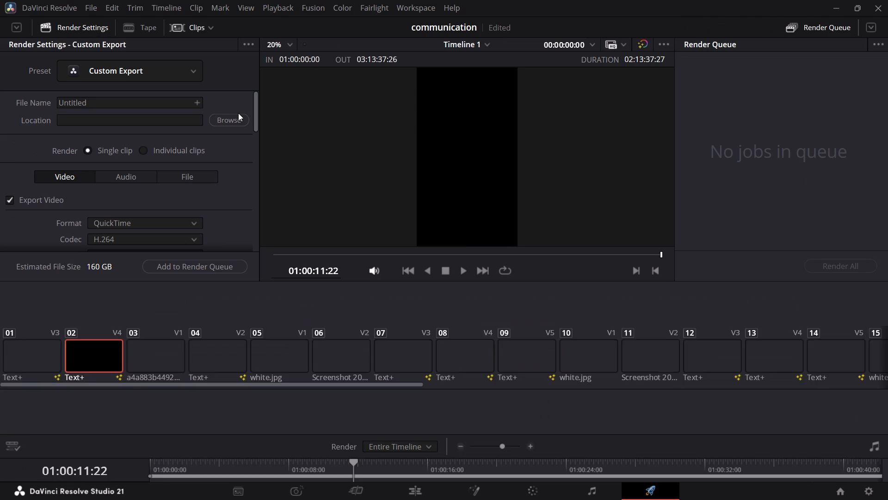
left_click(144, 72)
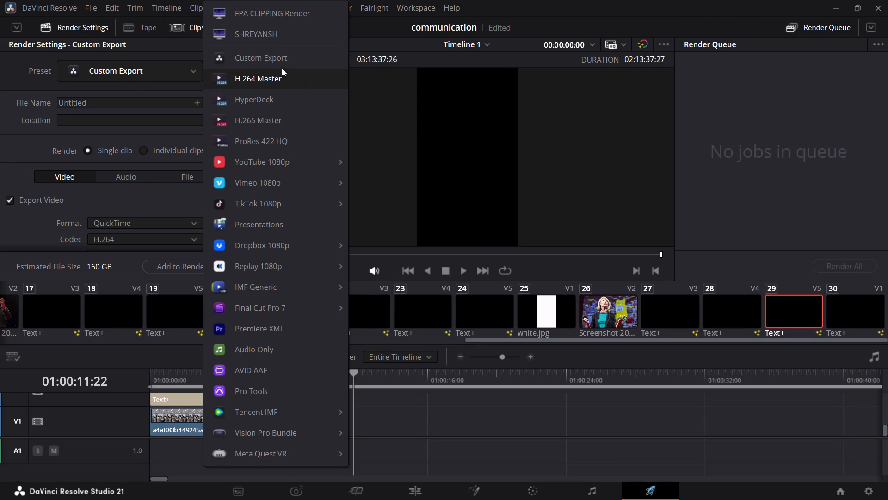
left_click(273, 37)
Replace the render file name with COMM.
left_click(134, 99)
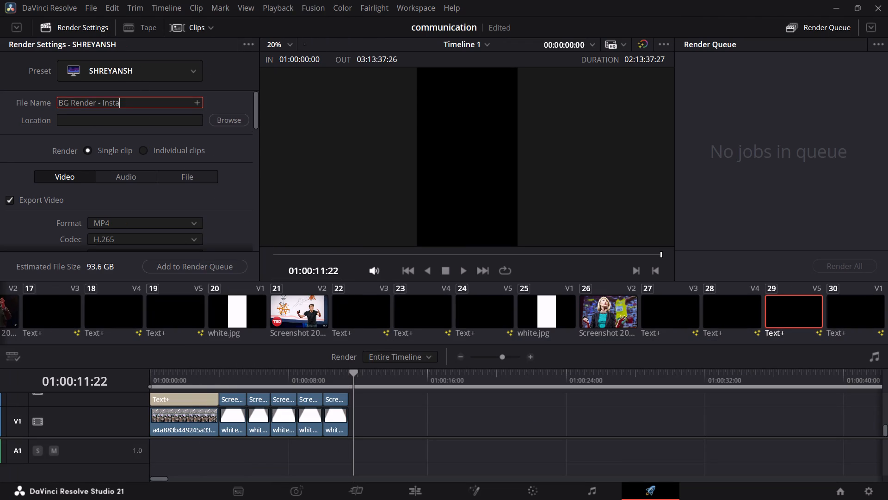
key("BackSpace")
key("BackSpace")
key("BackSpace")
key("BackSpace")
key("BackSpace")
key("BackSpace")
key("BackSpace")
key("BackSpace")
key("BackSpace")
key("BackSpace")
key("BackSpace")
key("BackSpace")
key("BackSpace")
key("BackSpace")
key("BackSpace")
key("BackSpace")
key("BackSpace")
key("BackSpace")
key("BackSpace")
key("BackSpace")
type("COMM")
Set the render destination to the Videos folder.
left_click(227, 119)
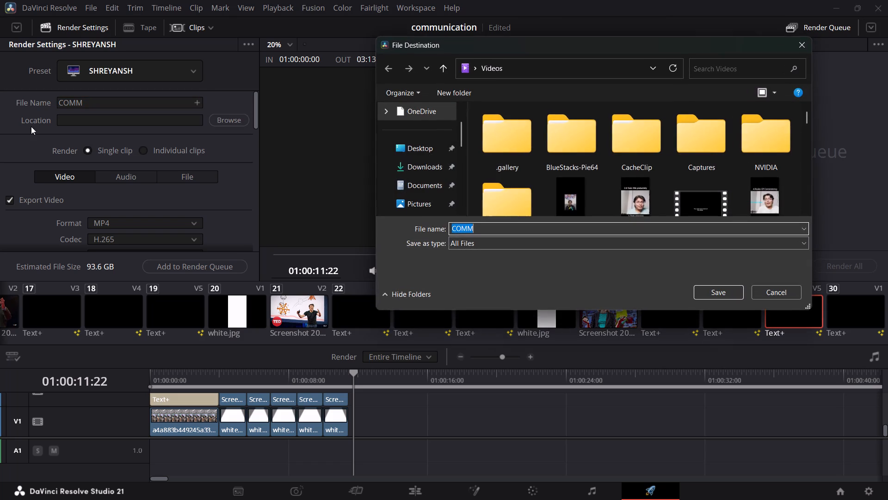
scroll(411, 179, "down", 1)
left_click(415, 182)
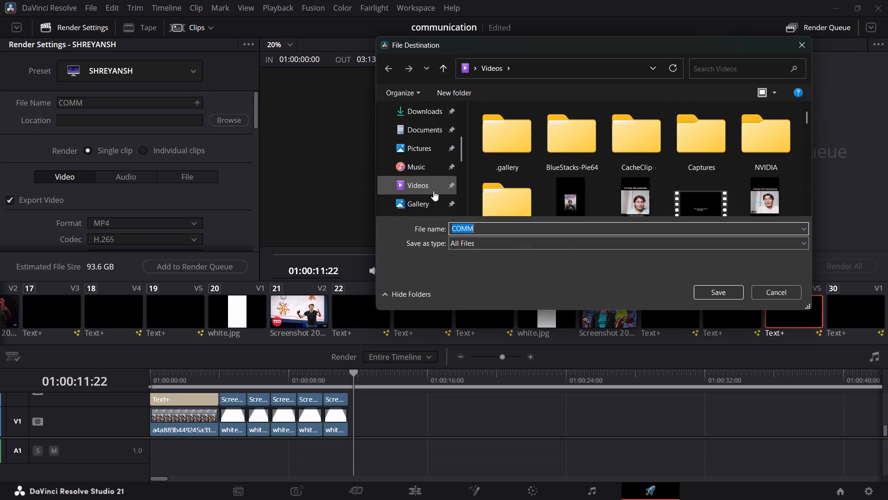
left_click(433, 190)
left_click(712, 291)
Examine the video render settings, from format, codec and resolution down to frame rate, encoding profile and quality.
scroll(265, 150, "down", 2)
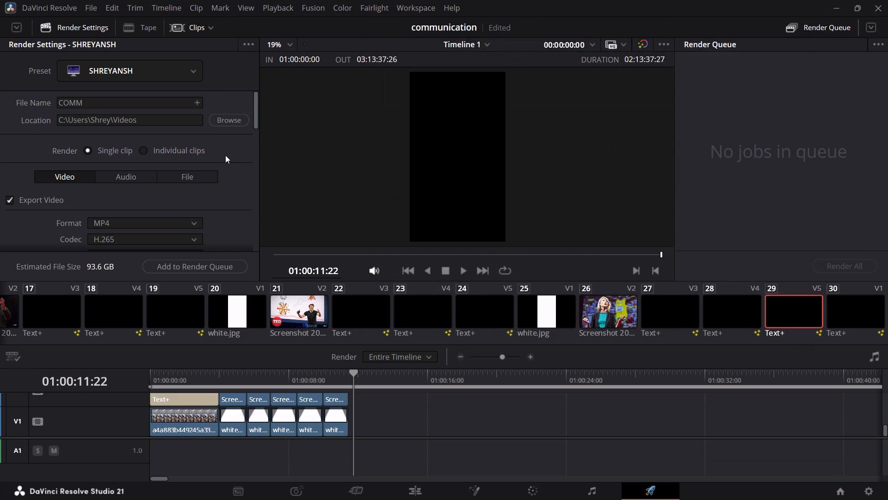
scroll(225, 155, "down", 2)
left_click(180, 132)
left_click(151, 160)
scroll(151, 160, "down", 13)
scroll(151, 160, "up", 4)
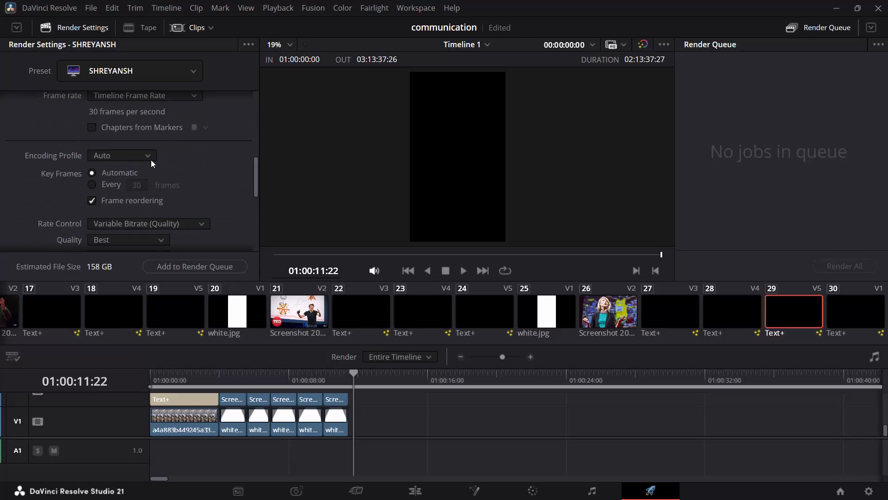
scroll(151, 160, "up", 11)
scroll(151, 160, "down", 2)
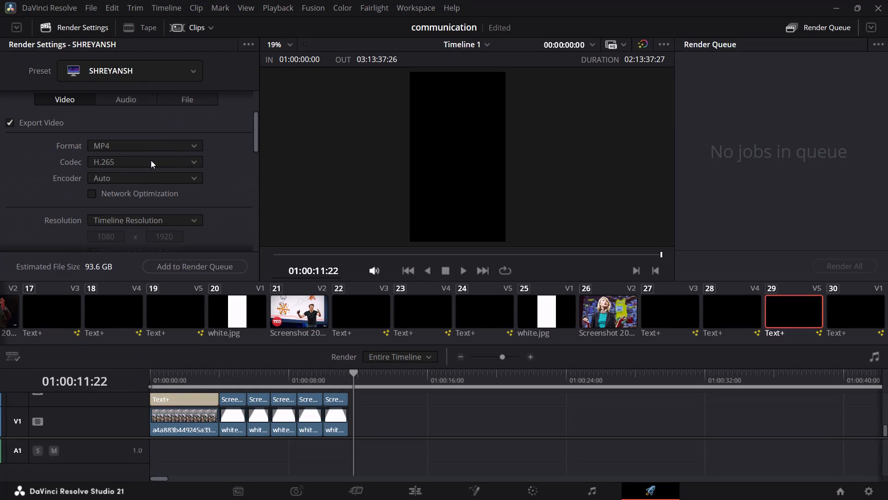
scroll(235, 171, "down", 4)
scroll(235, 171, "up", 4)
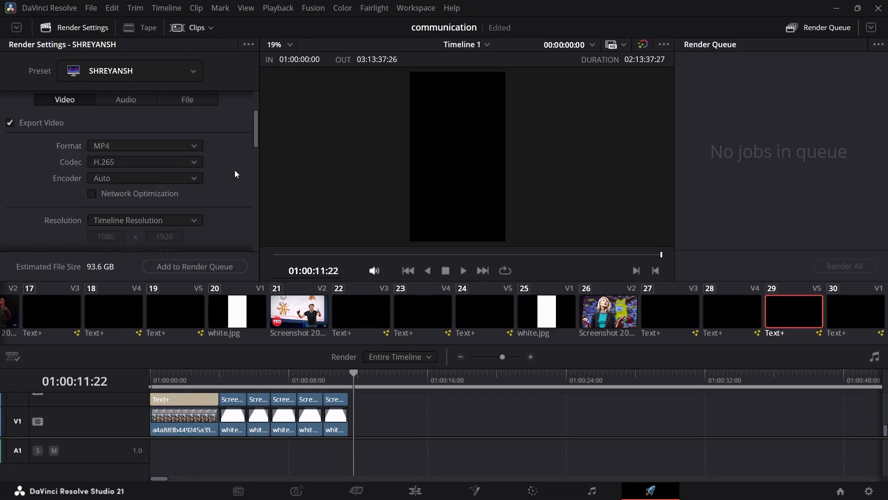
scroll(234, 170, "down", 10)
scroll(234, 170, "up", 8)
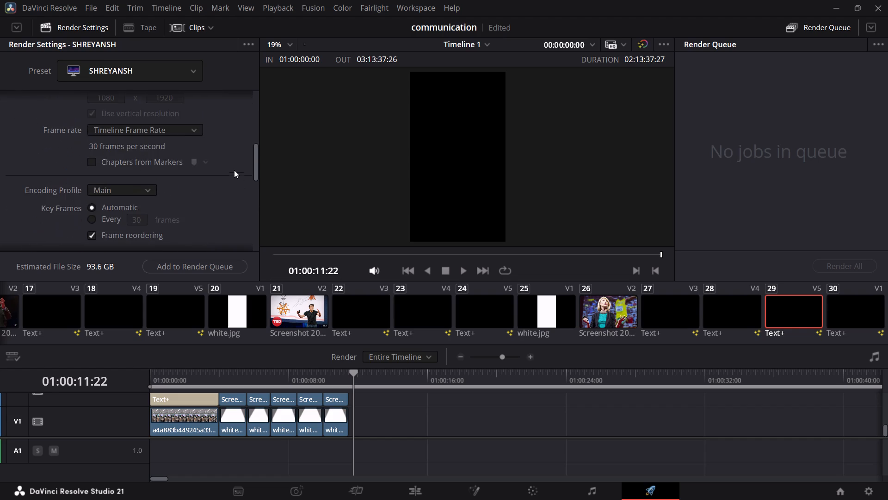
scroll(234, 170, "up", 7)
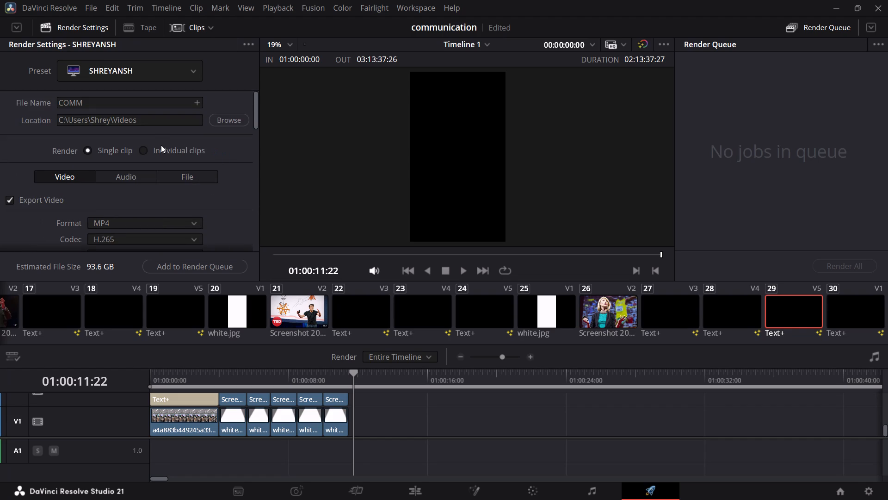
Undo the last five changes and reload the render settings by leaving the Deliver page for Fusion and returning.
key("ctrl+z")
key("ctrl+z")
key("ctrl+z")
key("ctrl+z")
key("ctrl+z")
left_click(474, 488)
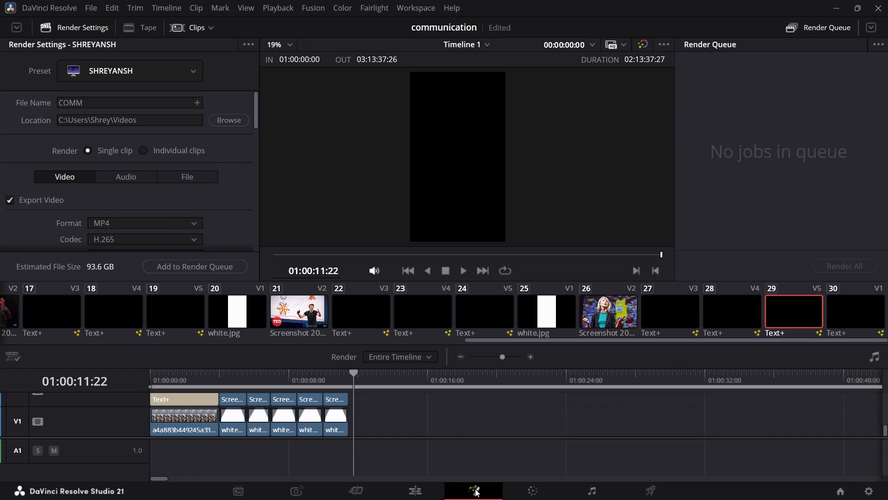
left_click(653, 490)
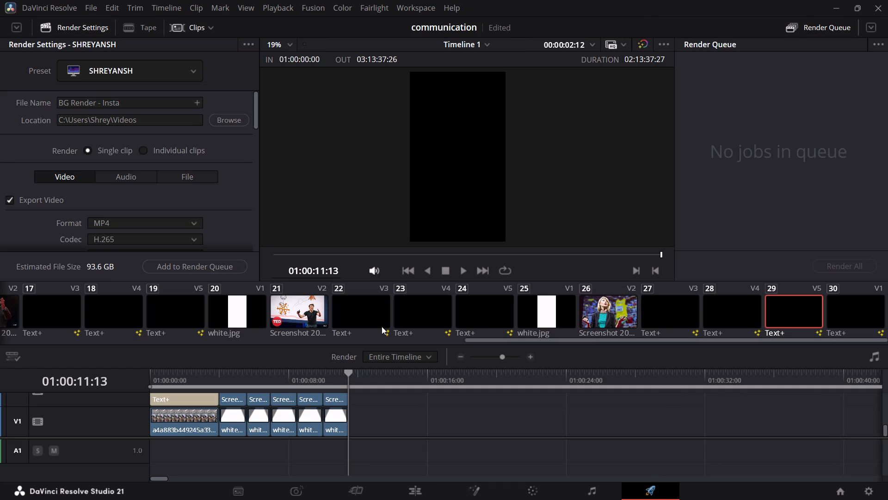
Play the timeline from the start on the Deliver page to check the content being rendered.
left_click_drag(346, 375, 60, 396)
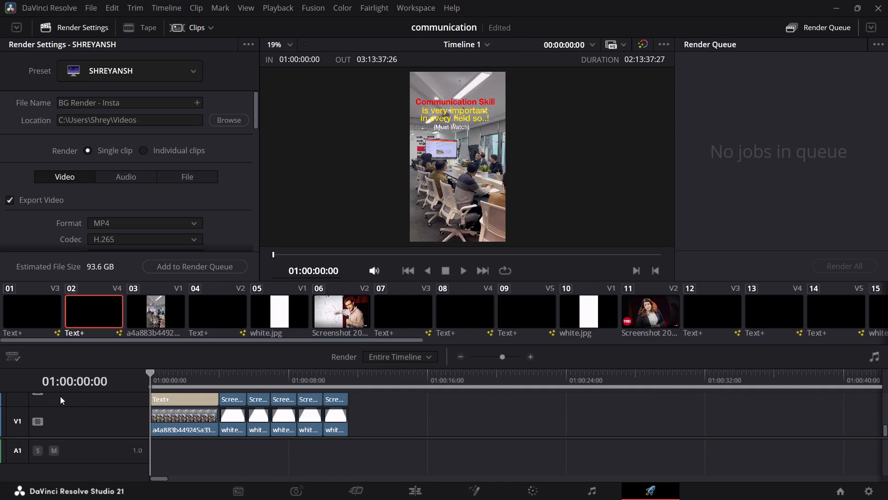
left_click_drag(60, 396, 39, 399)
key("space")
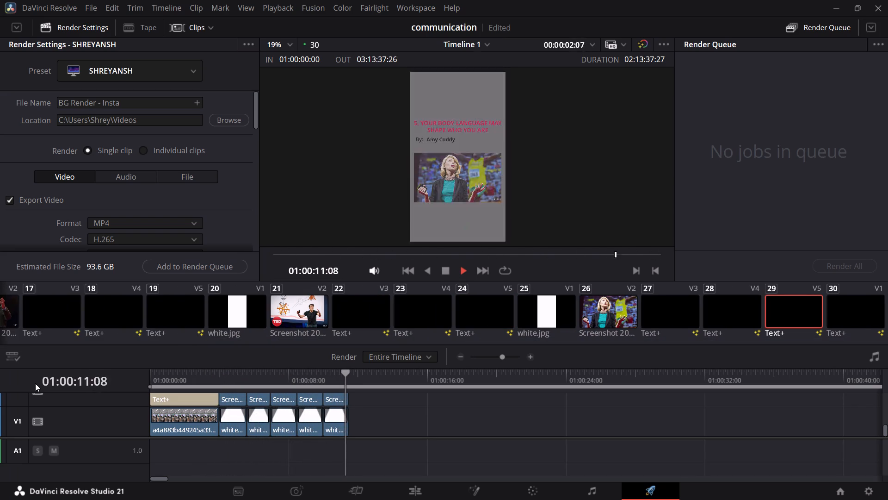
key("space")
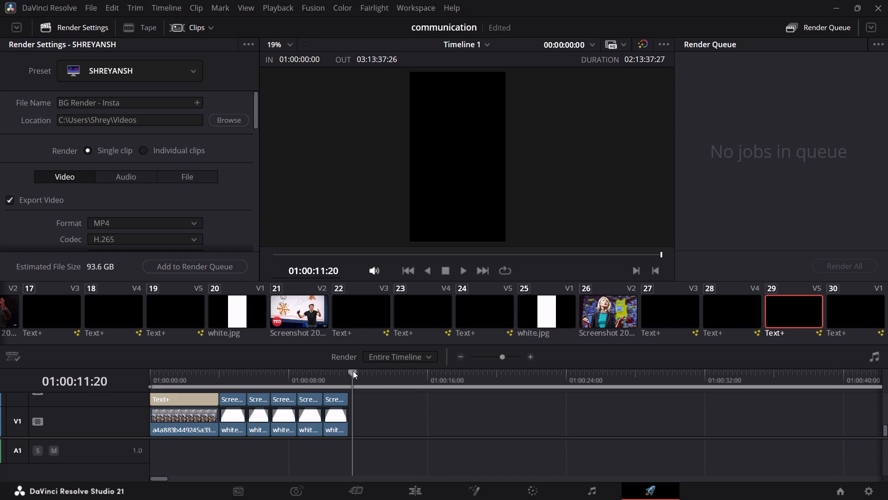
Scrub the Deliver timeline well beyond the last slide to examine how far the render range extends.
left_click_drag(352, 371, 348, 379)
left_click(397, 387)
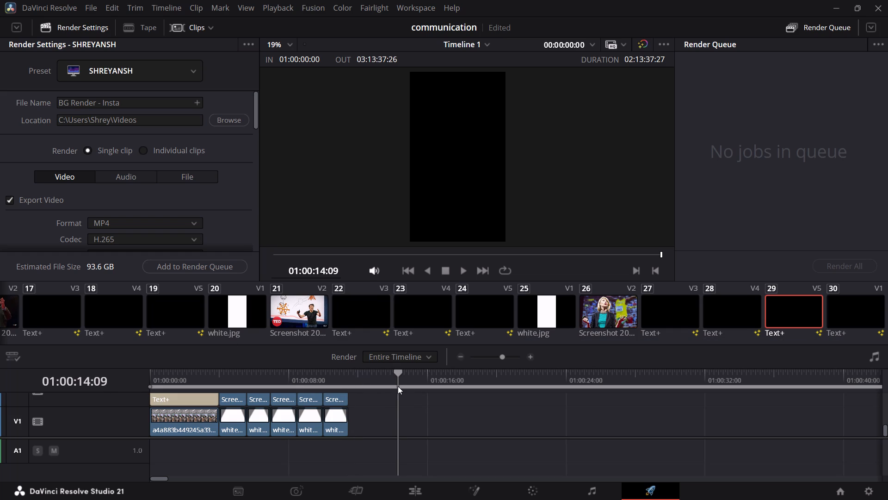
left_click_drag(398, 386, 802, 444)
left_click_drag(398, 371, 887, 453)
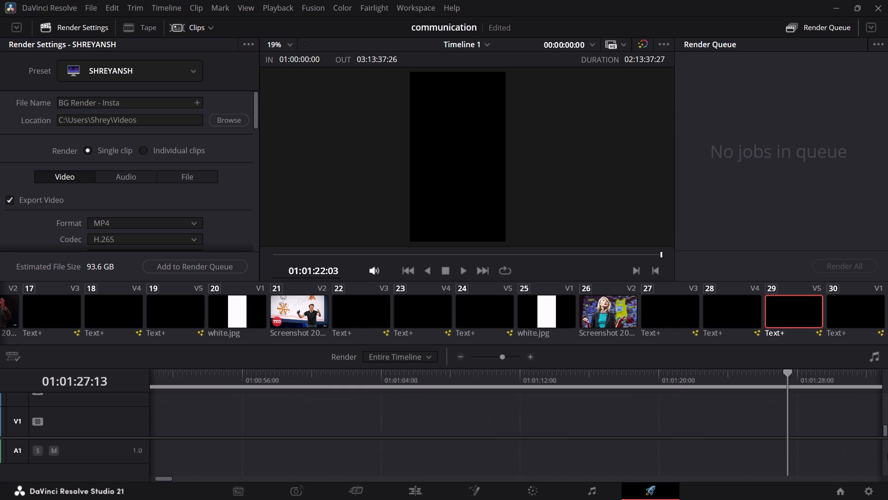
left_click_drag(887, 453, 887, 394)
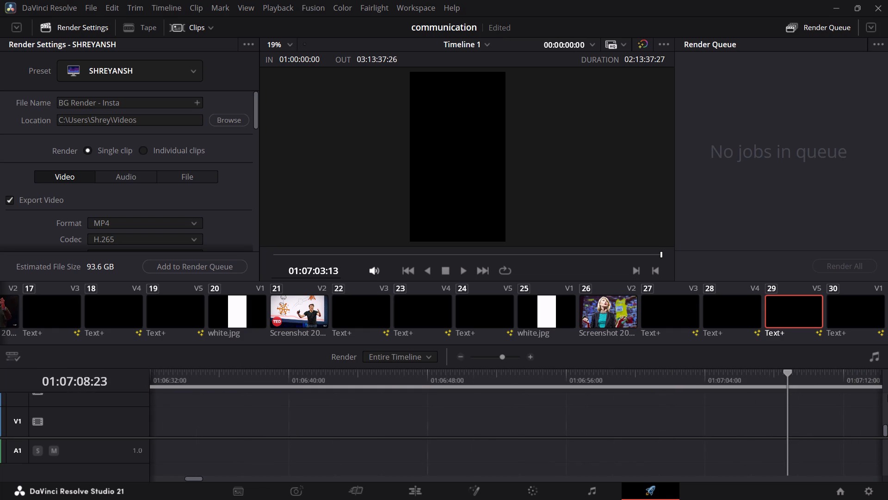
left_click_drag(887, 394, 887, 364)
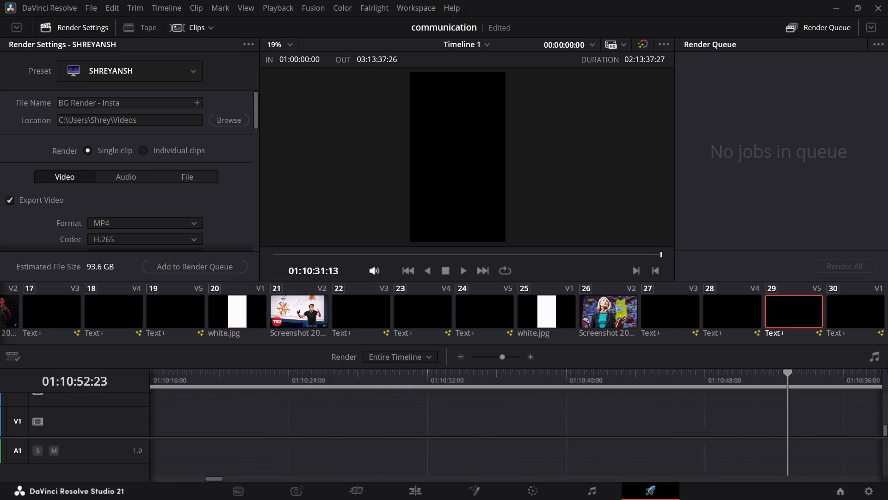
left_click_drag(887, 364, 0, 316)
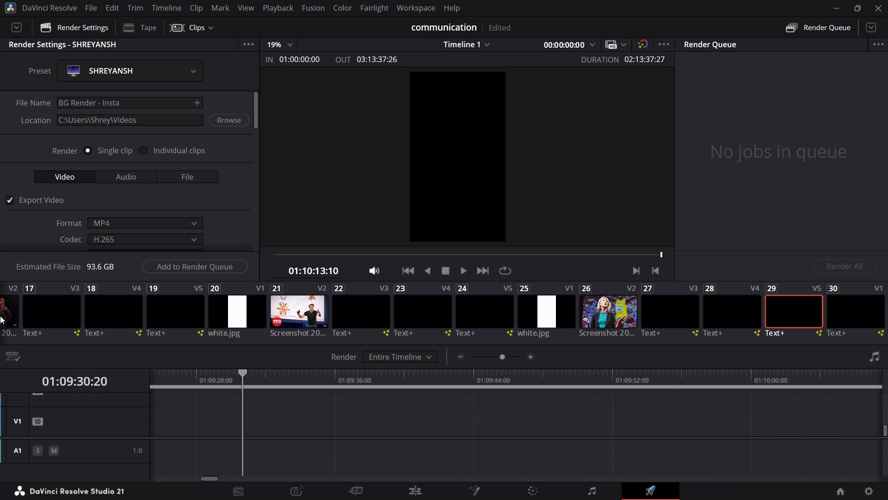
left_click_drag(0, 316, 0, 322)
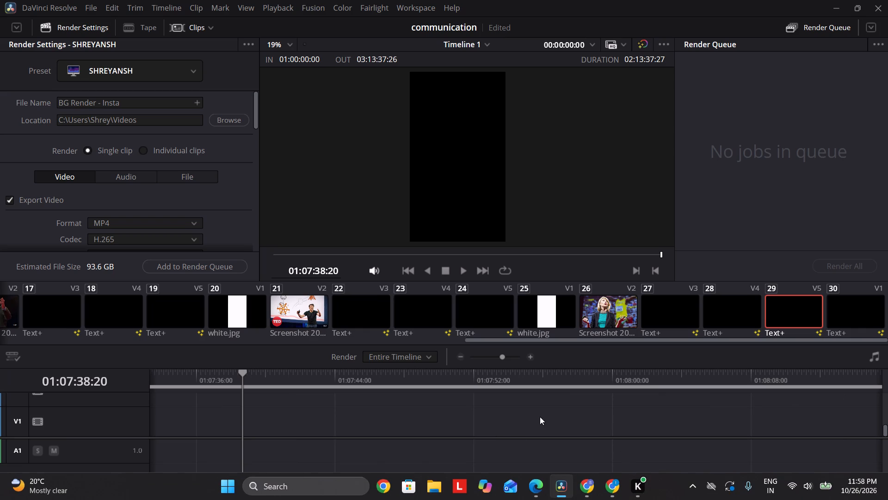
Return to the Edit page and examine the timeline at different scales for whatever extends it far beyond the last slide.
left_click(415, 493)
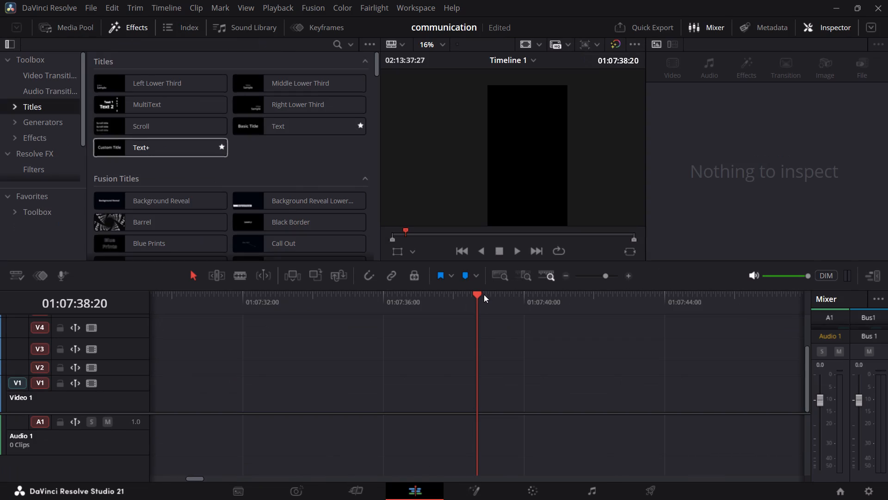
left_click_drag(476, 294, 0, 344)
scroll(195, 354, "down", 4)
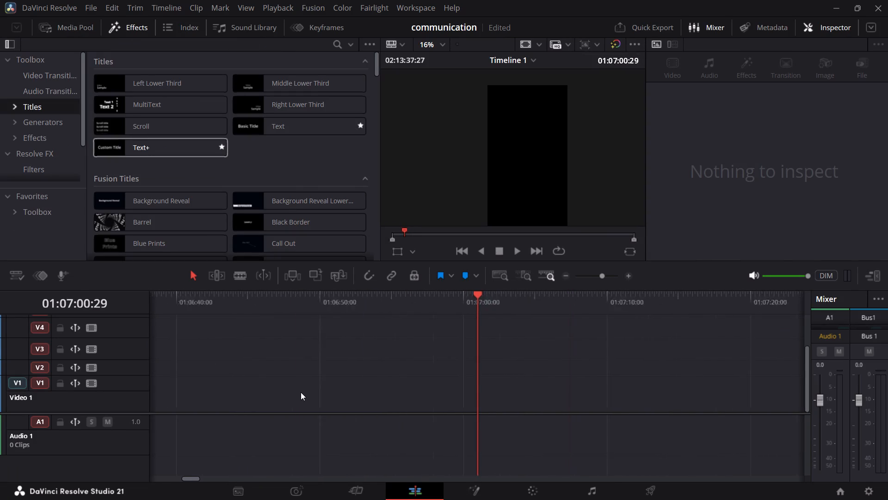
scroll(301, 392, "down", 11)
scroll(307, 385, "up", 20, "alt")
scroll(307, 385, "up", 2, "alt")
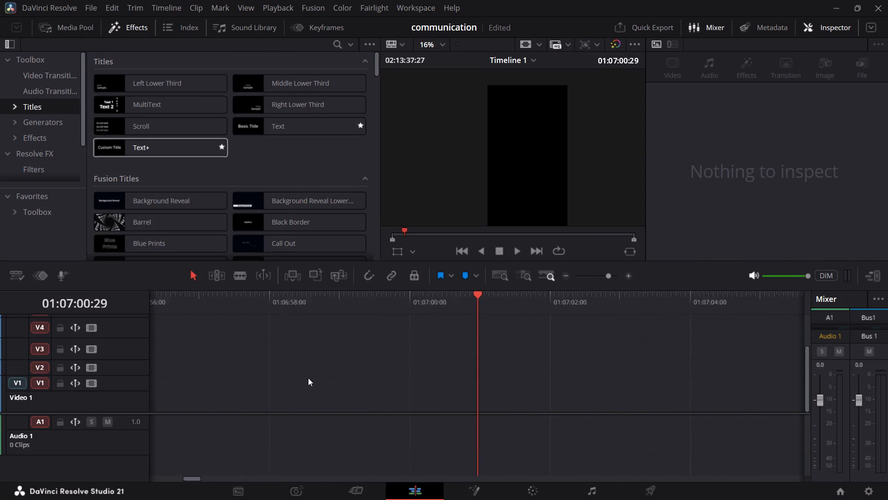
scroll(308, 378, "up", 8, "alt")
scroll(308, 376, "down", 8, "alt")
scroll(309, 376, "up", 4, "alt")
scroll(309, 376, "down", 20, "alt")
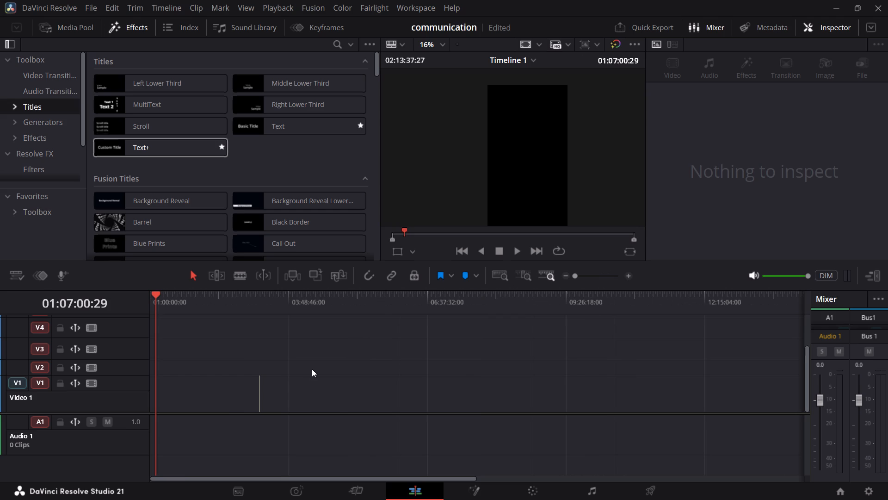
scroll(312, 369, "down", 14, "alt")
scroll(312, 369, "up", 10, "alt")
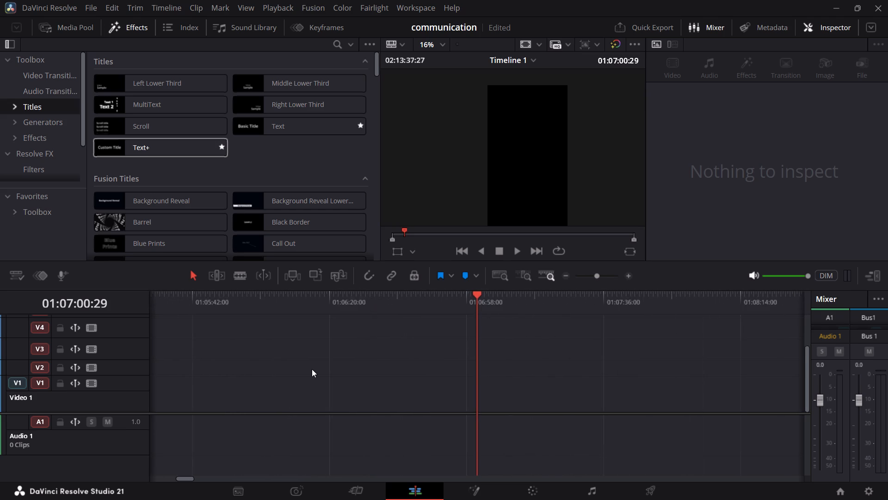
scroll(312, 369, "up", 1, "alt")
scroll(312, 369, "down", 12, "alt")
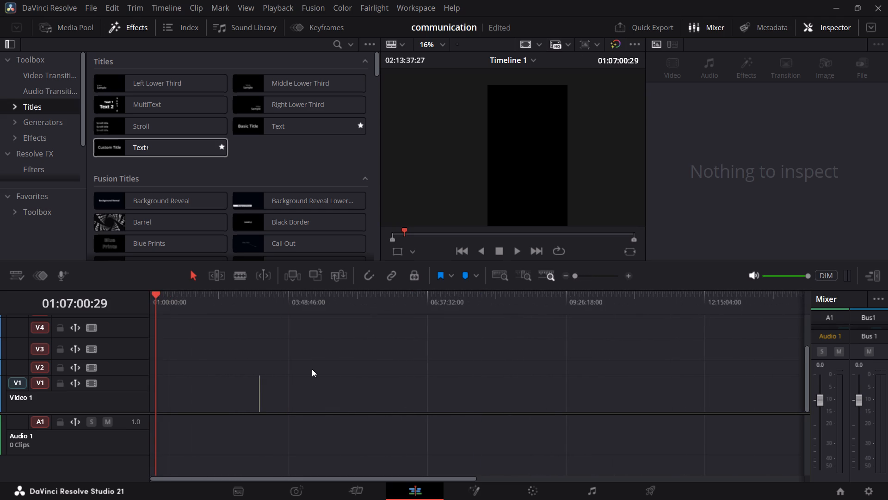
scroll(312, 369, "up", 9, "alt")
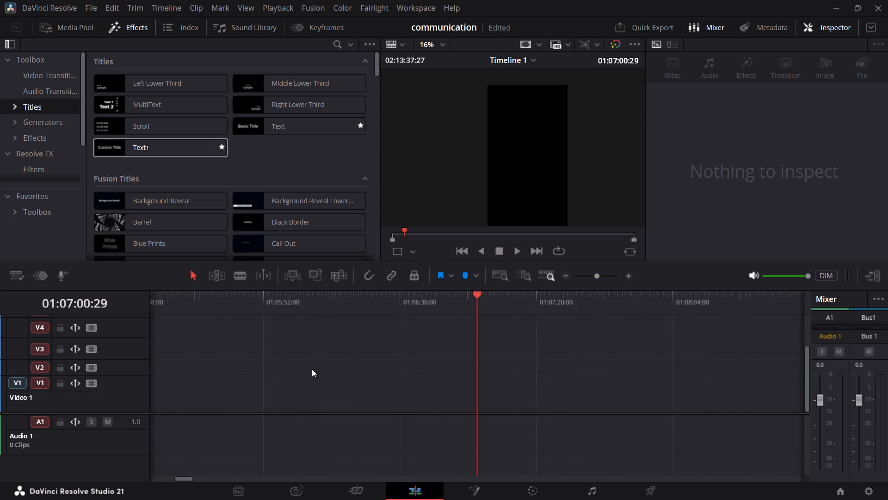
scroll(312, 369, "up", 4, "alt")
scroll(312, 369, "down", 11, "alt")
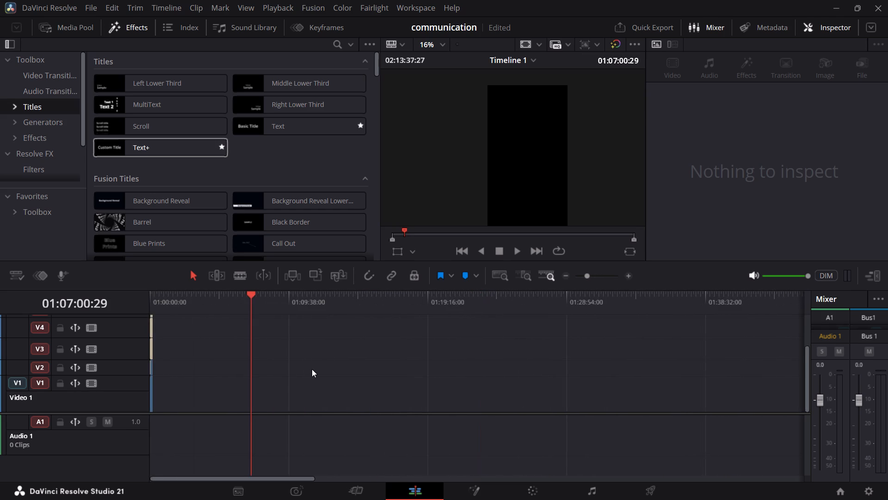
scroll(312, 369, "down", 2, "alt")
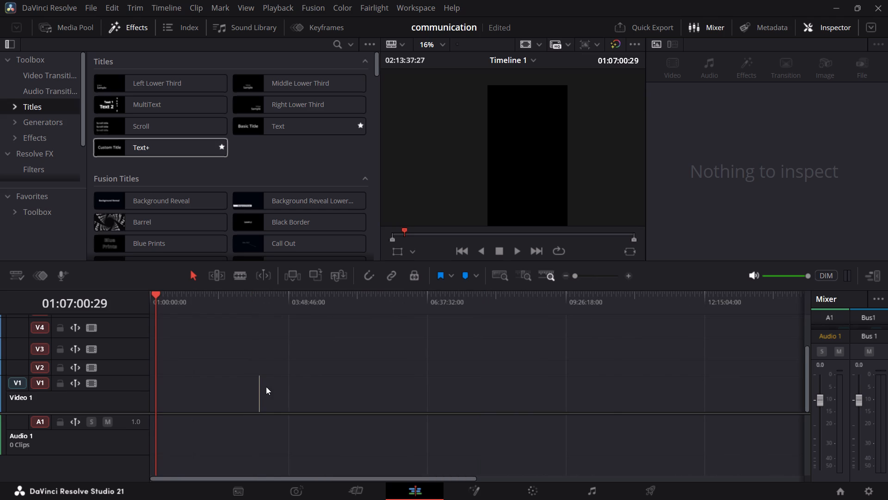
Select the stray sliver on track V1, then return the playhead to the timeline start and examine the title and slide clips.
left_click(259, 391)
scroll(258, 391, "down", 4, "alt")
scroll(258, 391, "up", 8, "alt")
scroll(258, 391, "down", 20, "alt")
left_click_drag(156, 291, 154, 294)
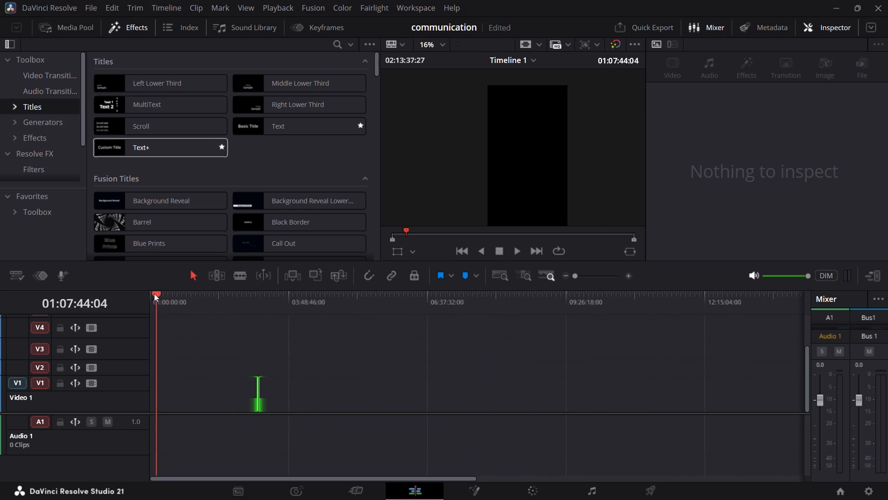
left_click_drag(154, 294, 25, 330)
scroll(124, 349, "down", 6, "alt")
scroll(243, 368, "down", 5, "alt")
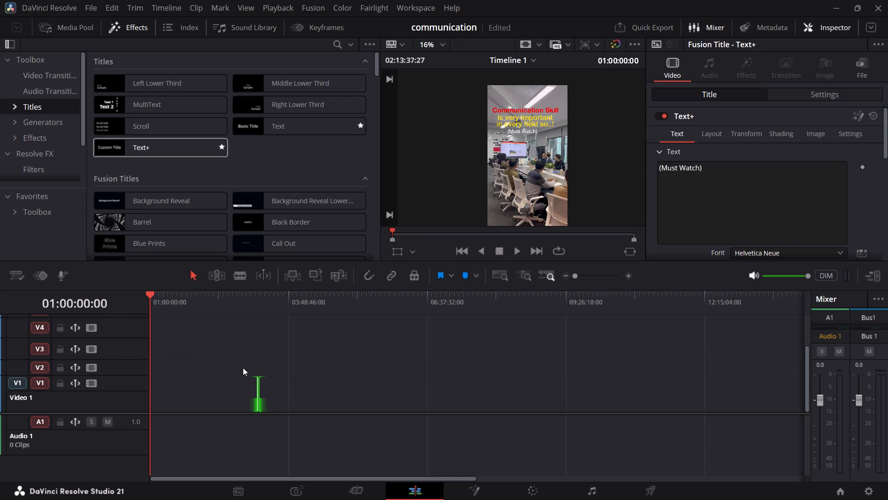
scroll(243, 368, "up", 4, "alt")
scroll(243, 368, "down", 3, "alt")
scroll(243, 368, "up", 9, "alt")
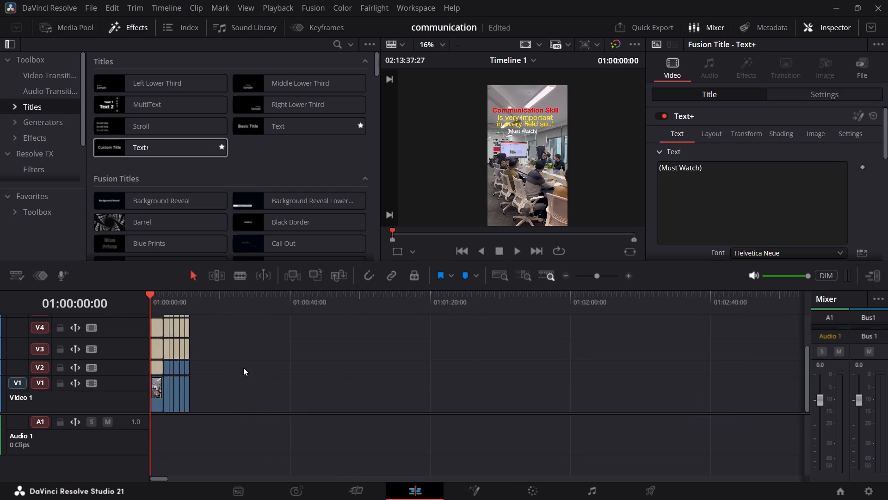
scroll(243, 368, "up", 12, "alt")
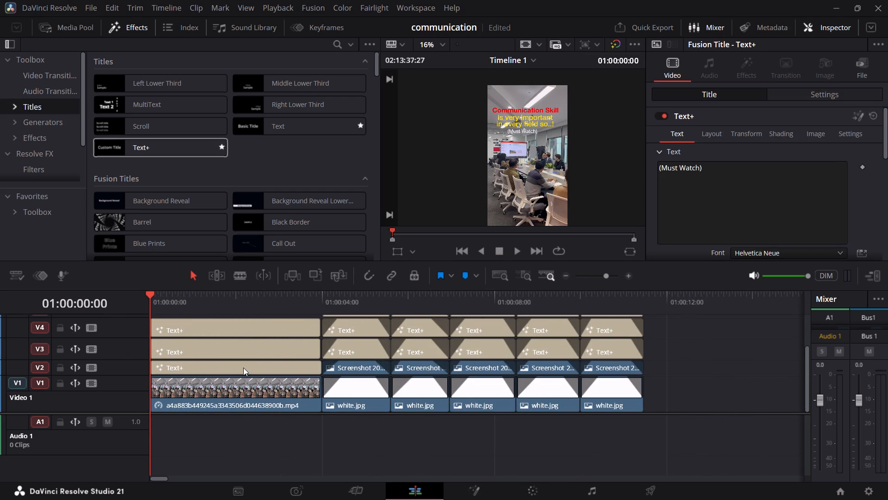
Scrub the Edit timeline from its start far past the last slide to examine it for stray content.
left_click_drag(146, 294, 407, 369)
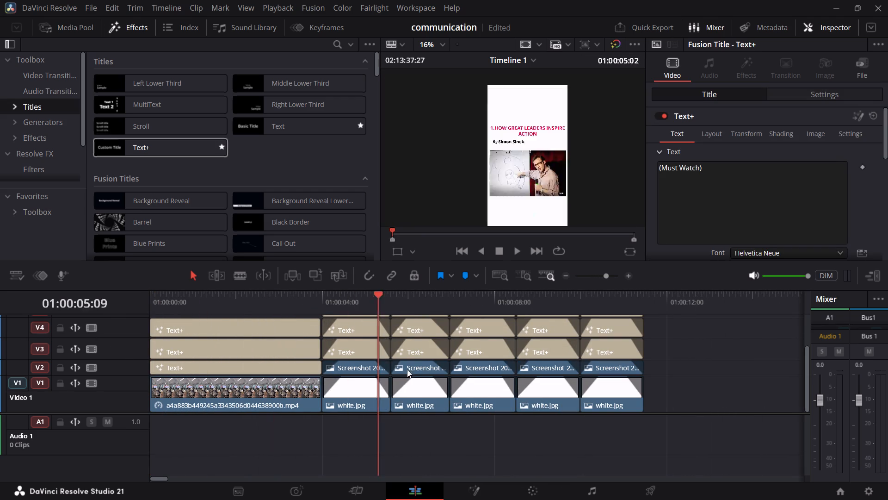
left_click_drag(407, 369, 770, 424)
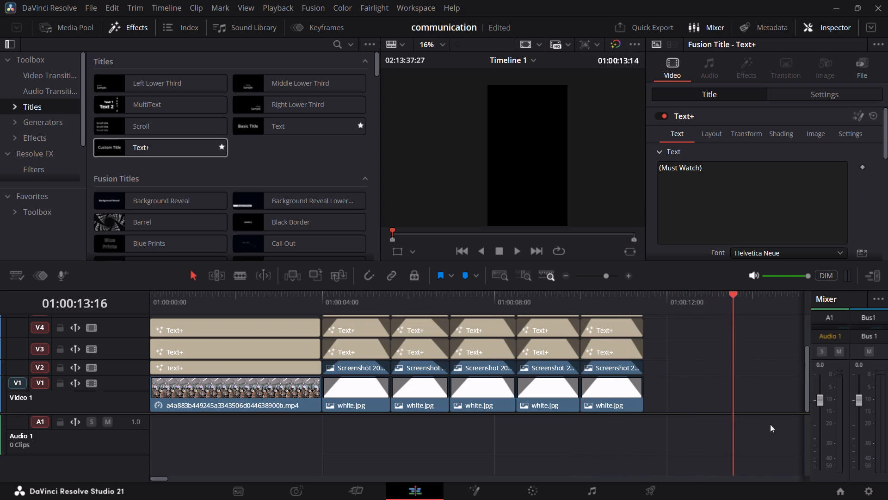
left_click_drag(770, 424, 887, 433)
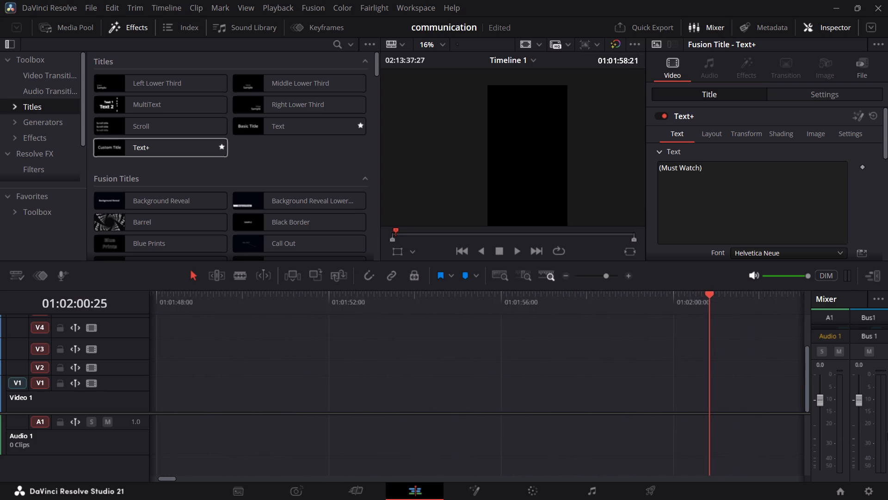
left_click_drag(887, 433, 887, 484)
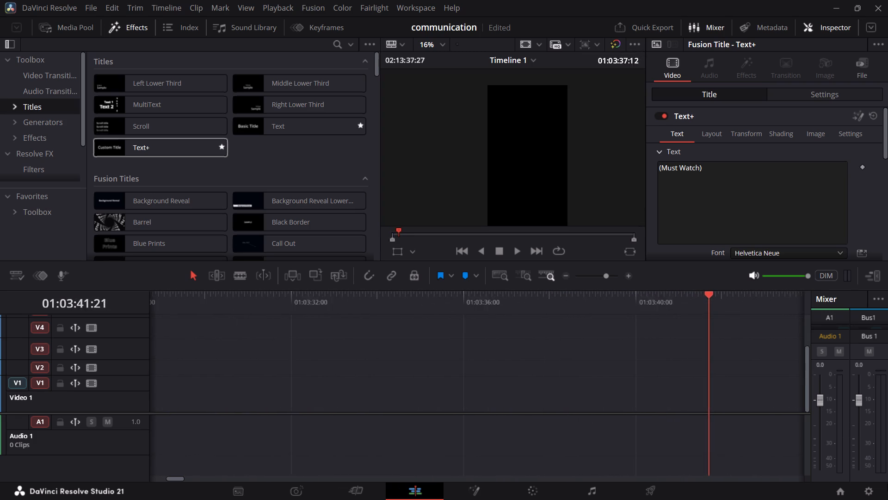
left_click_drag(887, 484, 887, 472)
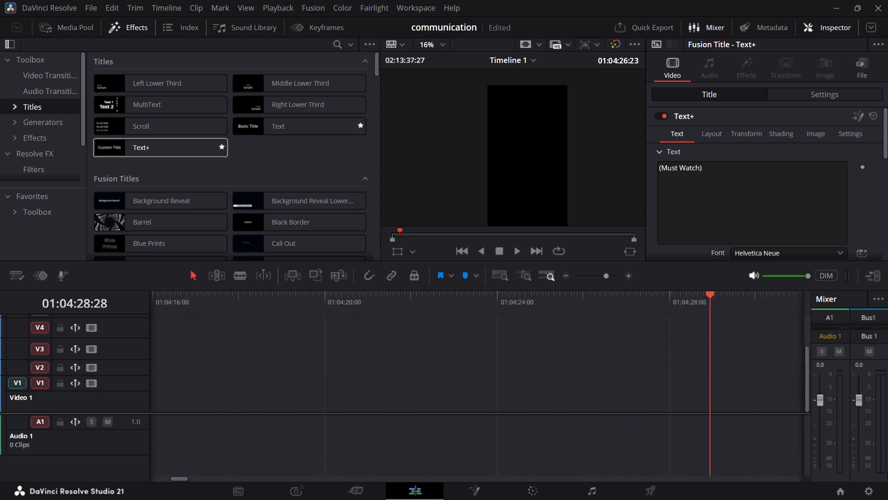
left_click_drag(887, 472, 887, 445)
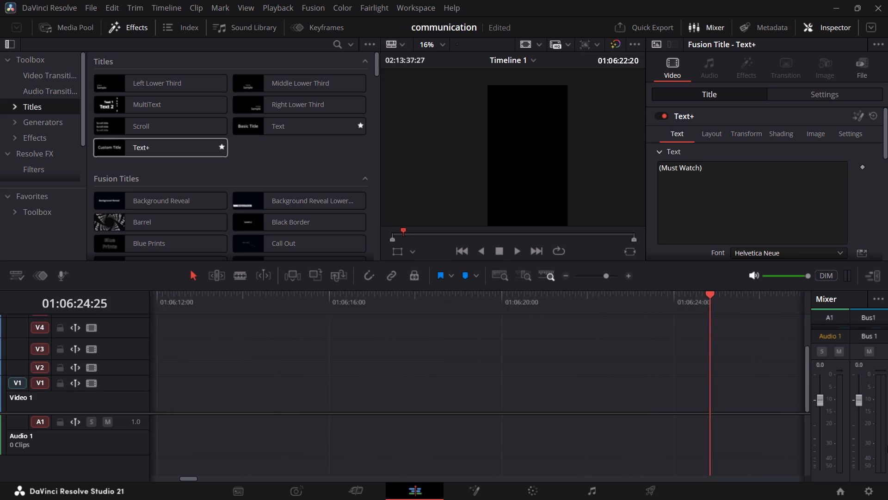
left_click_drag(887, 445, 838, 499)
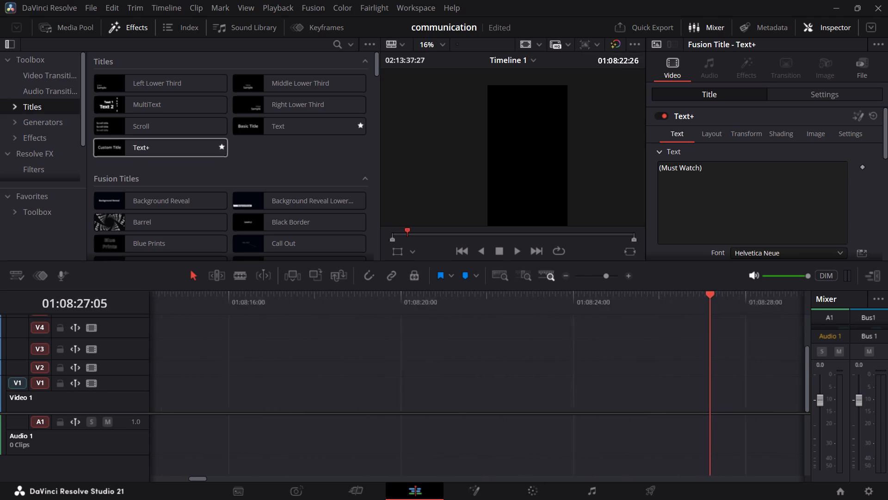
left_click_drag(838, 499, 887, 499)
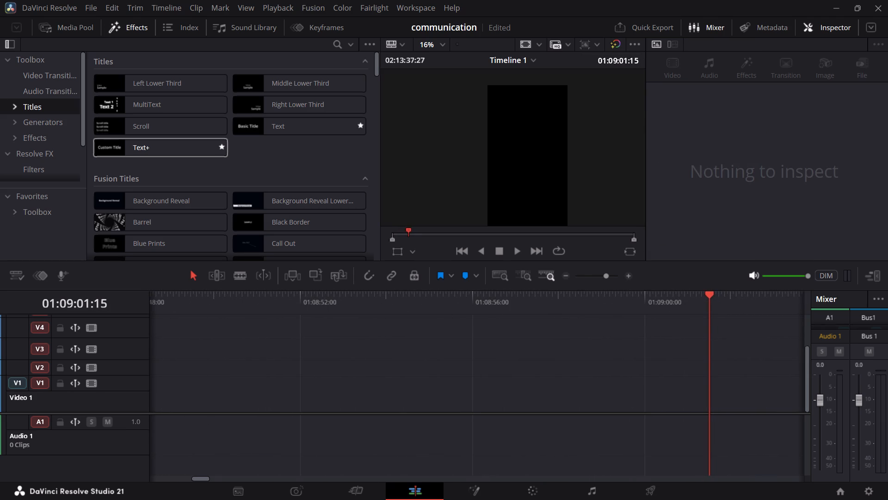
left_click_drag(705, 294, 717, 302)
left_click_drag(717, 302, 887, 373)
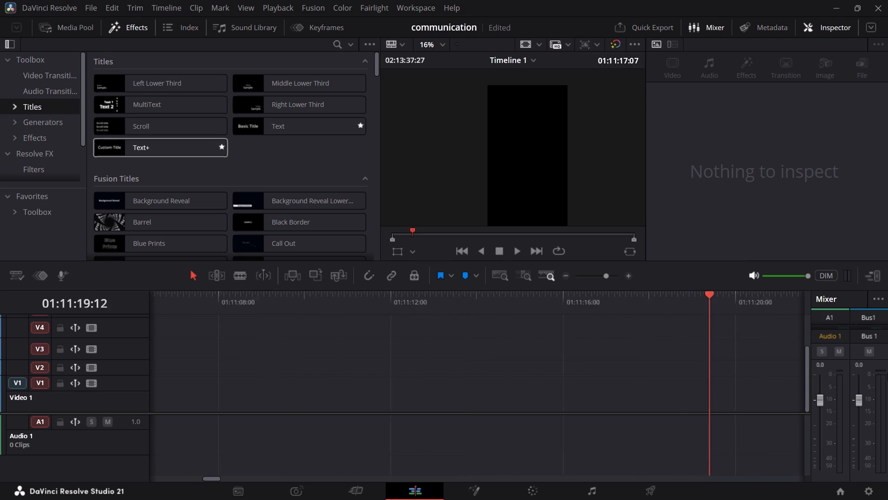
left_click_drag(887, 373, 887, 416)
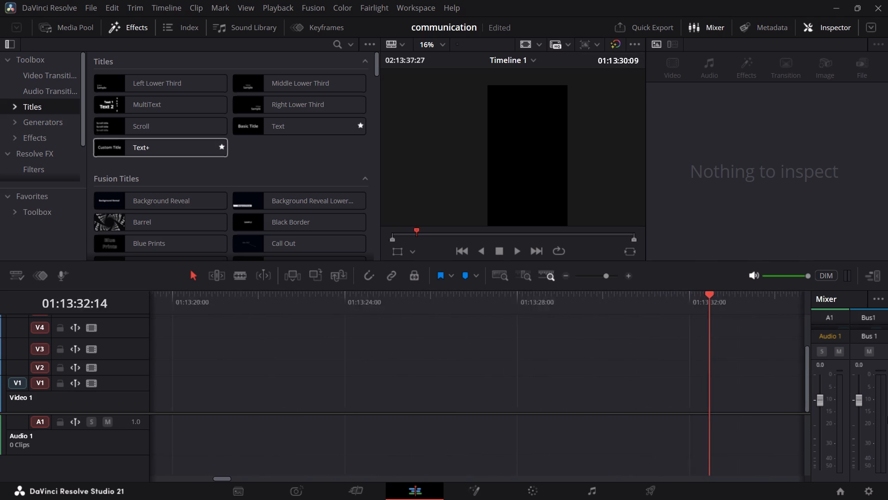
left_click_drag(887, 416, 887, 483)
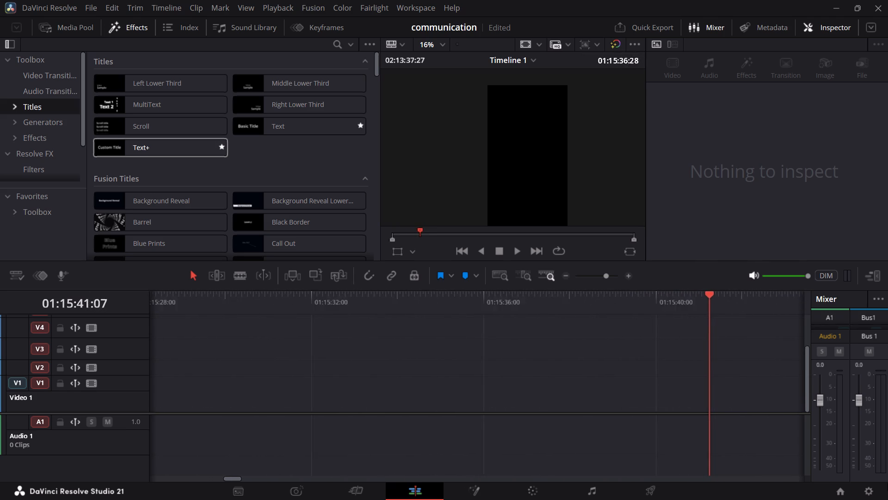
left_click_drag(887, 483, 887, 486)
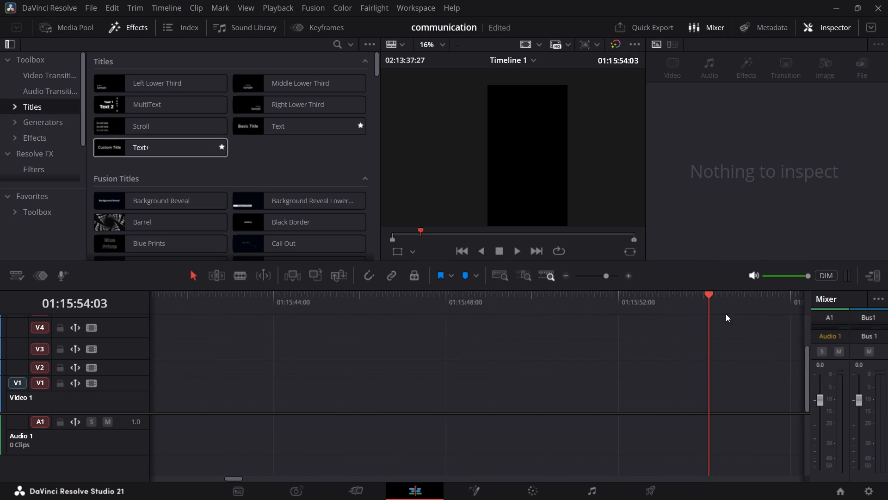
left_click_drag(710, 295, 887, 499)
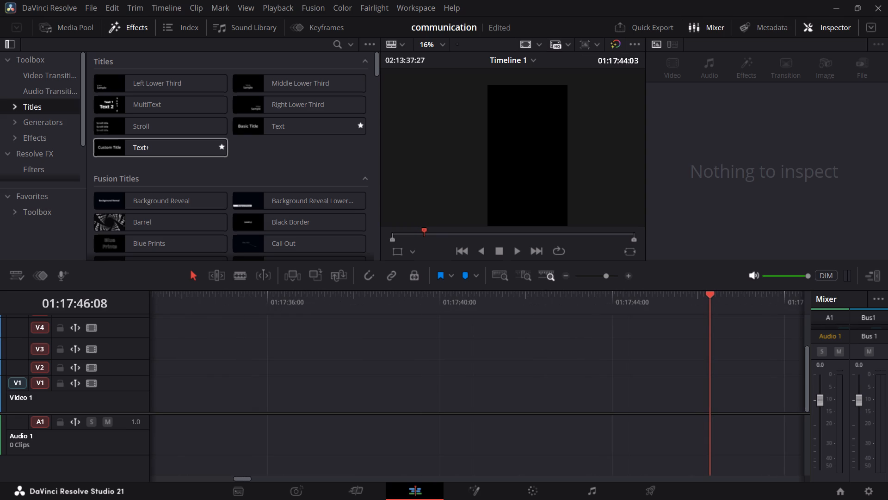
left_click_drag(887, 499, 5, 499)
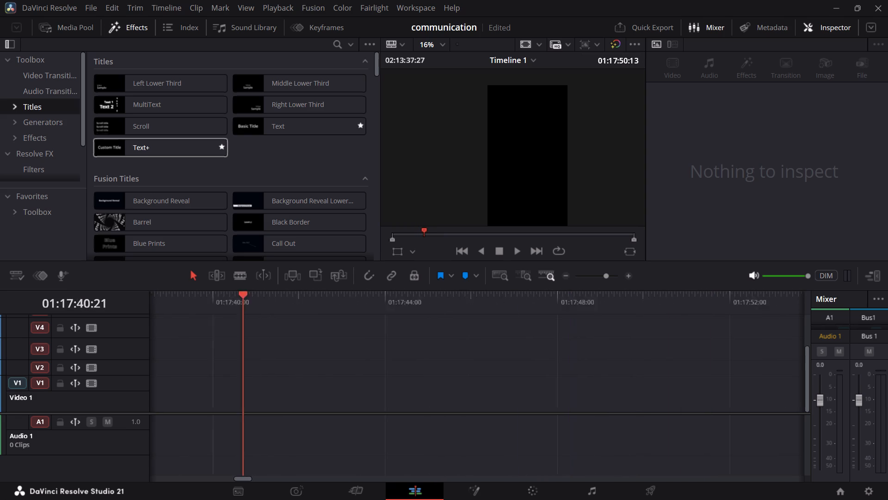
left_click_drag(5, 499, 28, 499)
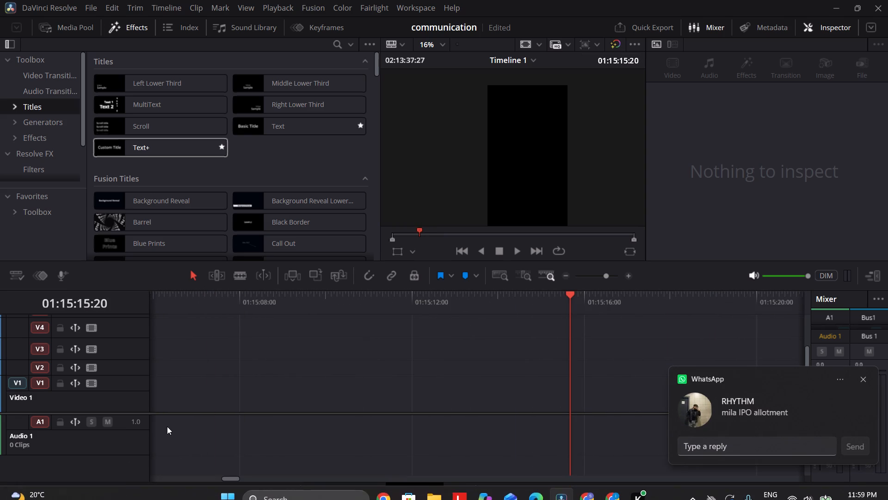
Delete the stray "Custom Title" Text+ clip on track V1 around 03:12:54, near the far end of the timeline.
left_click_drag(230, 479, 382, 499)
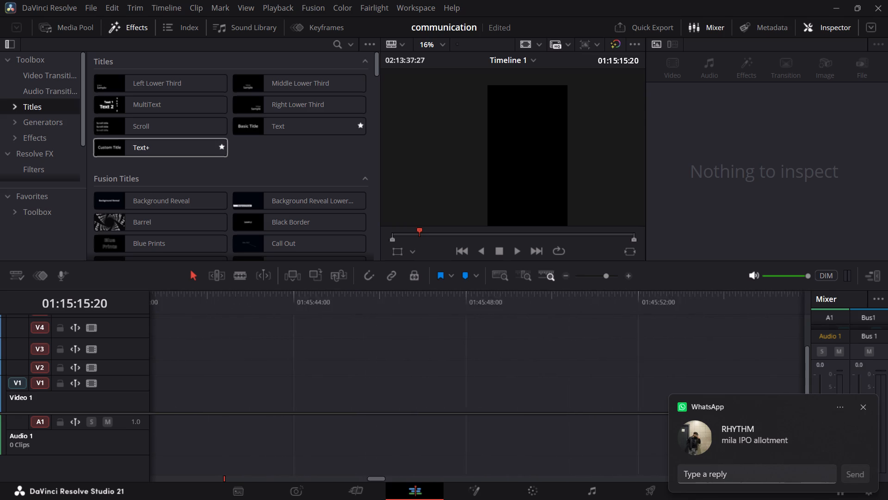
left_click_drag(382, 499, 786, 499)
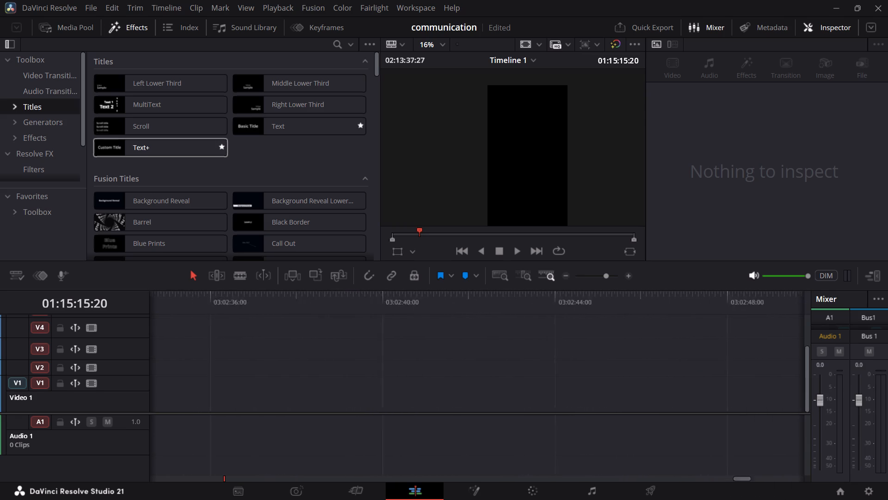
left_click_drag(786, 499, 776, 499)
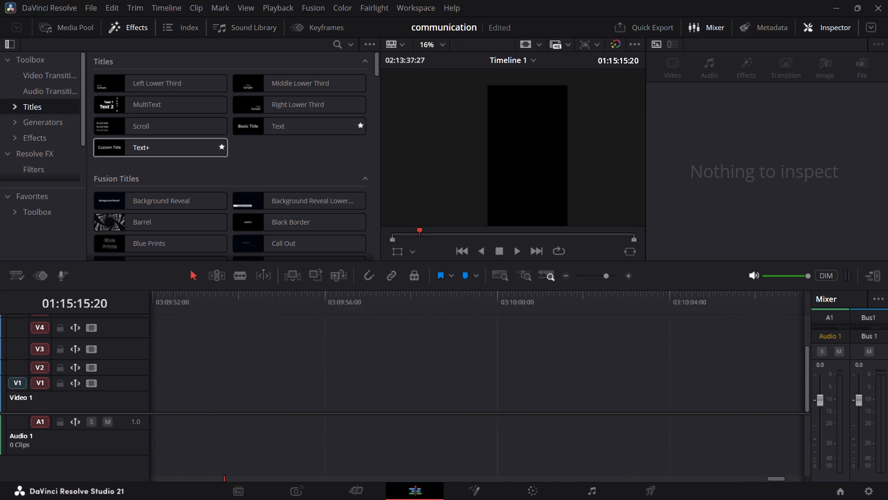
left_click_drag(776, 499, 790, 499)
left_click(613, 393)
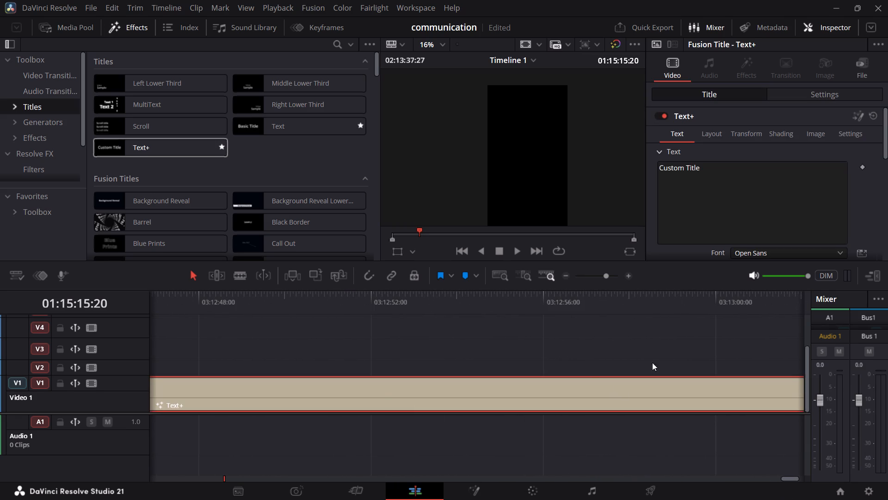
scroll(624, 342, "down", 1)
left_click_drag(649, 293, 483, 297)
left_click(462, 391)
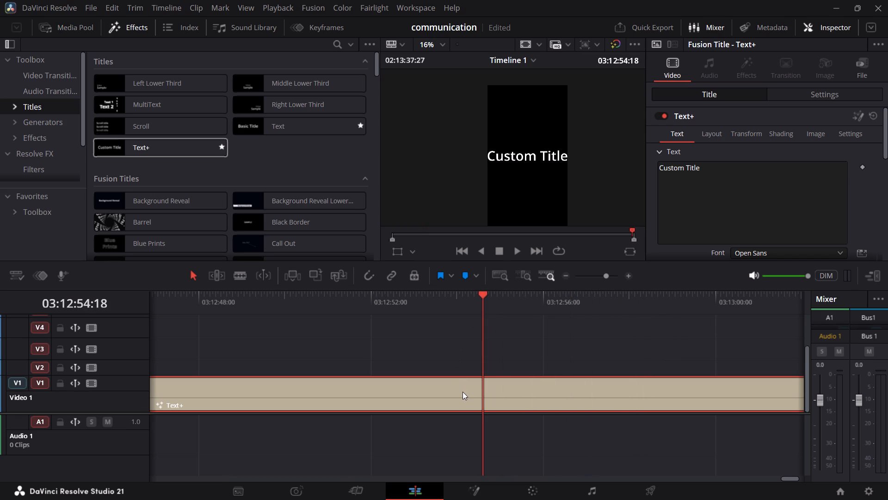
key("BackSpace")
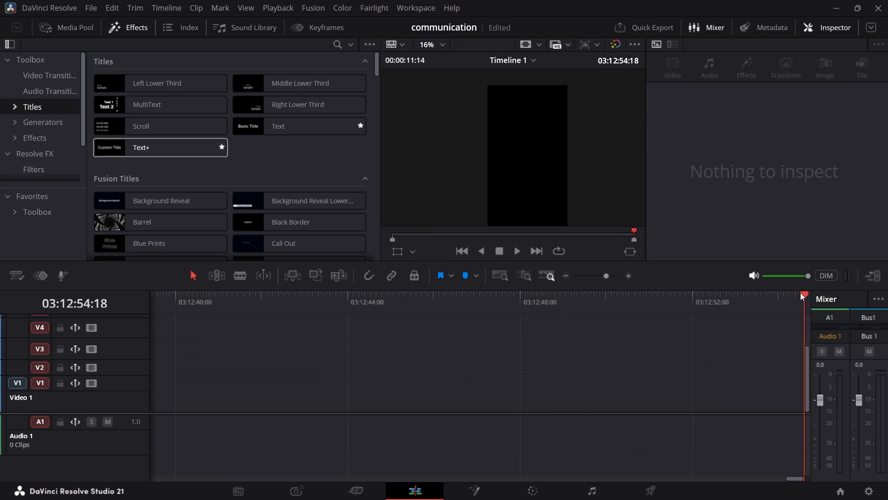
Bring the timeline view and playhead back to the start at 01:00:00:00.
left_click_drag(803, 293, 0, 455)
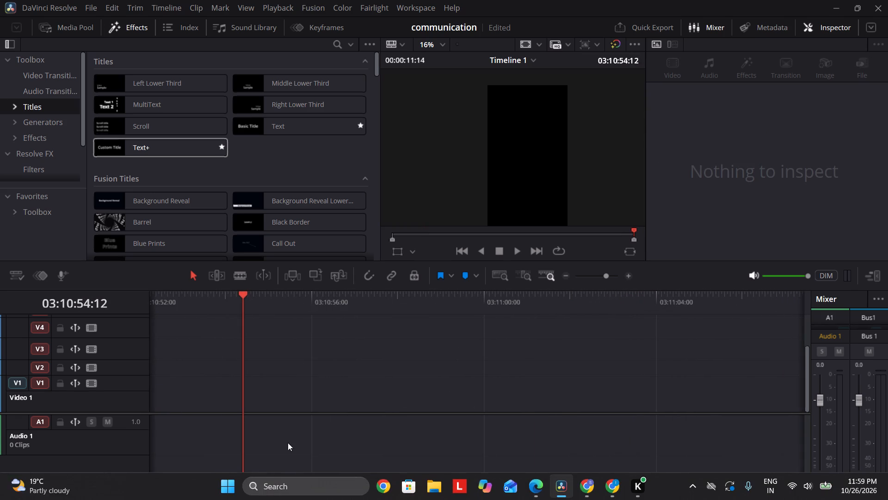
left_click_drag(230, 478, 156, 481)
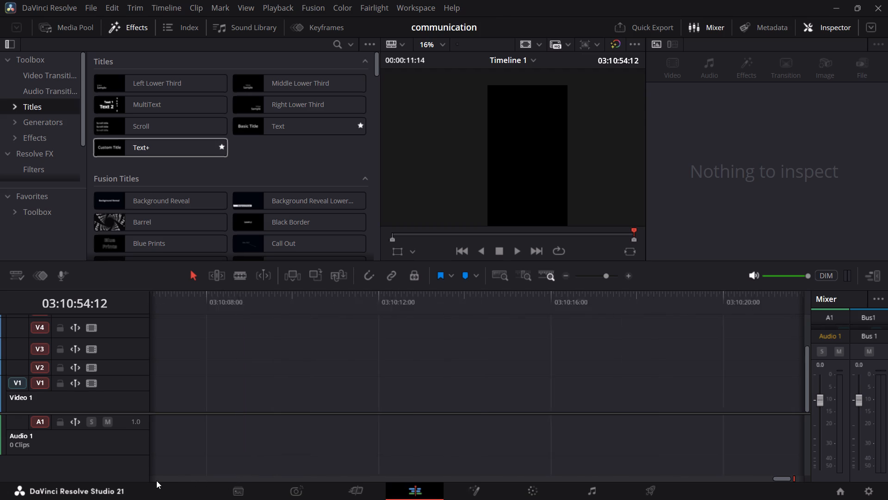
left_click_drag(156, 481, 158, 481)
left_click_drag(173, 480, 290, 499)
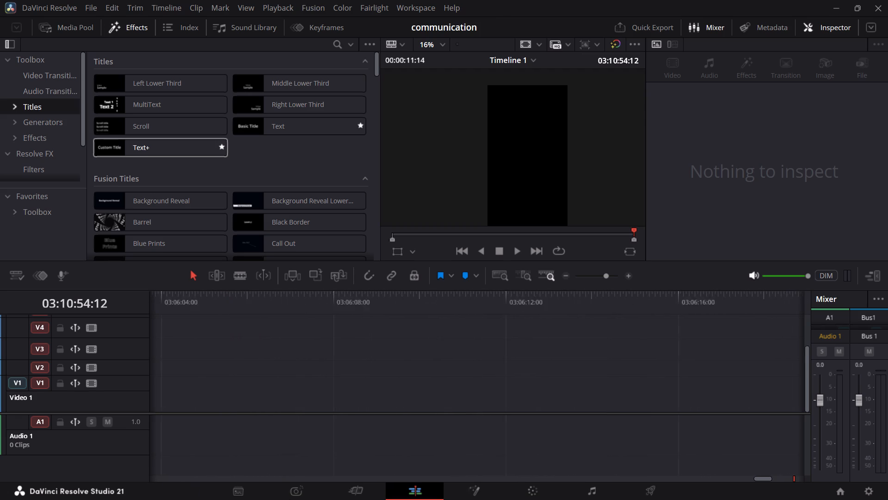
left_click_drag(290, 499, 766, 499)
left_click_drag(757, 476, 532, 484)
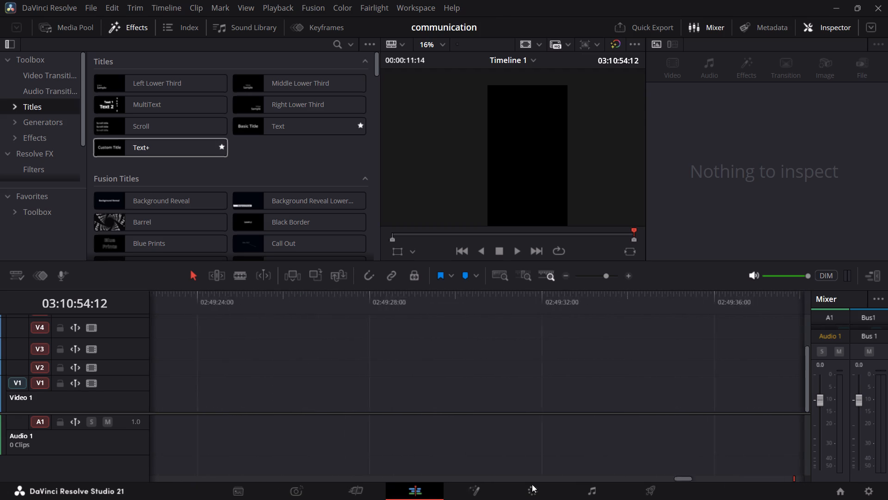
left_click_drag(532, 484, 0, 415)
left_click_drag(181, 292, 143, 292)
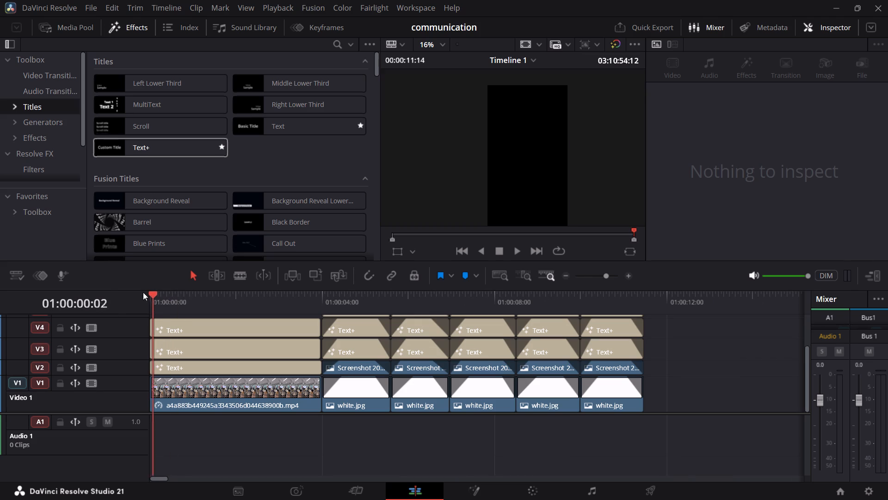
left_click_drag(143, 292, 116, 292)
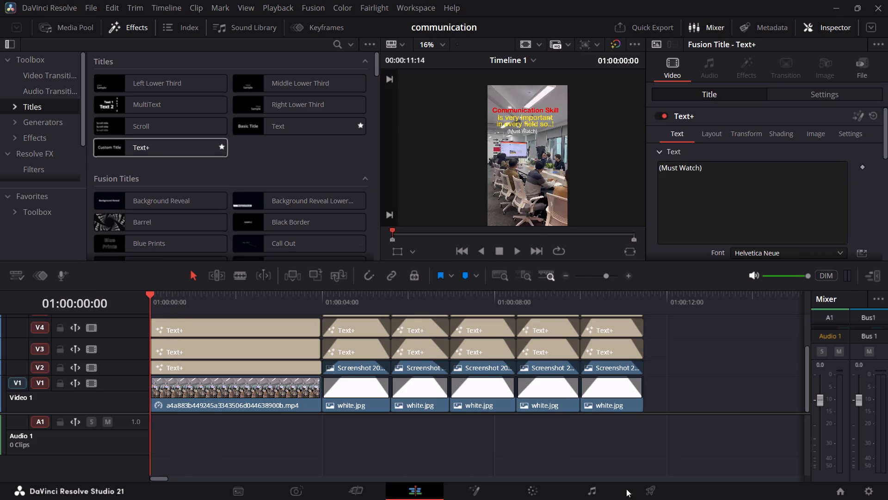
Switch to the Deliver page and check the video render settings down to the encoding profile.
left_click(651, 487)
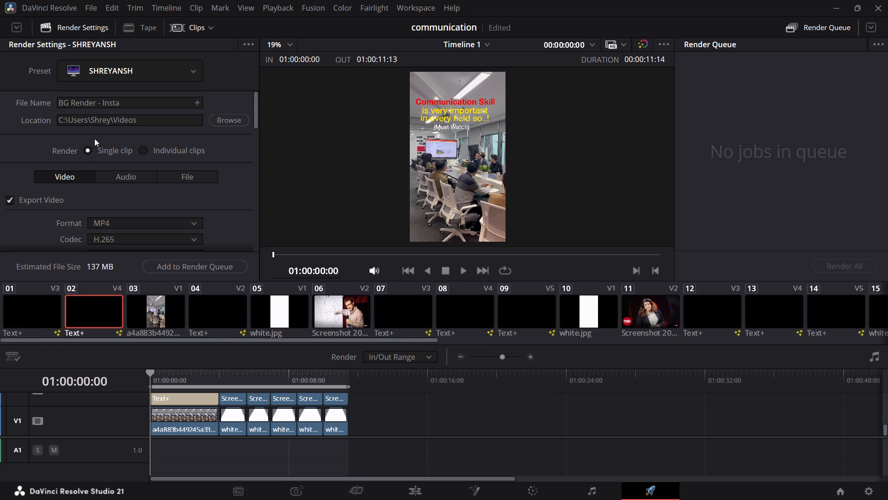
scroll(107, 115, "up", 2)
scroll(107, 120, "down", 5)
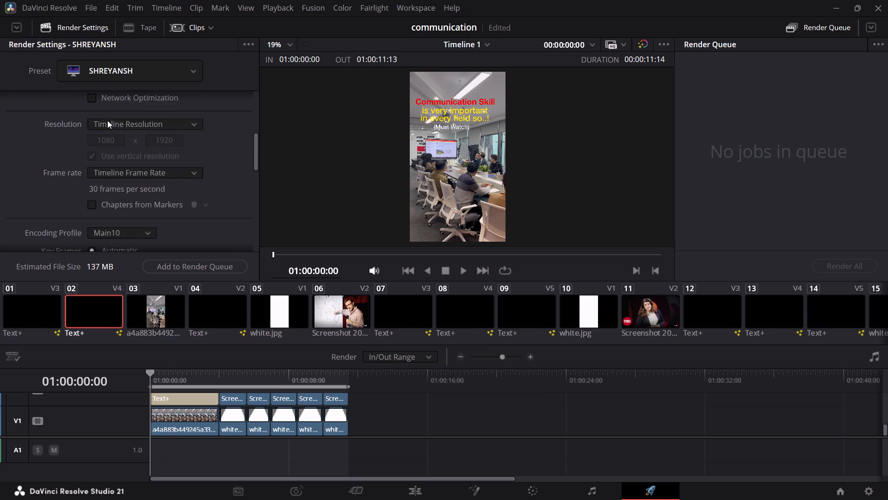
scroll(107, 120, "up", 8)
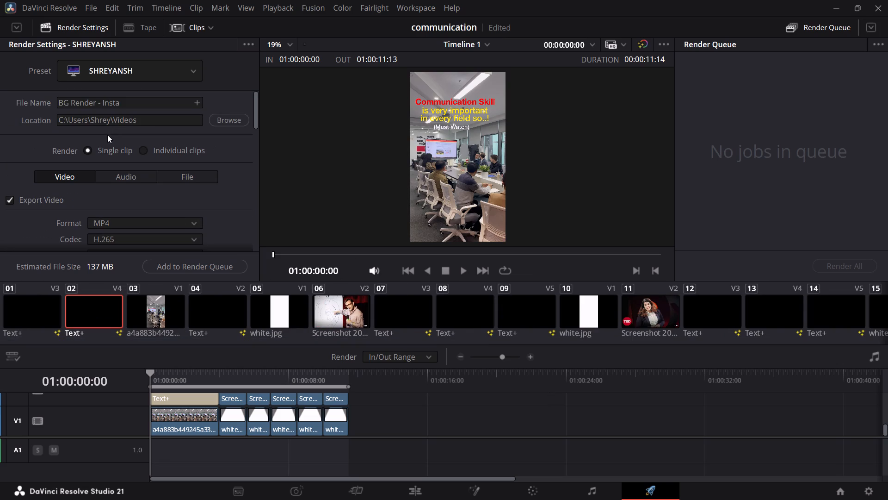
scroll(107, 135, "up", 2)
Rename the render output file as comm.
left_click(142, 104)
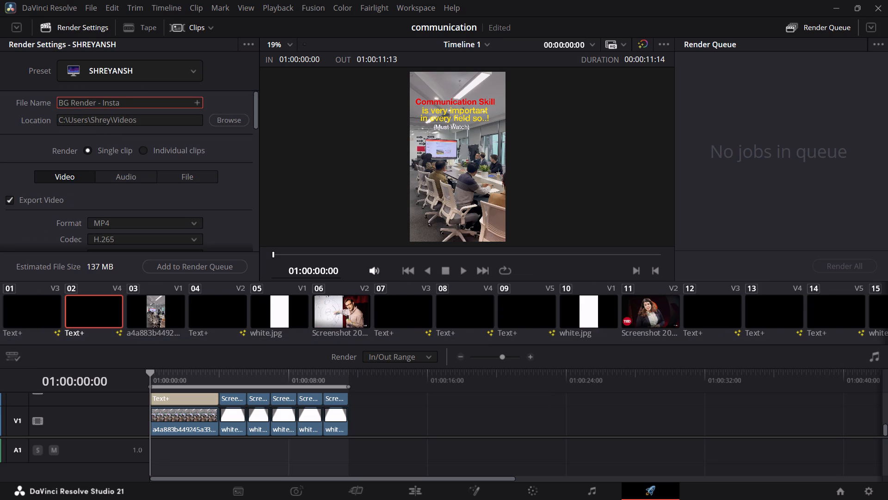
key("BackSpace")
key("BackSpace")
key("BackSpace")
key("BackSpace")
key("BackSpace")
key("BackSpace")
key("BackSpace")
key("BackSpace")
key("BackSpace")
key("BackSpace")
key("BackSpace")
key("BackSpace")
key("BackSpace")
key("BackSpace")
key("BackSpace")
key("BackSpace")
key("BackSpace")
key("BackSpace")
key("BackSpace")
key("BackSpace")
type("comm")
Set the render codec to H.264 and check the resolution, frame rate and encoding profile settings.
scroll(134, 219, "down", 1)
left_click(131, 206)
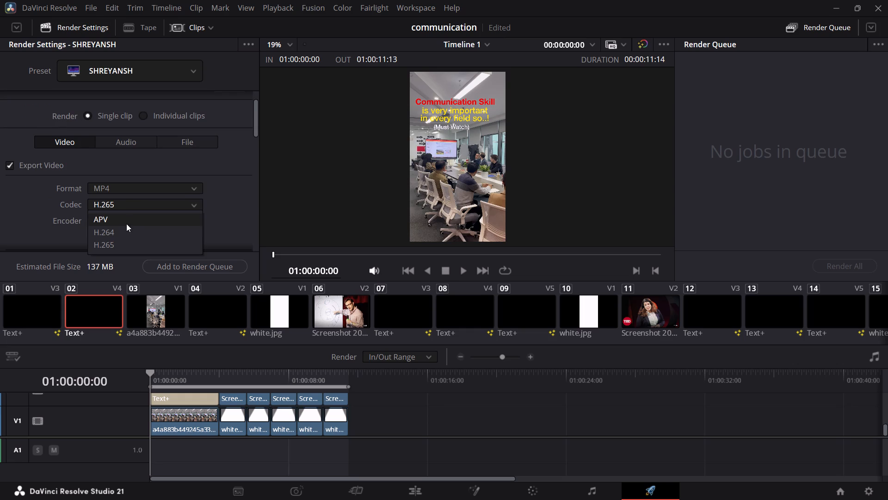
left_click(125, 229)
scroll(125, 223, "down", 4)
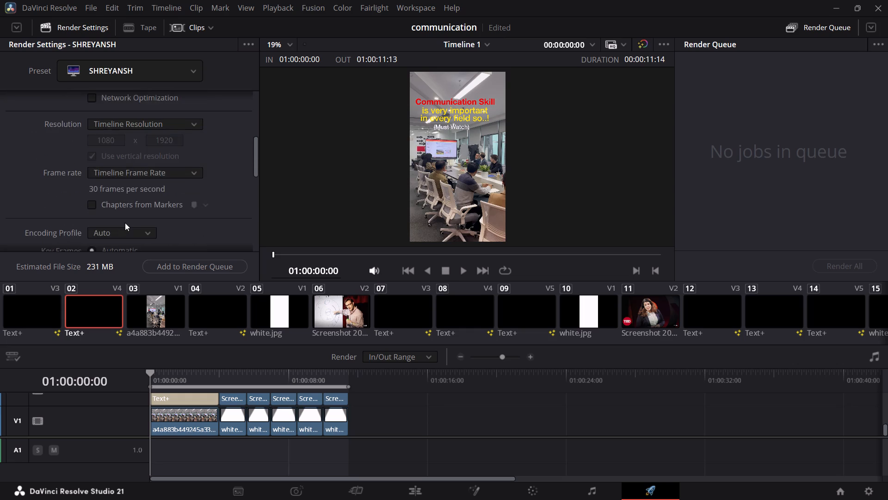
scroll(125, 221, "up", 8)
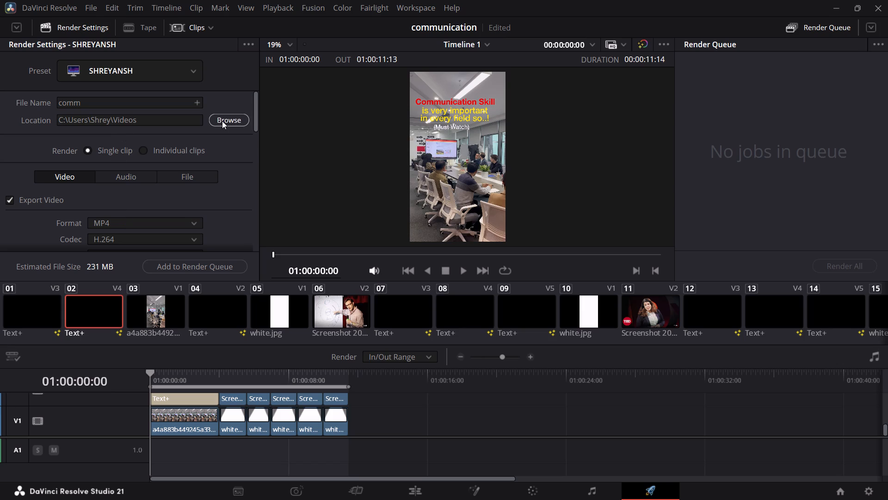
Choose the Videos folder as the render destination, keeping comm as the output file name.
left_click(222, 121)
scroll(429, 175, "down", 2)
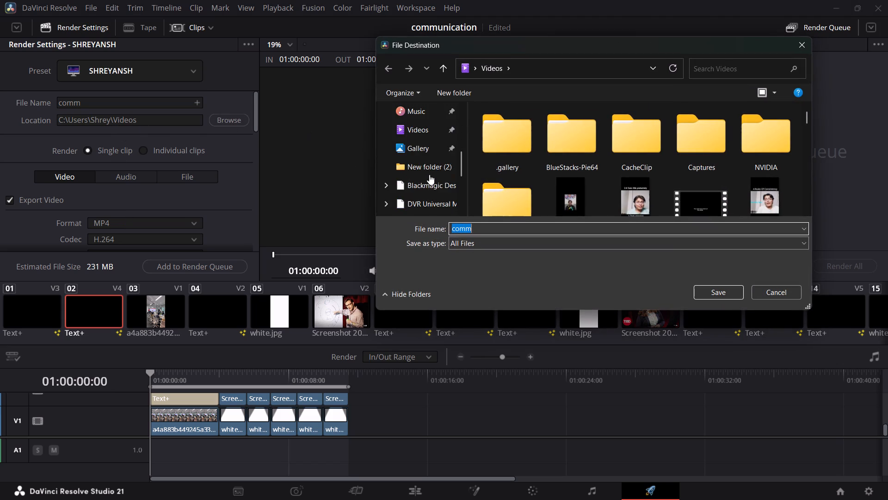
left_click(422, 131)
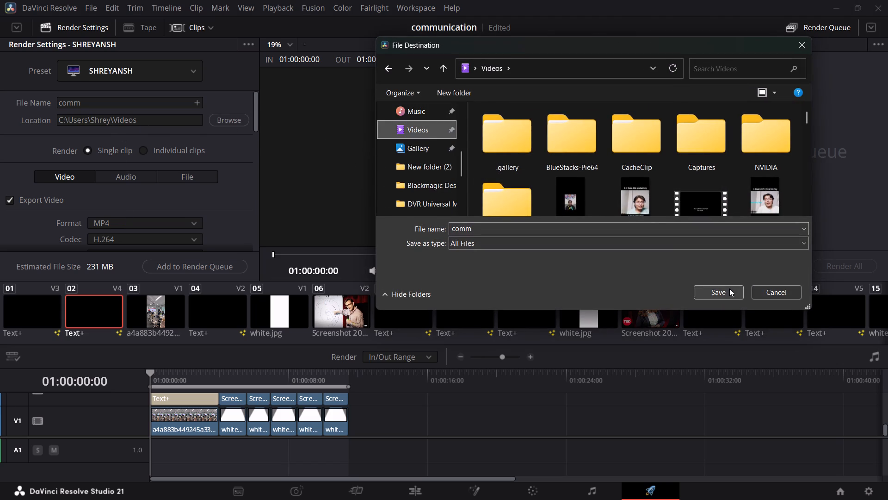
left_click(729, 289)
Review the remaining export settings, add Timeline 1 to the render queue as comm.mp4, and start rendering the queued job.
scroll(128, 140, "down", 3)
scroll(140, 137, "up", 5)
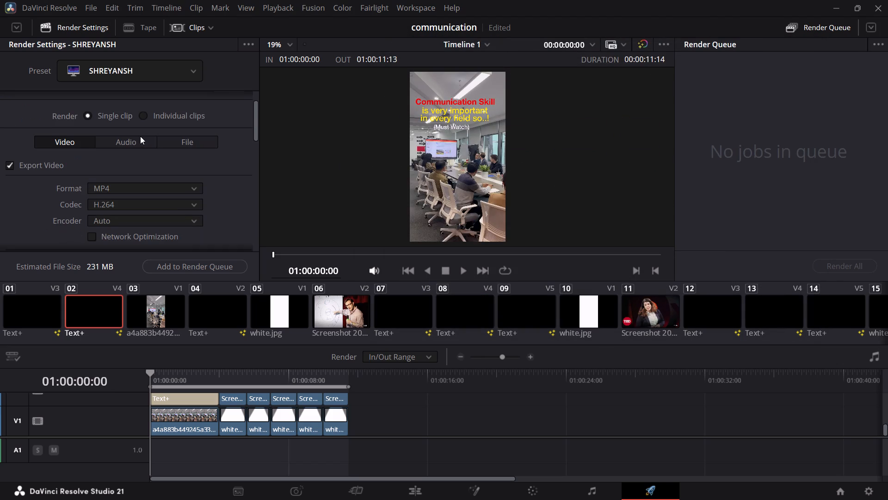
scroll(140, 136, "down", 13)
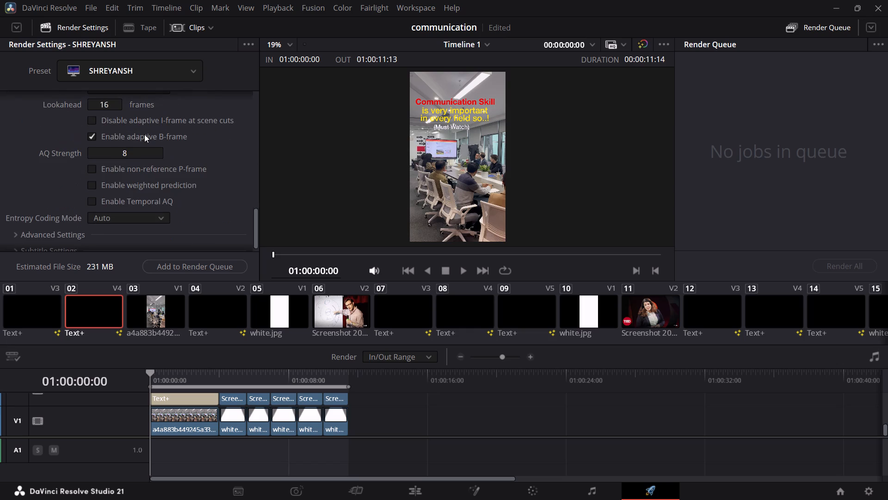
scroll(144, 134, "down", 8)
scroll(148, 132, "up", 17)
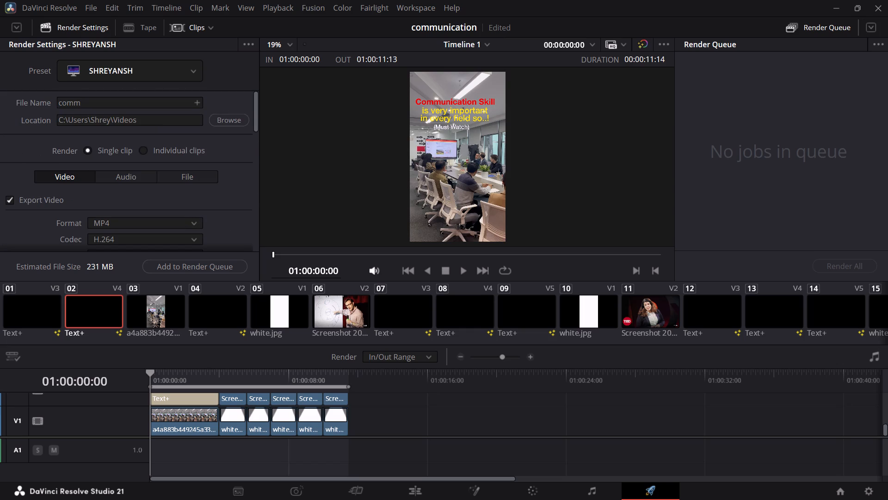
scroll(166, 120, "up", 5)
left_click(203, 265)
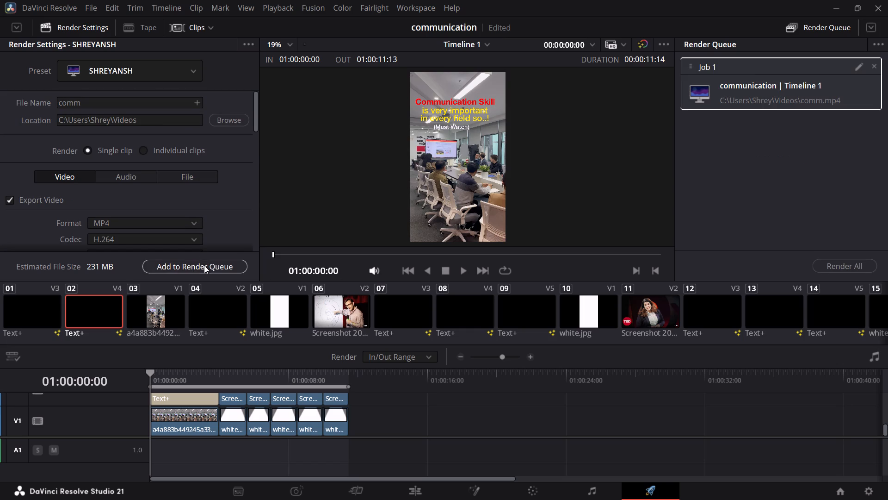
left_click(854, 266)
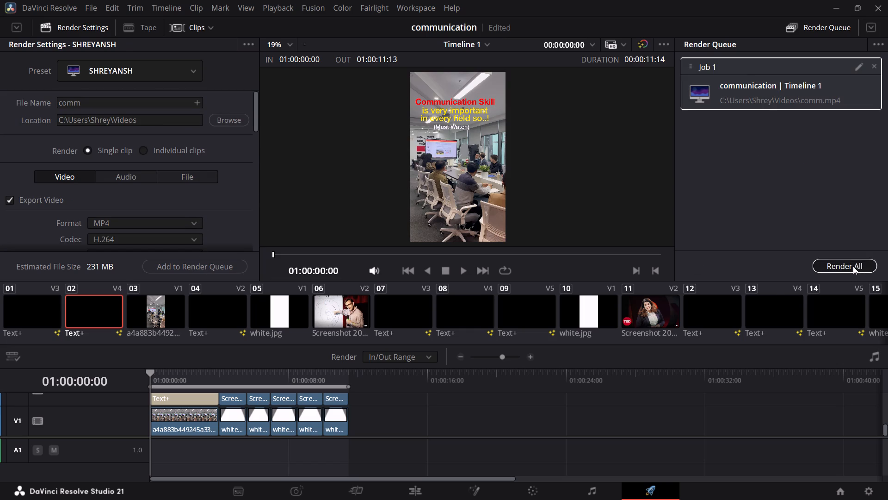
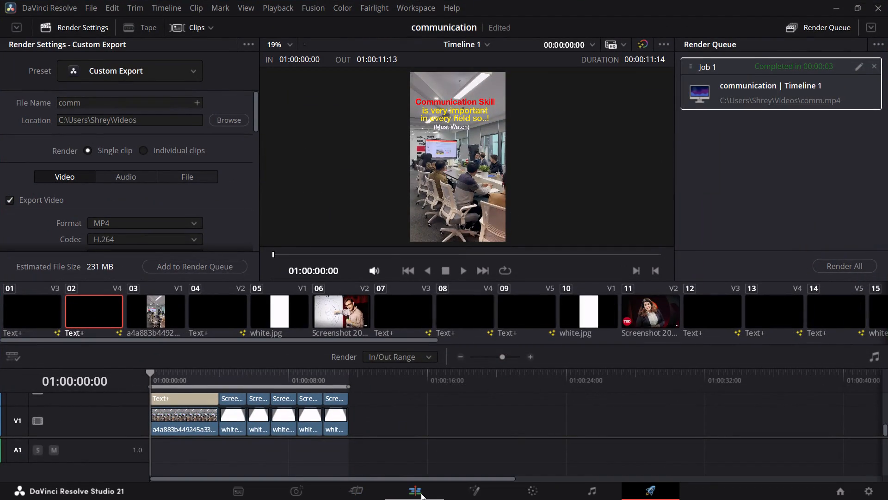
Return to the Edit page and play the communication timeline from the start through to the last slide to review it.
left_click(421, 493)
left_click_drag(151, 296, 131, 306)
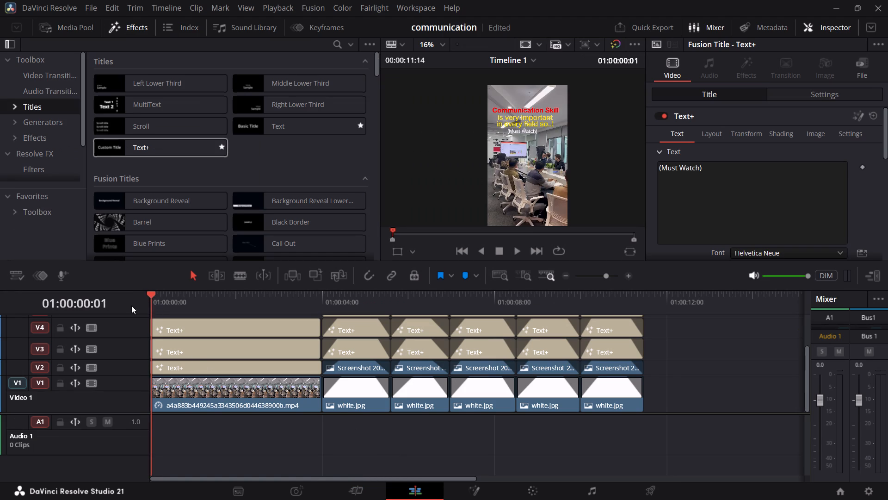
left_click_drag(131, 306, 68, 325)
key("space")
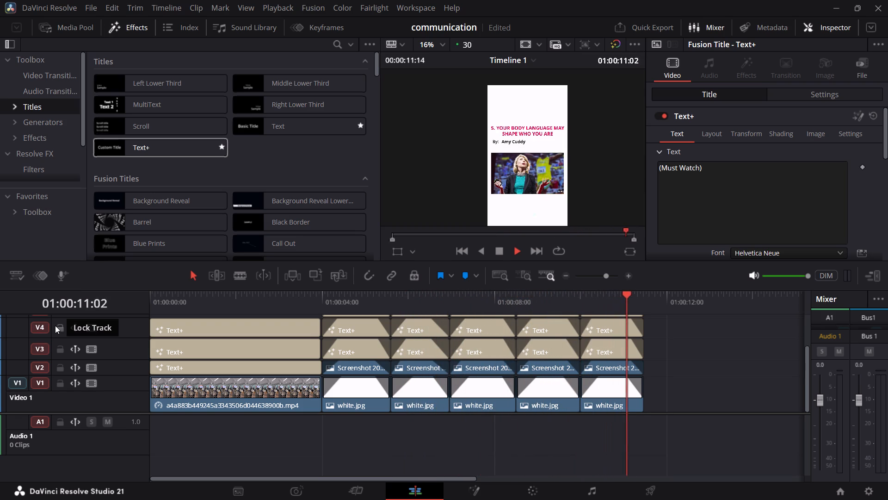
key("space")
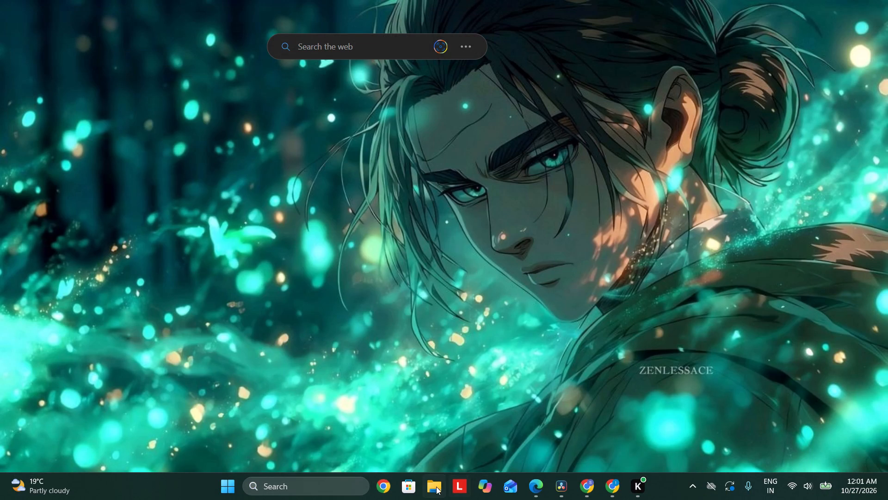
Open a File Explorer window from the desktop to access the locally stored folders and recent files.
double_click(435, 487)
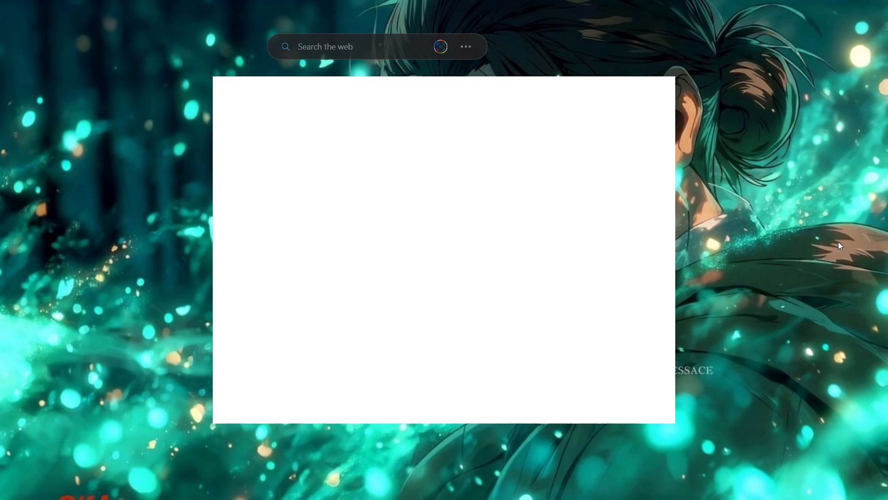
left_click_drag(518, 499, 482, 498)
left_click(427, 482)
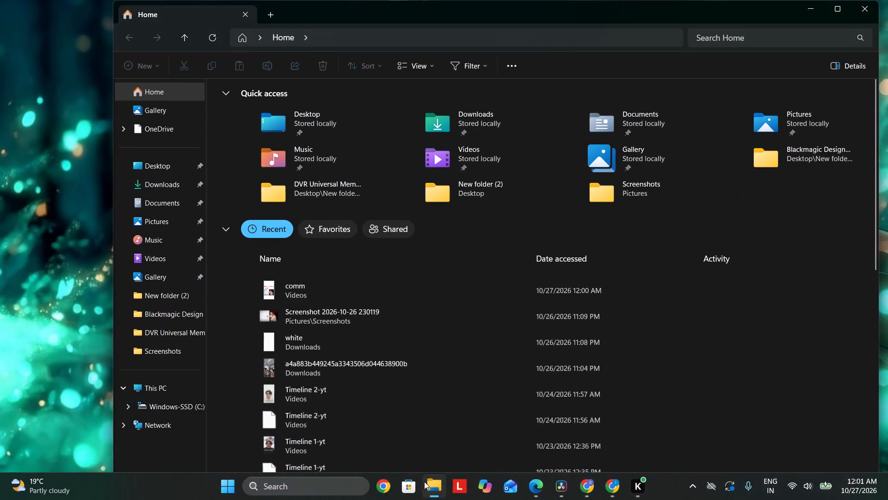
Open the rendered comm video from the recent files and play it back to review the finished result.
double_click(301, 295)
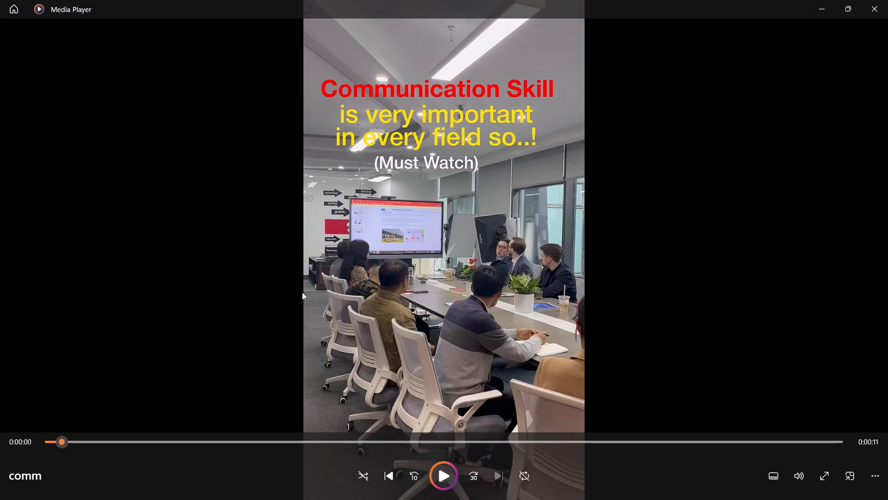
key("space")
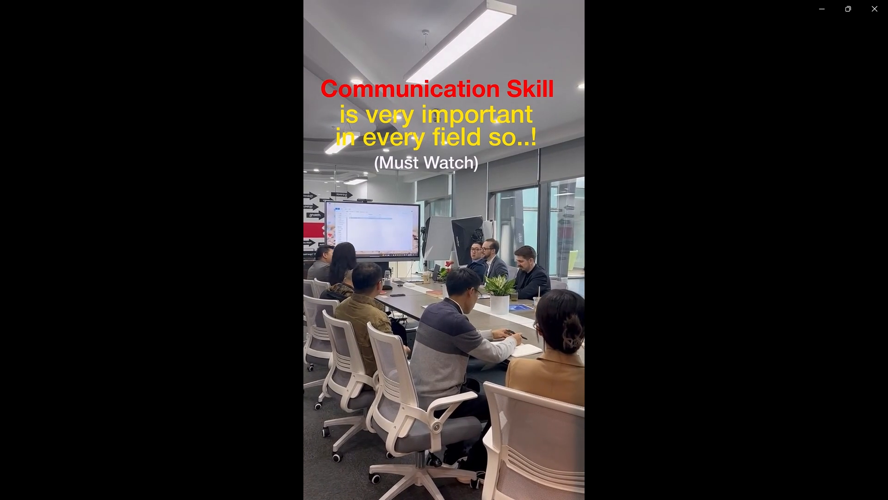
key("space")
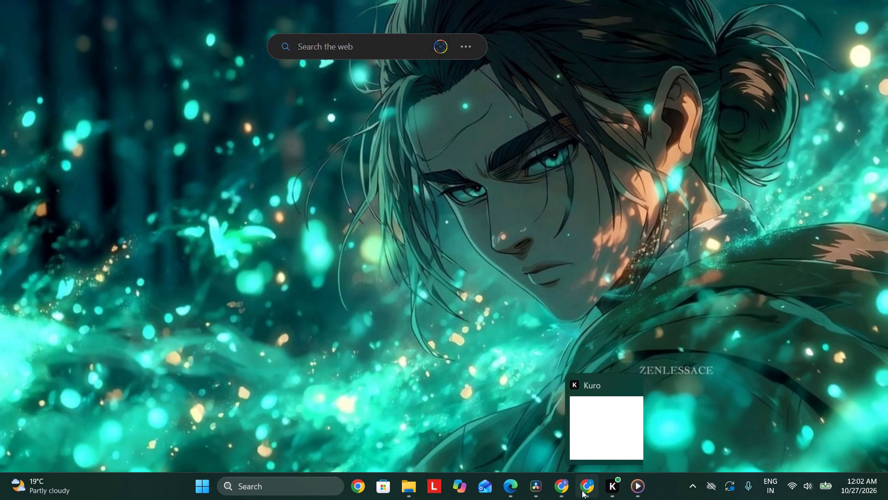
Clear the desktop by closing the body-language browser window, the WhatsApp notification and the Media Player window.
left_click(635, 386)
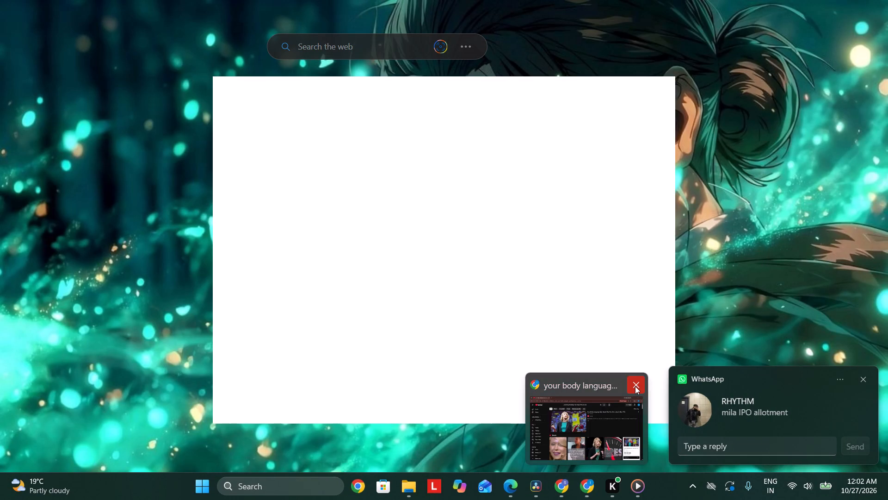
left_click(731, 136)
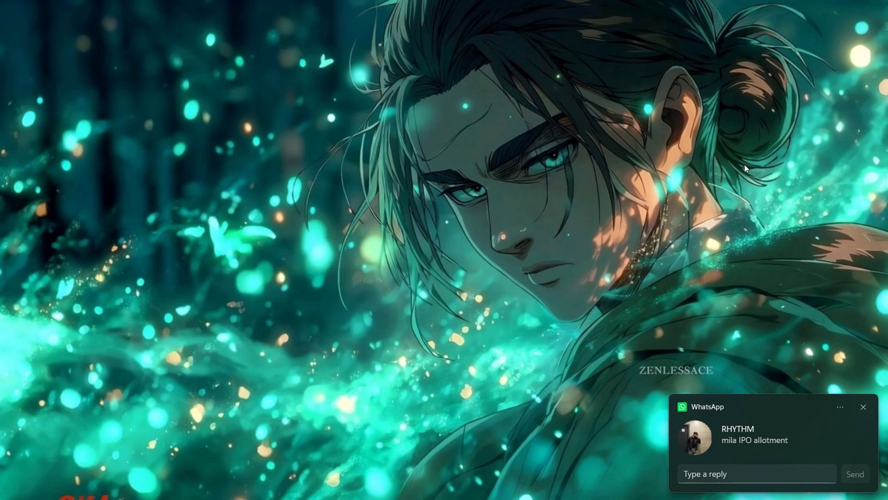
left_click(864, 413)
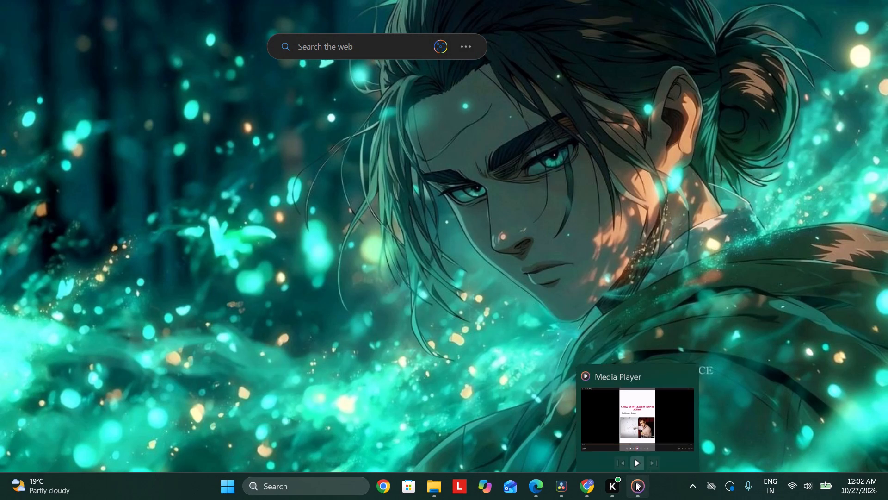
left_click(684, 365)
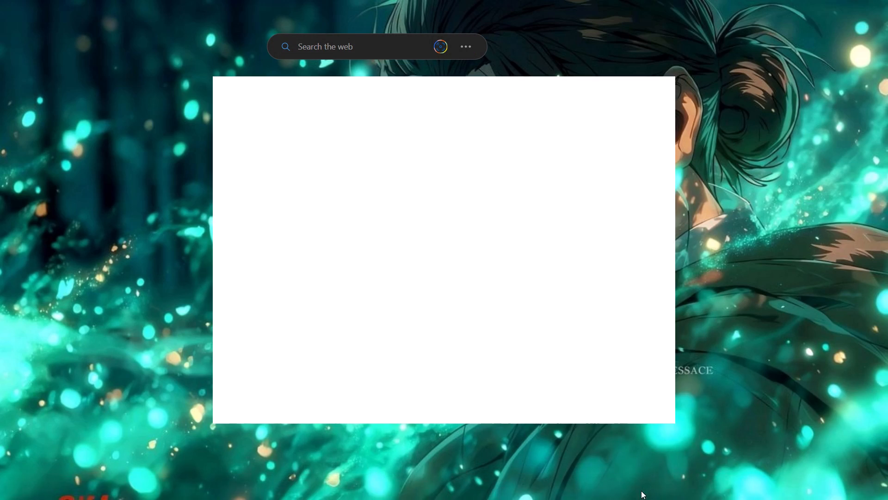